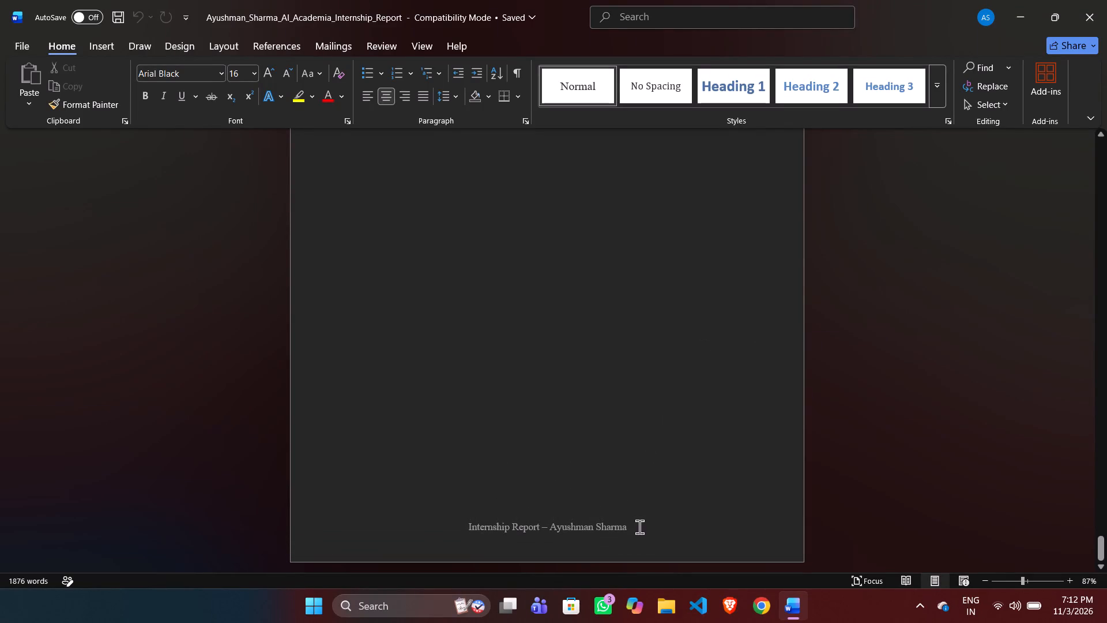
Add blank lines after the Annexure D bullet at the end of Chapter 17 until a new empty page follows.
{"action": "left_click", "coordinate": [709, 448]}
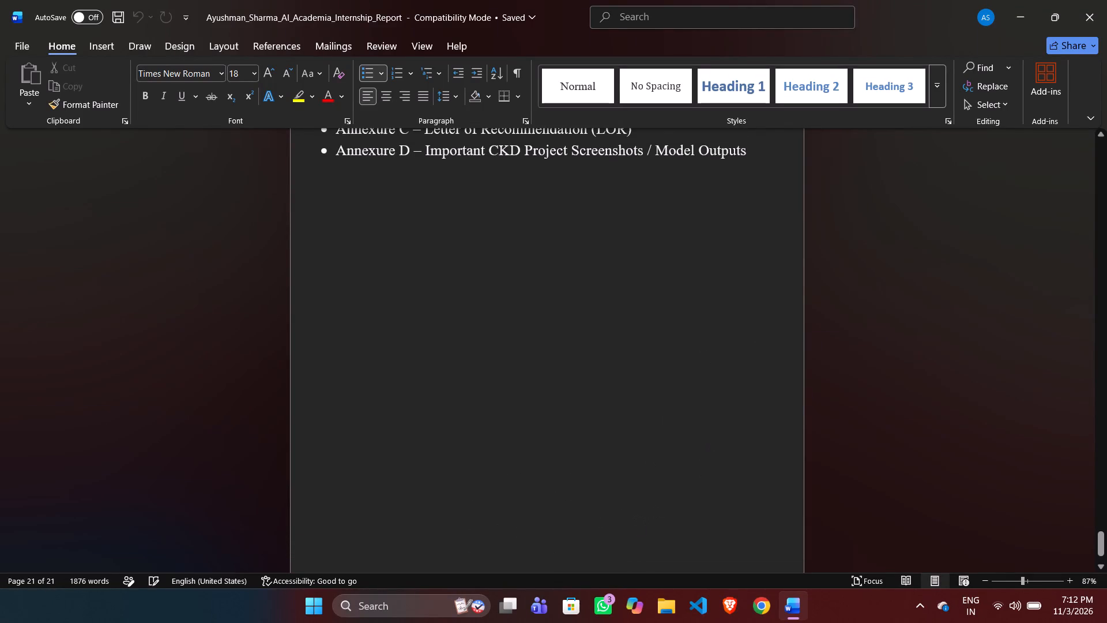
{"action": "left_click", "coordinate": [769, 151]}
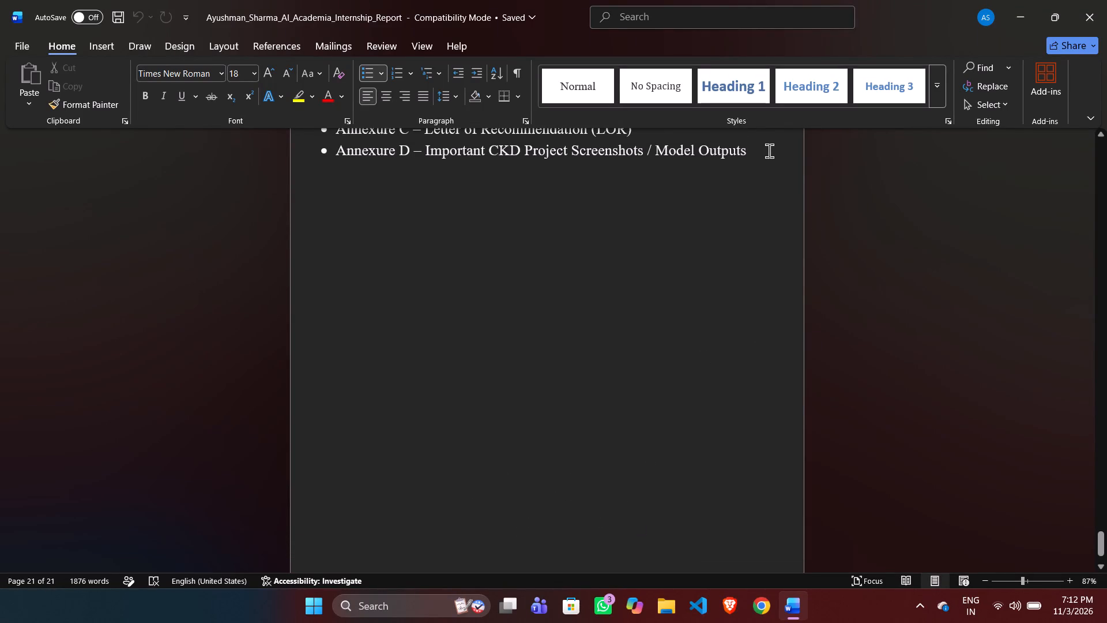
{"action": "key", "text": "Return"}
{"action": "key", "text": "Return"}
{"action": "key", "text": "Return"}
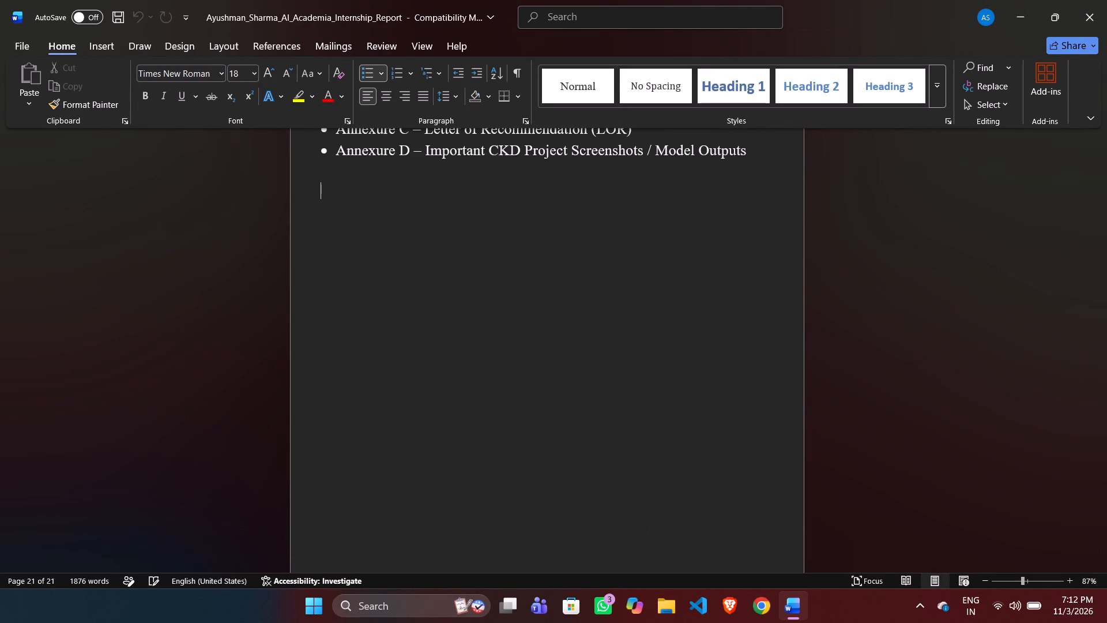
{"action": "key", "text": "Return"}
{"action": "key", "text": "Return"}
{"action": "key", "text": "Return"}
{"action": "key", "text": "Return"}
{"action": "key", "text": "Return"}
{"action": "key", "text": "Return"}
{"action": "key", "text": "Return"}
{"action": "key", "text": "Return"}
{"action": "key", "text": "Return"}
{"action": "key", "text": "Return"}
{"action": "key", "text": "Return"}
{"action": "key", "text": "Return"}
{"action": "key", "text": "Return"}
{"action": "key", "text": "Return"}
{"action": "key", "text": "Return"}
{"action": "key", "text": "Return"}
{"action": "key", "text": "Return"}
{"action": "key", "text": "Return"}
{"action": "key", "text": "Return"}
{"action": "key", "text": "Return"}
{"action": "key", "text": "Return"}
{"action": "key", "text": "Return"}
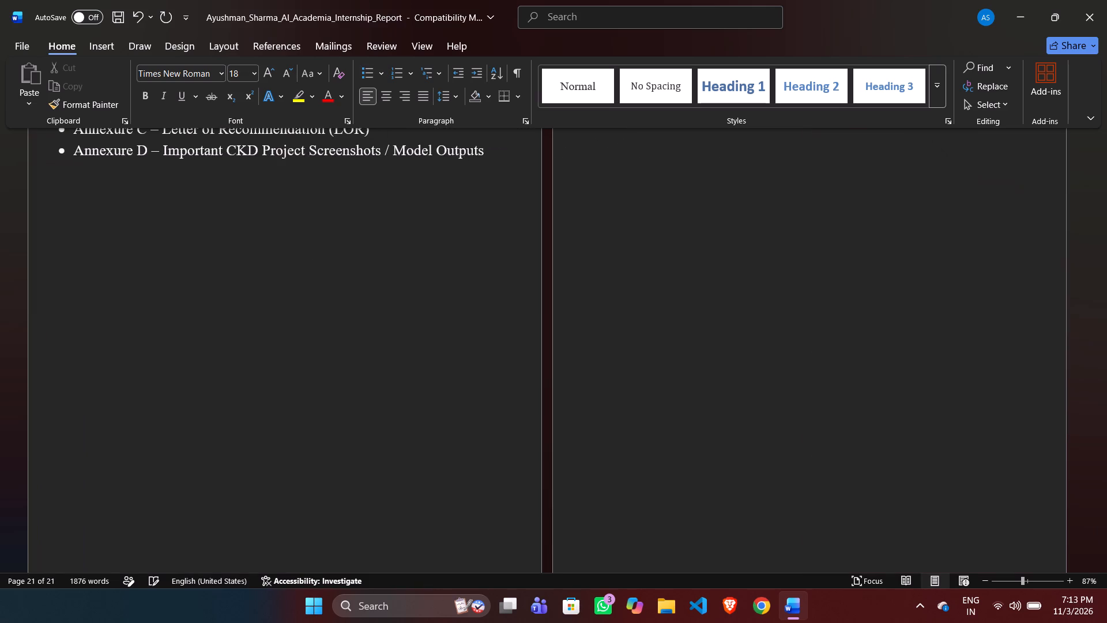
{"action": "scroll", "coordinate": [769, 151], "scroll_direction": "up", "scroll_amount": 3}
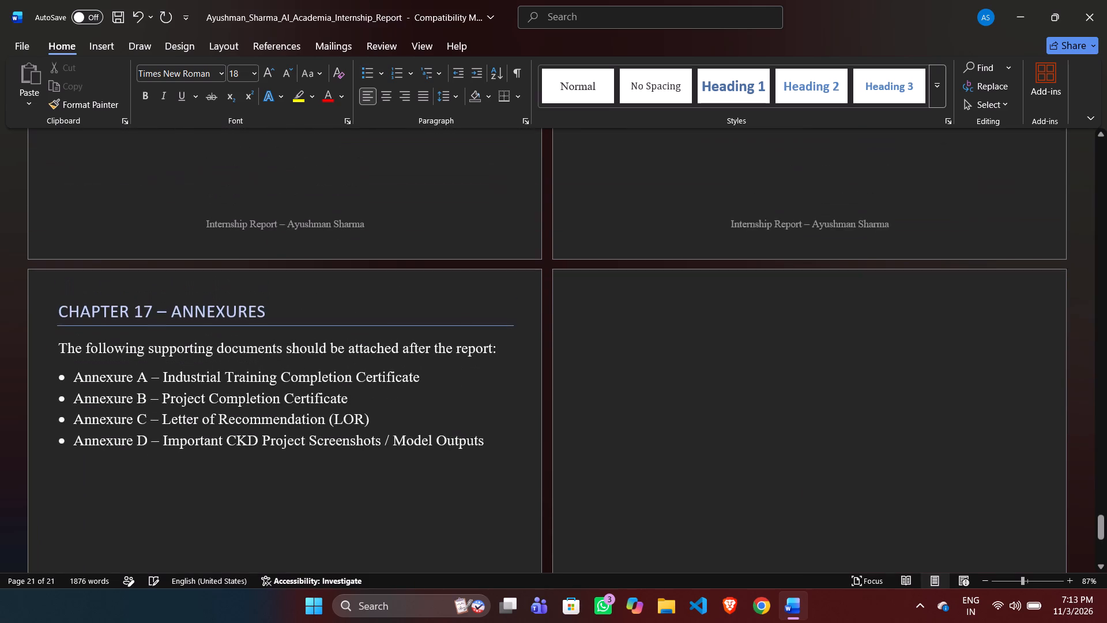
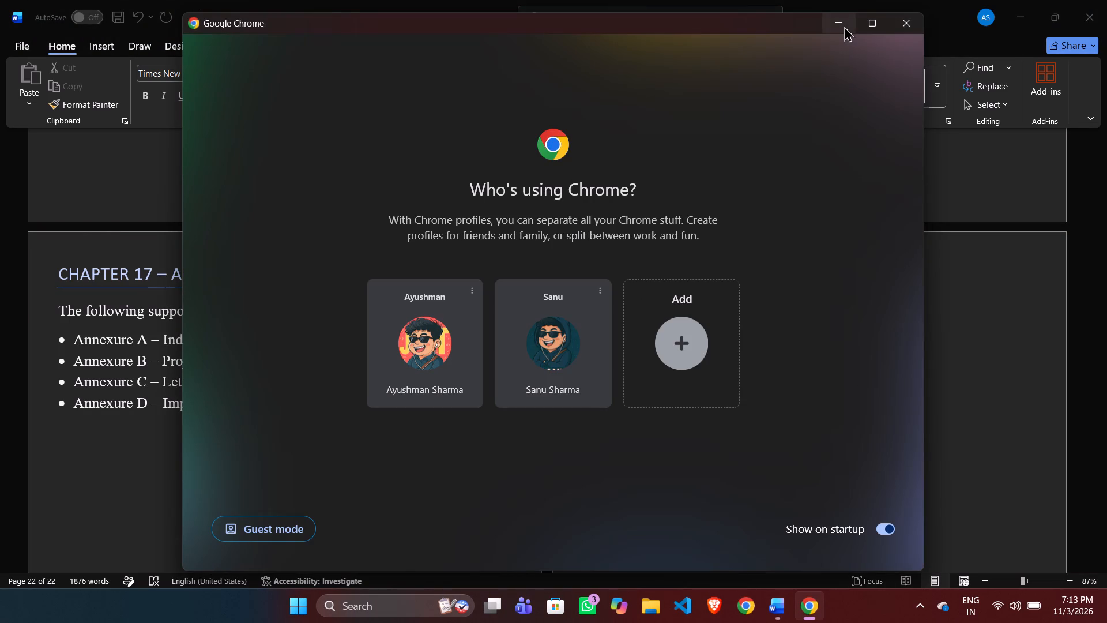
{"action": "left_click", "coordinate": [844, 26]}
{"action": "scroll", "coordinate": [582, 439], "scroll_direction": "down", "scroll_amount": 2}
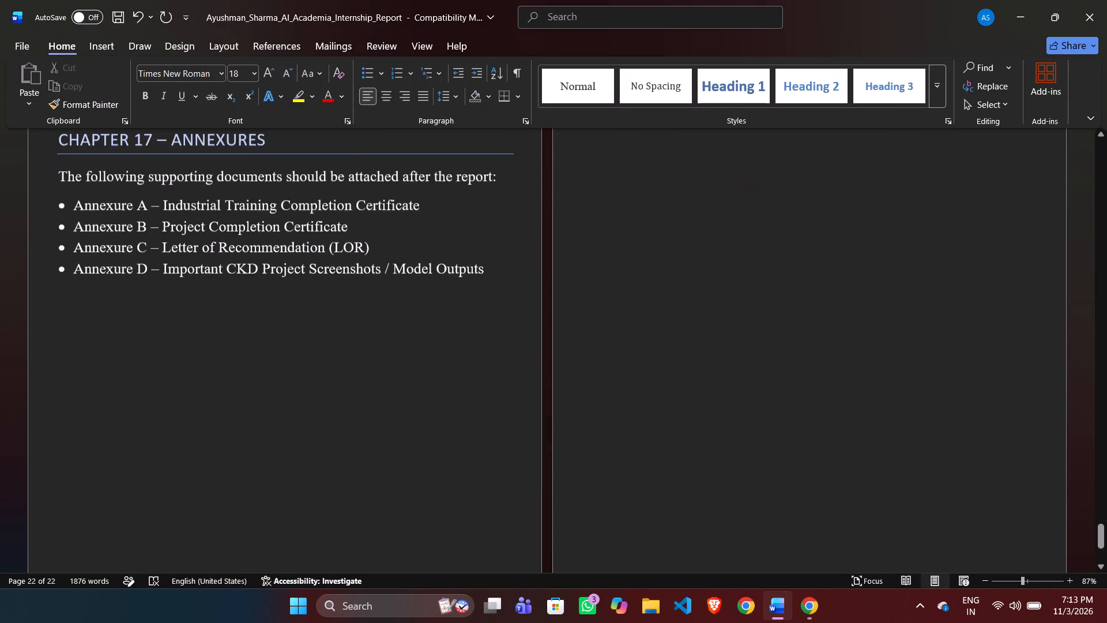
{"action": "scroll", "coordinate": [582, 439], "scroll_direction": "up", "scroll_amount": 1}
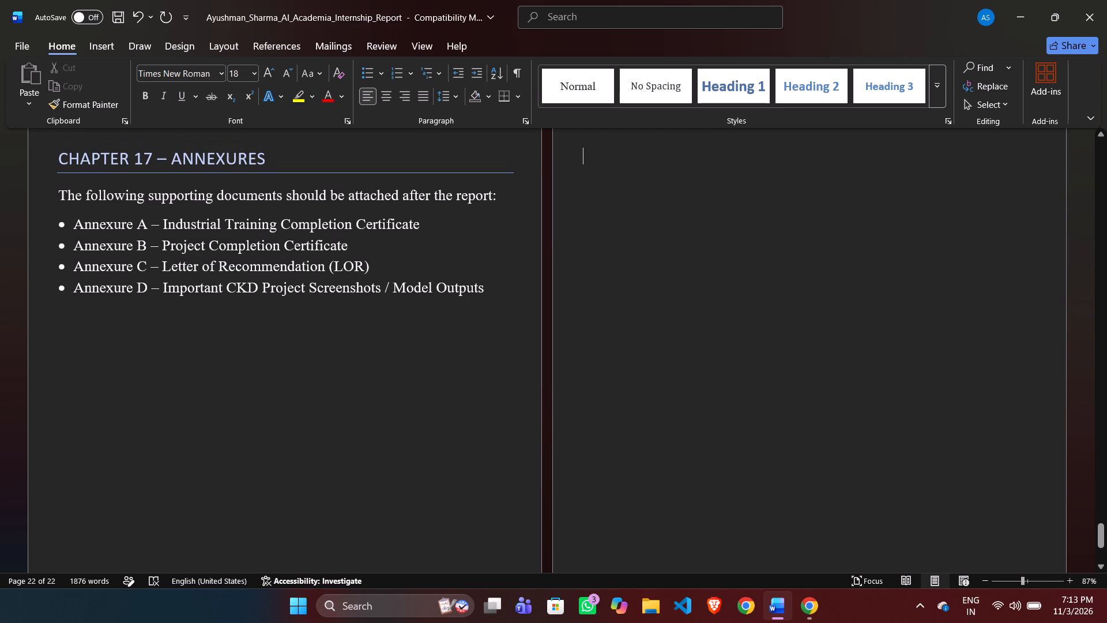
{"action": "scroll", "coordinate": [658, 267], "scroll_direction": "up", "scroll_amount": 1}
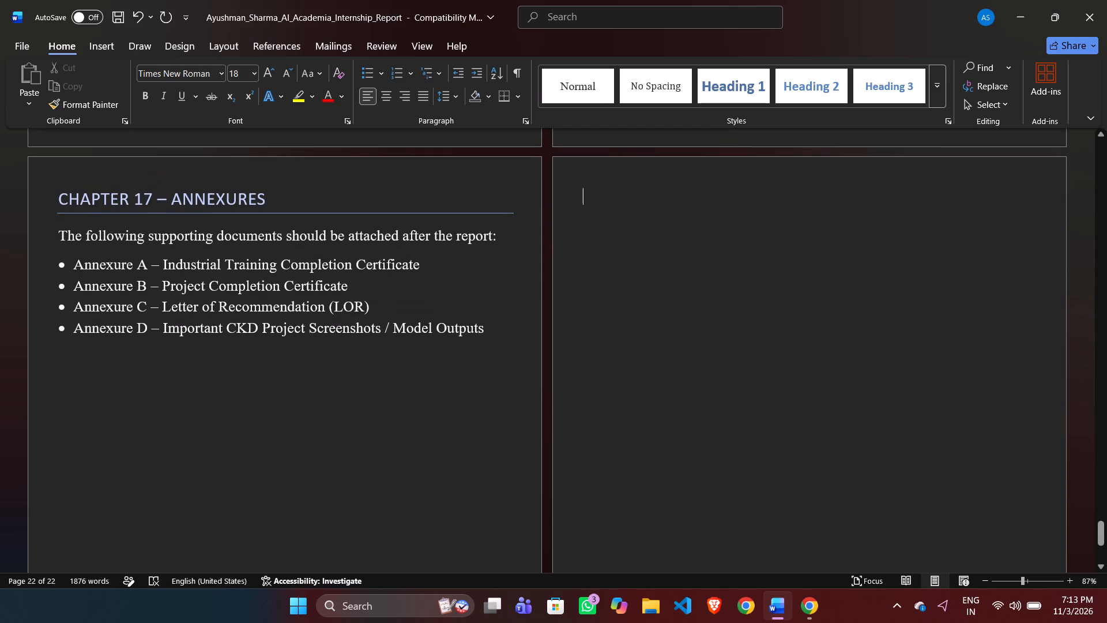
Add the title "Annexure A" in Heading 1 style at the top of the blank page after Chapter 17.
{"action": "left_click", "coordinate": [681, 194]}
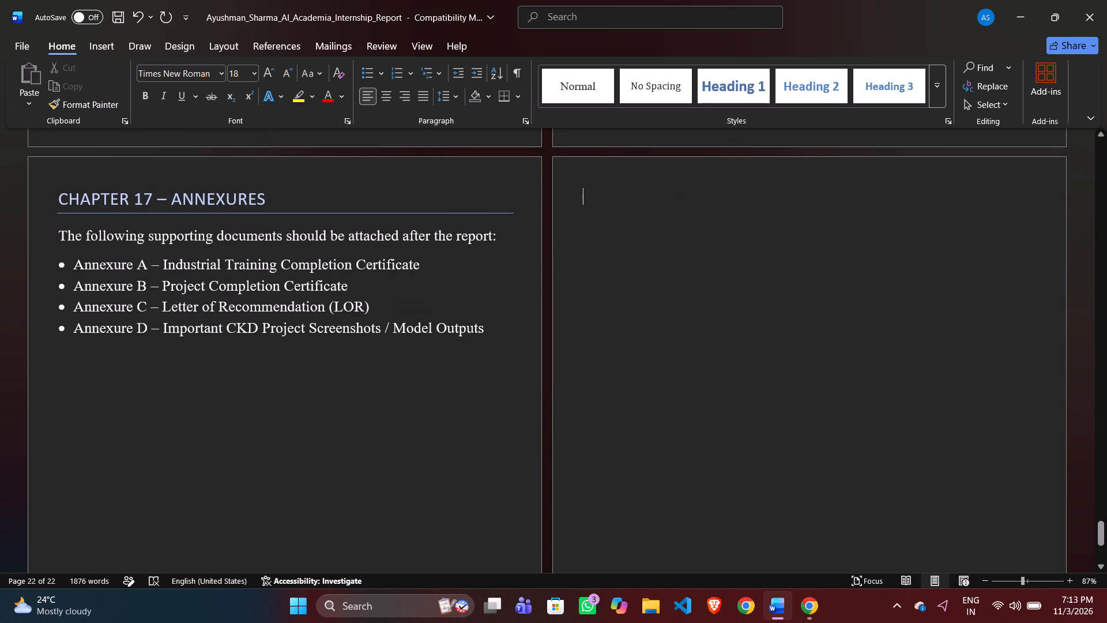
{"action": "key", "text": "BackSpace"}
{"action": "key", "text": "Return"}
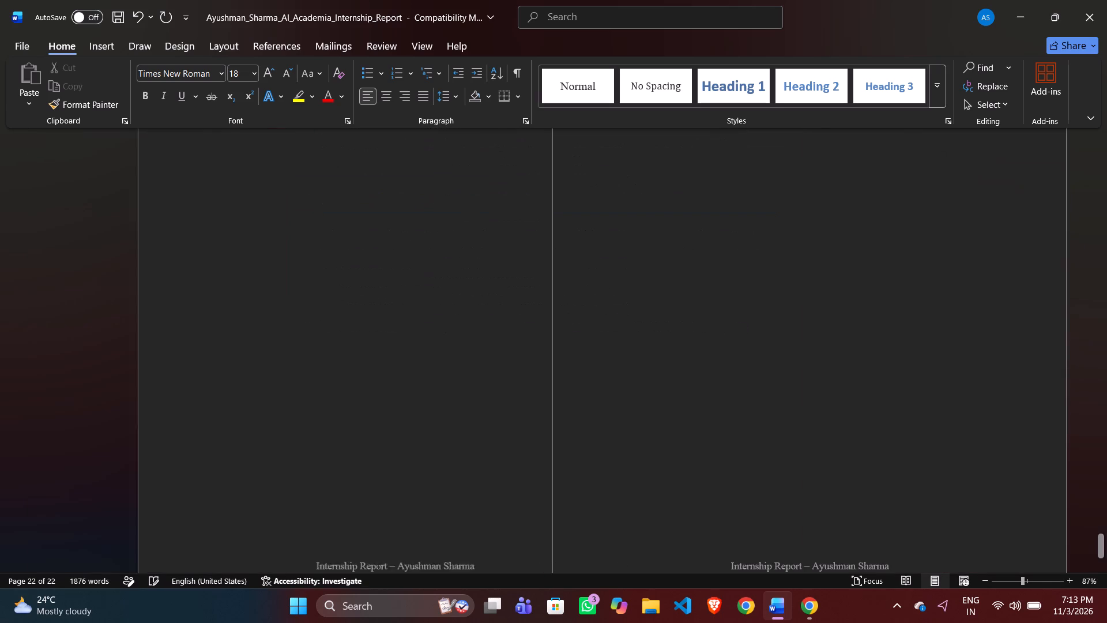
{"action": "scroll", "coordinate": [681, 194], "scroll_direction": "up", "scroll_amount": 1}
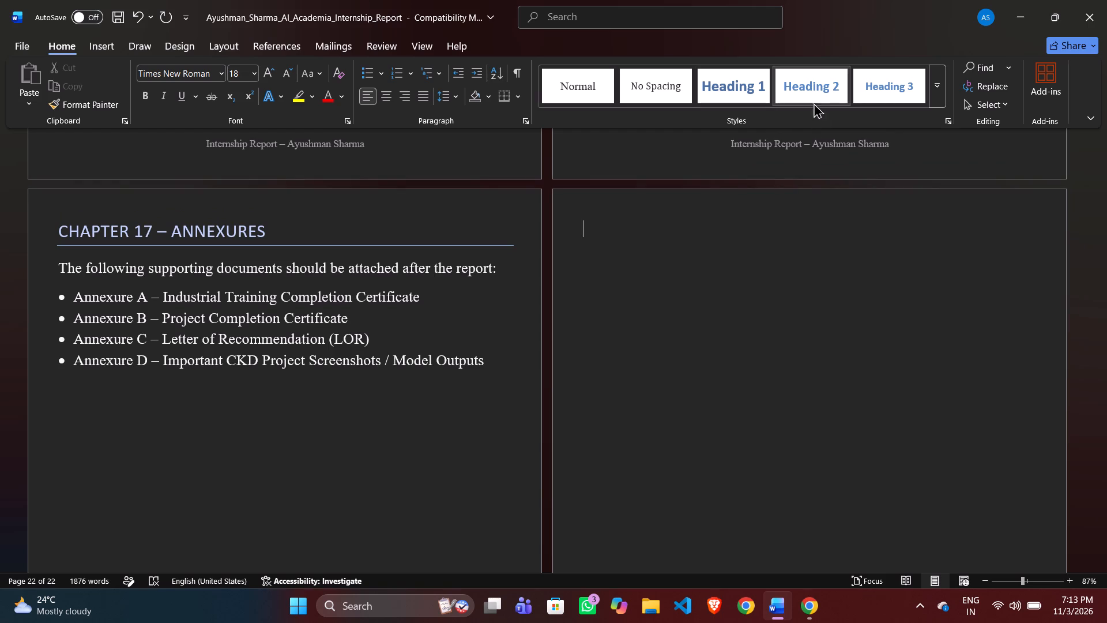
{"action": "left_click", "coordinate": [765, 90]}
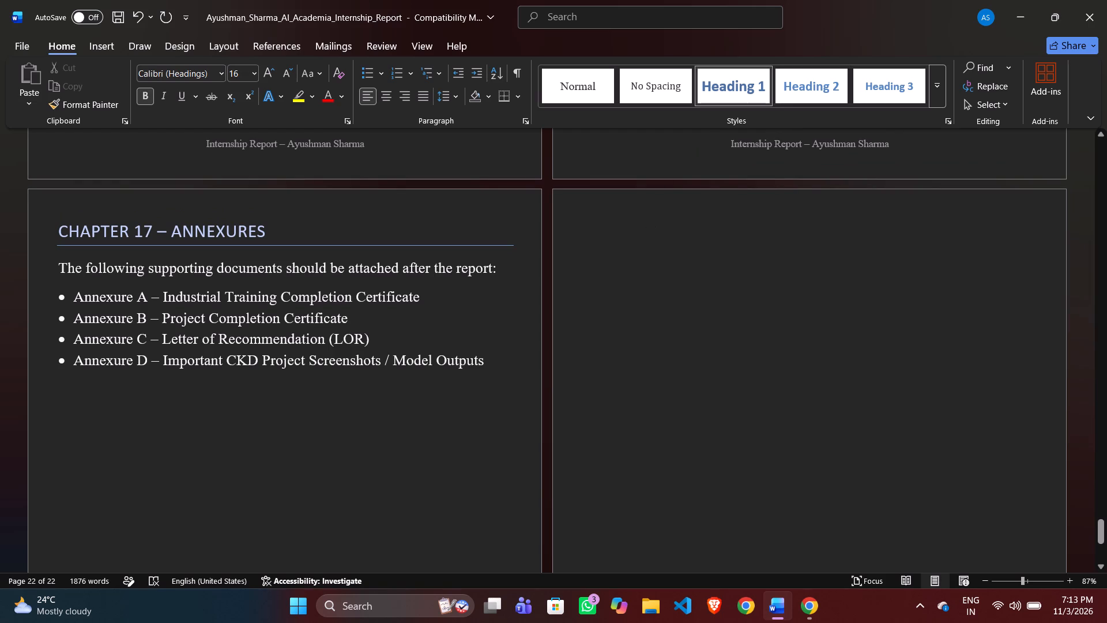
{"action": "key", "text": "shift+a"}
{"action": "key", "text": "BackSpace"}
{"action": "key", "text": "BackSpace"}
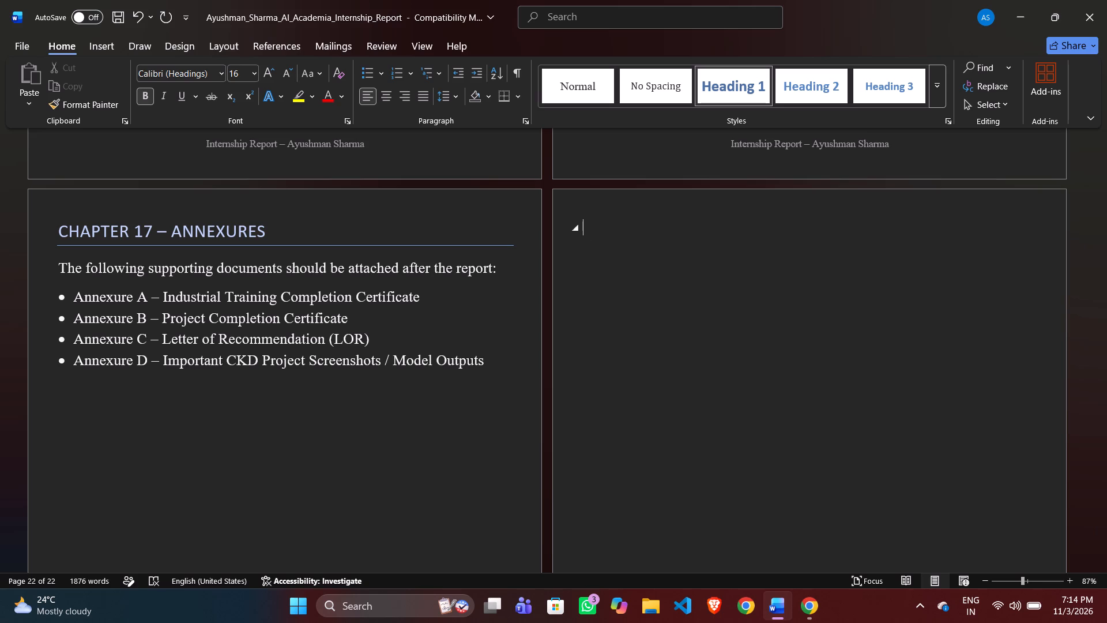
{"action": "key", "text": "shift+a"}
{"action": "key", "text": "n"}
{"action": "type", "text": "nexure"}
{"action": "key", "text": "space"}
{"action": "type", "text": "A"}
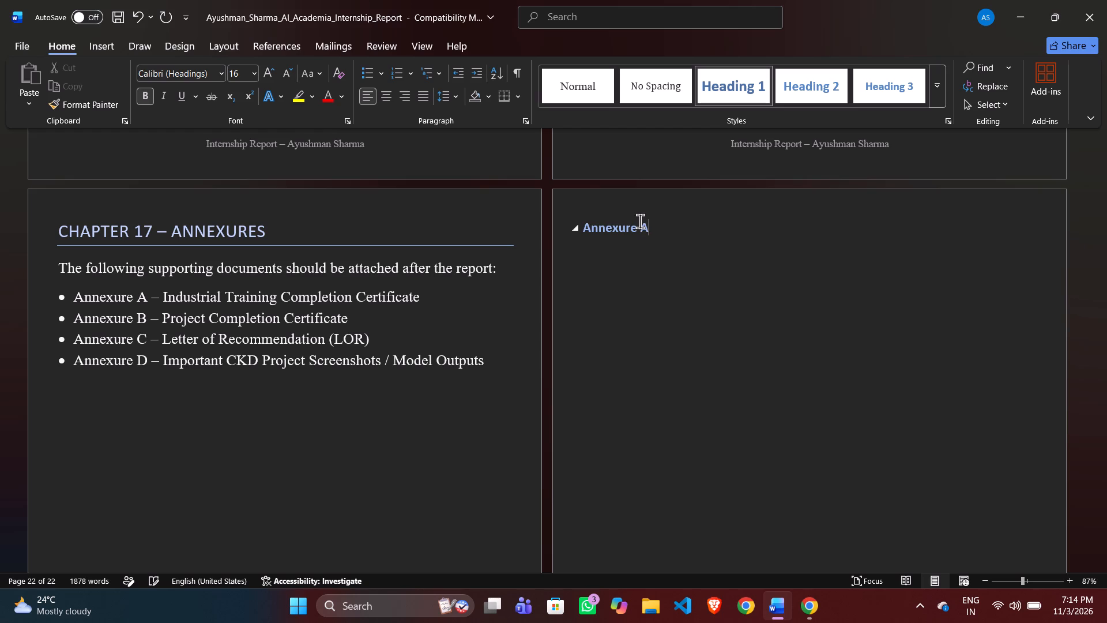
Set the "Annexure A" heading to font size 20 and underline it.
{"action": "left_click_drag", "start_coordinate": [669, 233], "coordinate": [582, 231]}
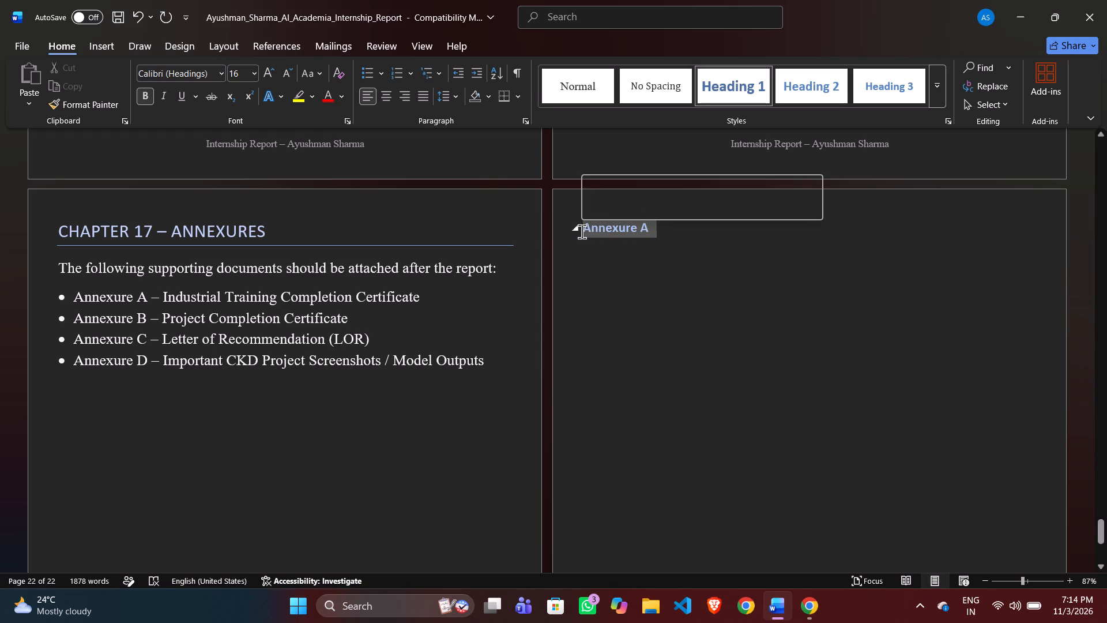
{"action": "right_click", "coordinate": [628, 230]}
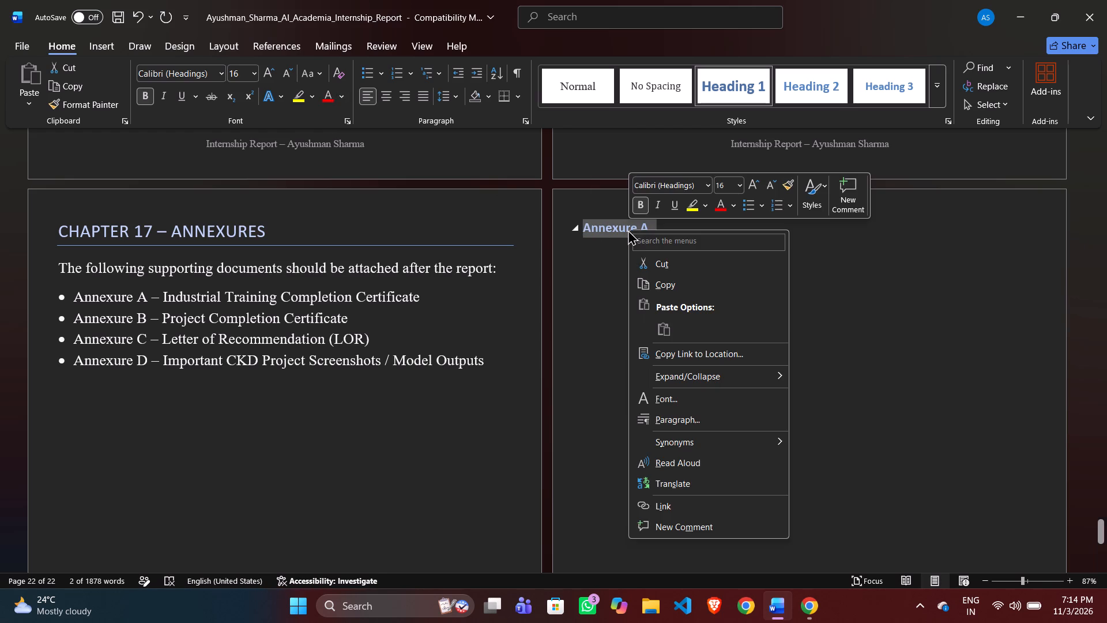
{"action": "left_click", "coordinate": [724, 188]}
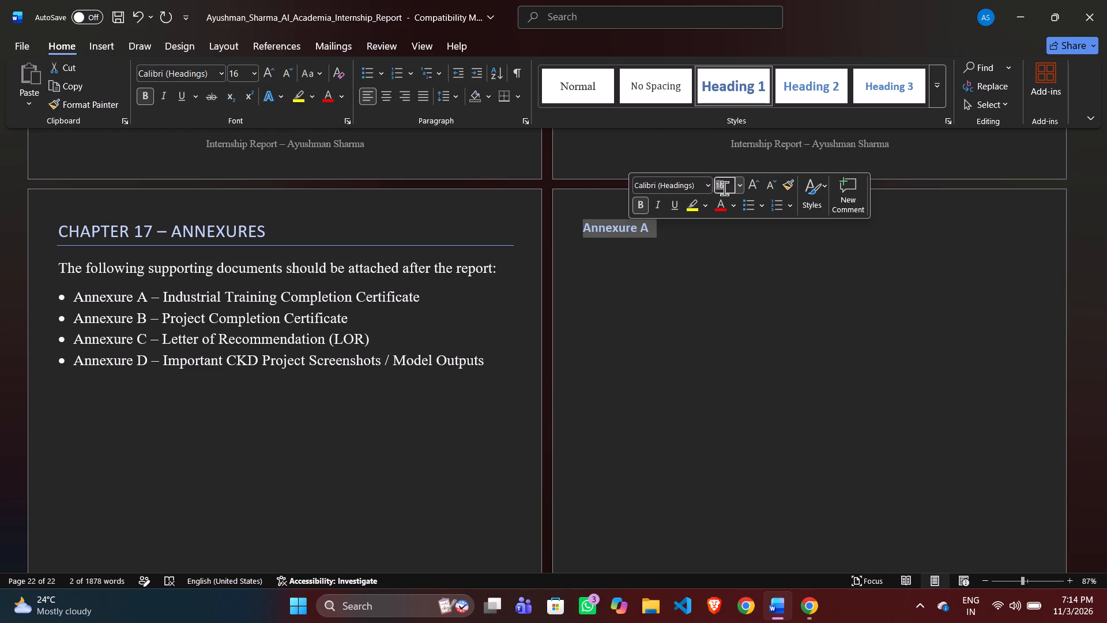
{"action": "key", "text": "BackSpace"}
{"action": "type", "text": "20"}
{"action": "left_click", "coordinate": [679, 204]}
{"action": "left_click", "coordinate": [762, 237]}
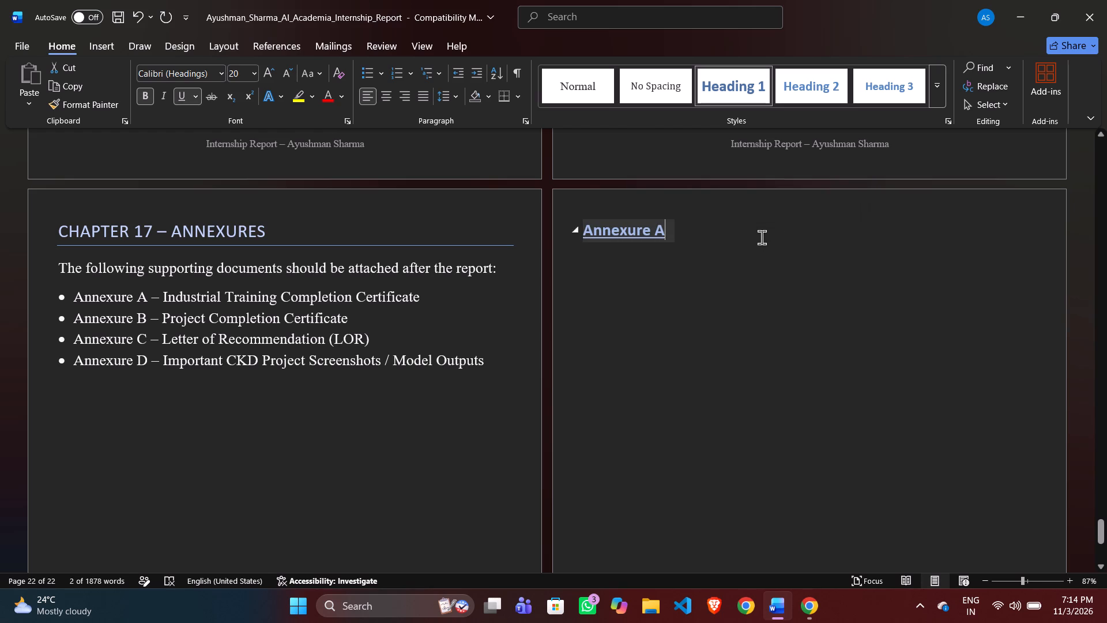
Append ":-" without underline, after a space, to the "Annexure A" heading and leave a blank line below it.
{"action": "key", "text": "space"}
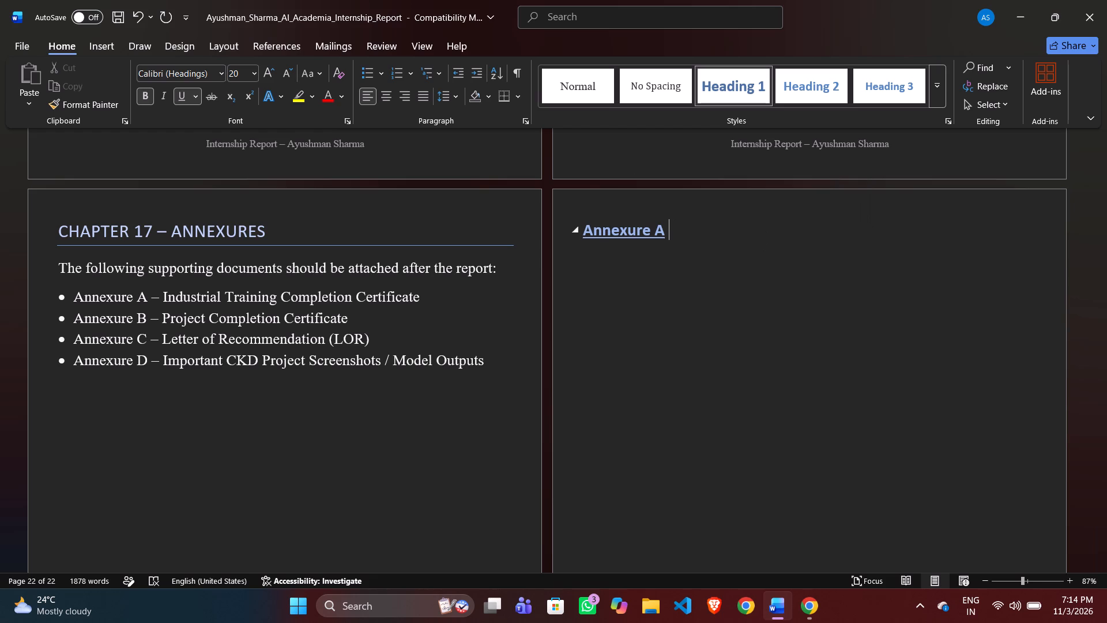
{"action": "key", "text": "BackSpace"}
{"action": "type", "text": "-"}
{"action": "key", "text": "space"}
{"action": "key", "text": "BackSpace"}
{"action": "key", "text": "BackSpace"}
{"action": "key", "text": "space"}
{"action": "type", "text": ";"}
{"action": "key", "text": "BackSpace"}
{"action": "key", "text": "ctrl+u"}
{"action": "type", "text": ":-"}
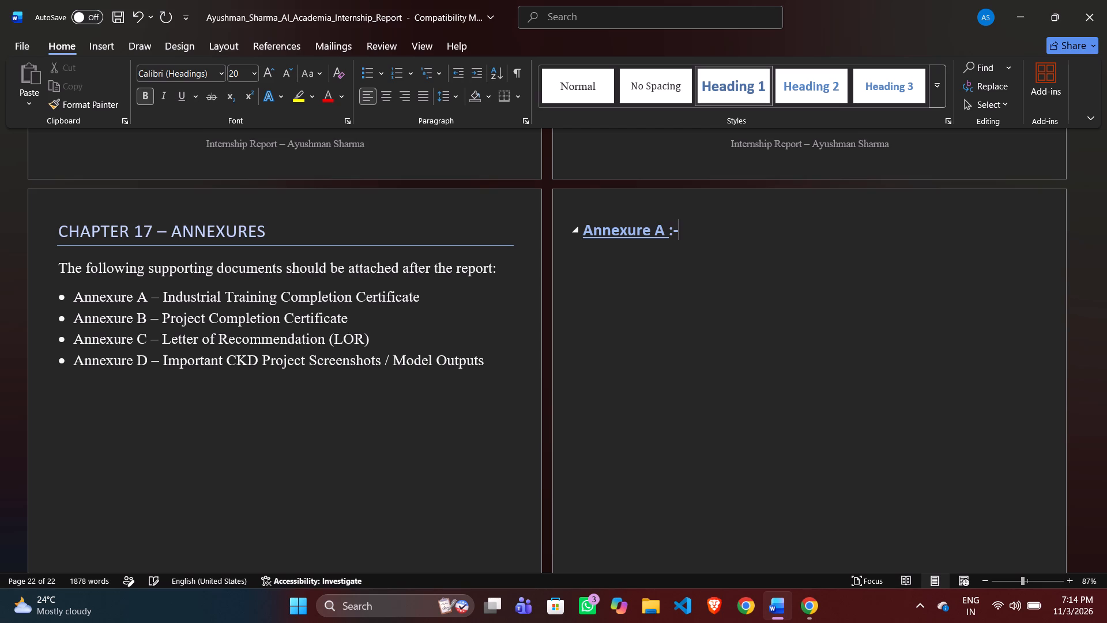
{"action": "key", "text": "Return"}
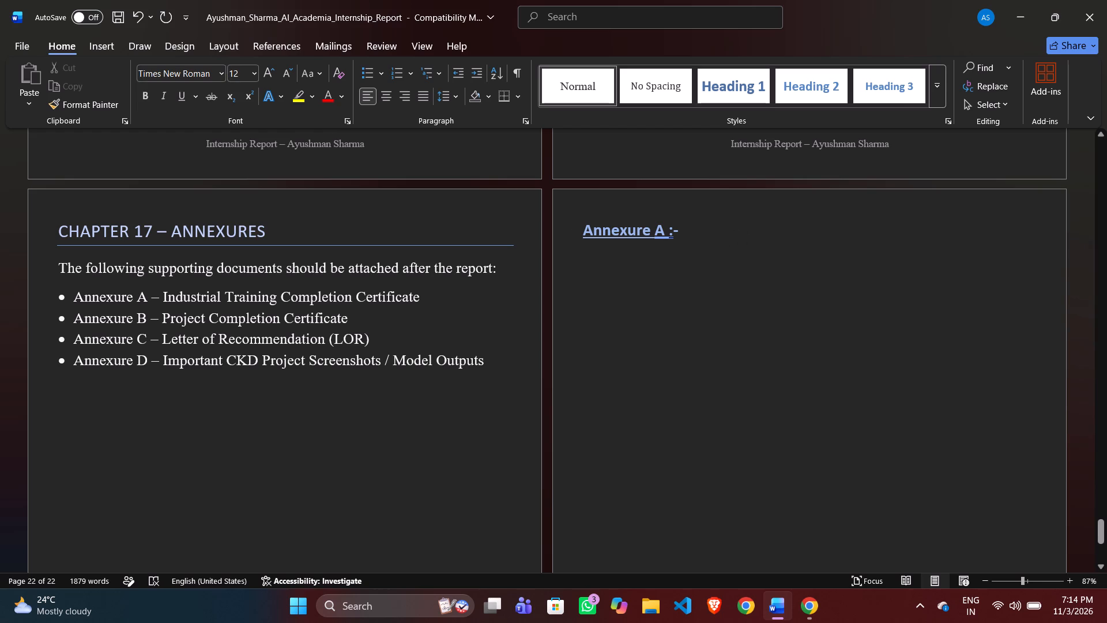
{"action": "key", "text": "Return"}
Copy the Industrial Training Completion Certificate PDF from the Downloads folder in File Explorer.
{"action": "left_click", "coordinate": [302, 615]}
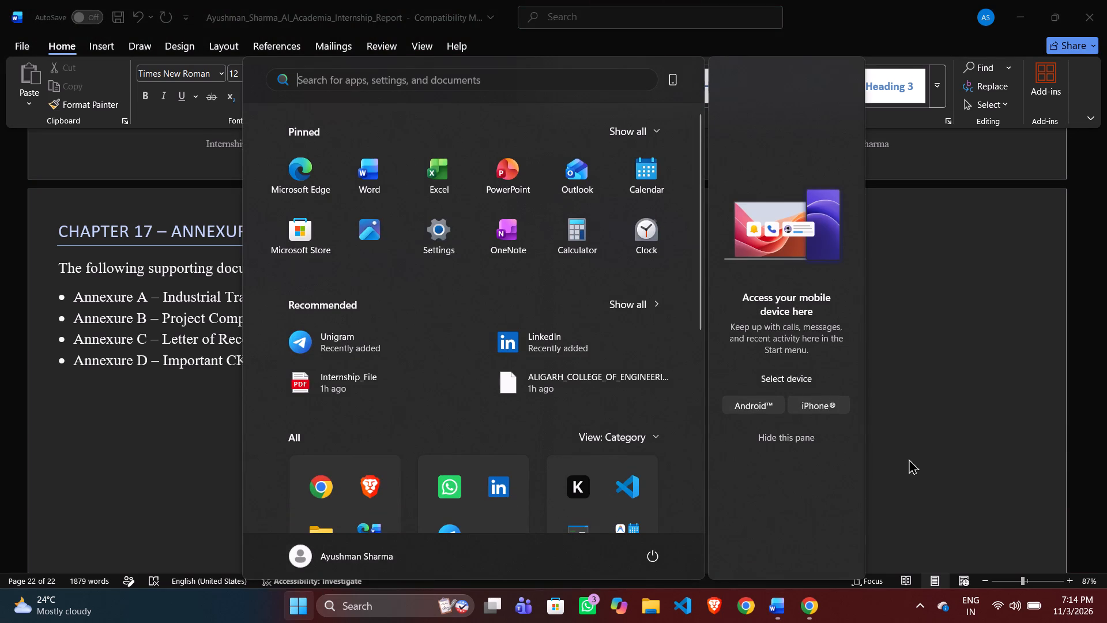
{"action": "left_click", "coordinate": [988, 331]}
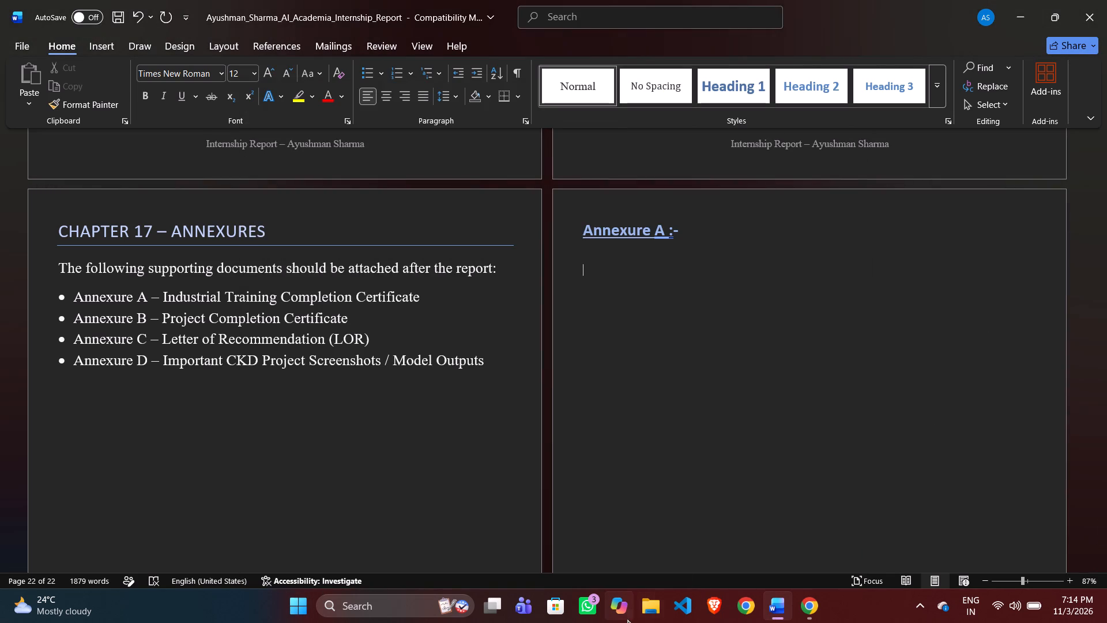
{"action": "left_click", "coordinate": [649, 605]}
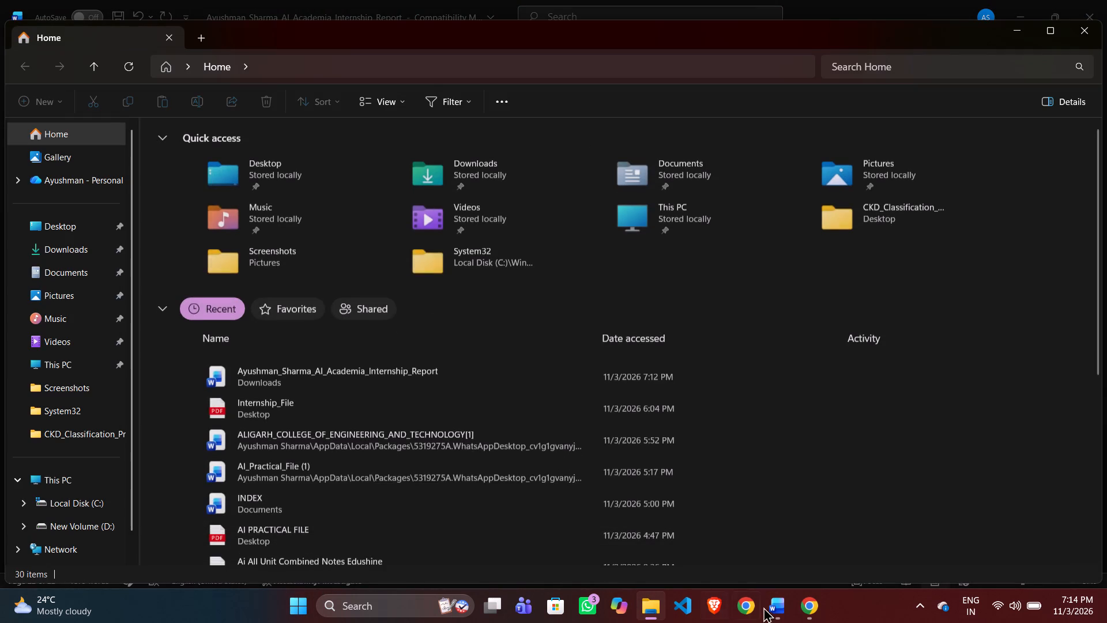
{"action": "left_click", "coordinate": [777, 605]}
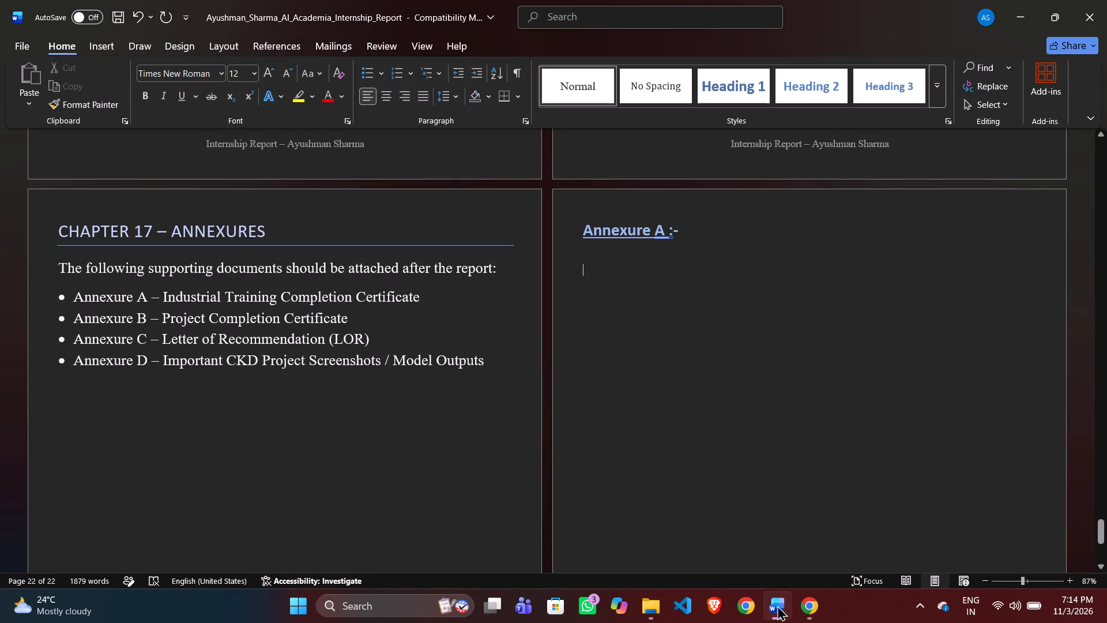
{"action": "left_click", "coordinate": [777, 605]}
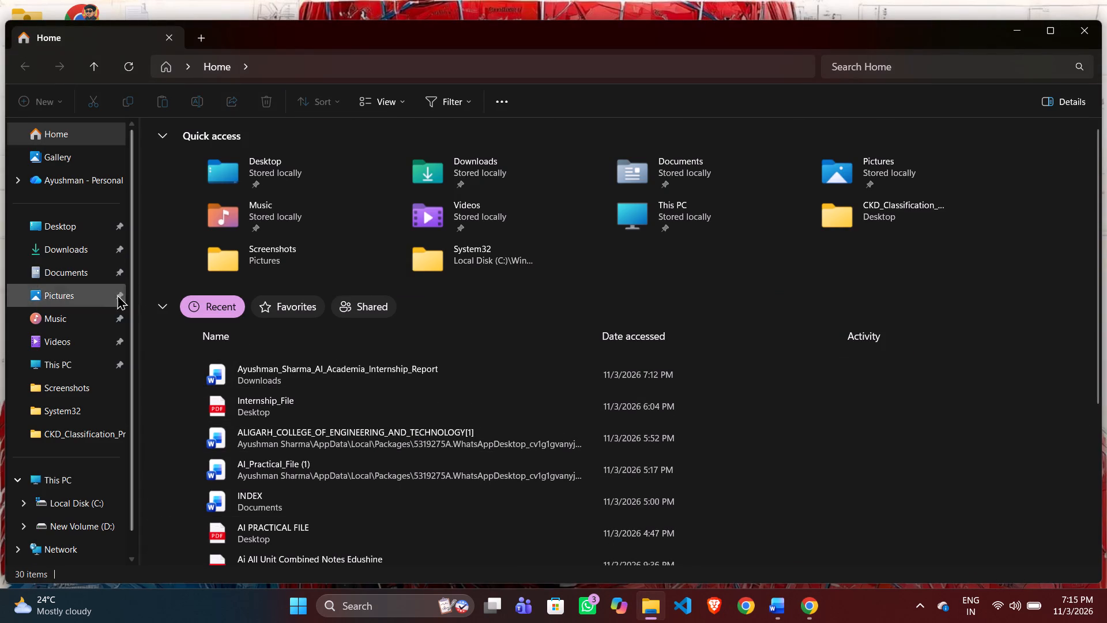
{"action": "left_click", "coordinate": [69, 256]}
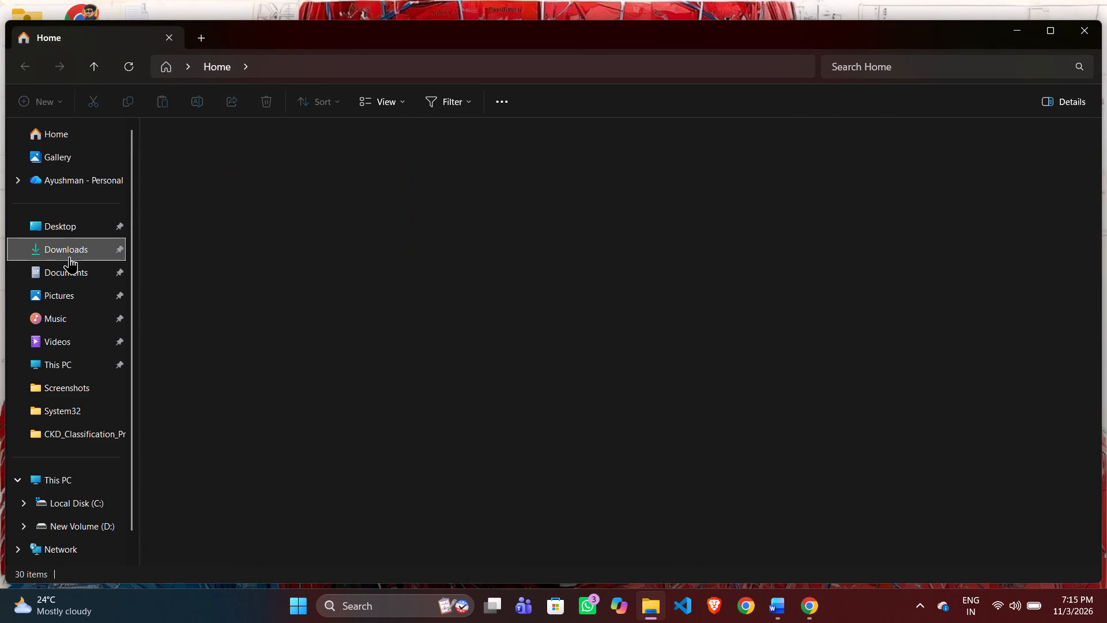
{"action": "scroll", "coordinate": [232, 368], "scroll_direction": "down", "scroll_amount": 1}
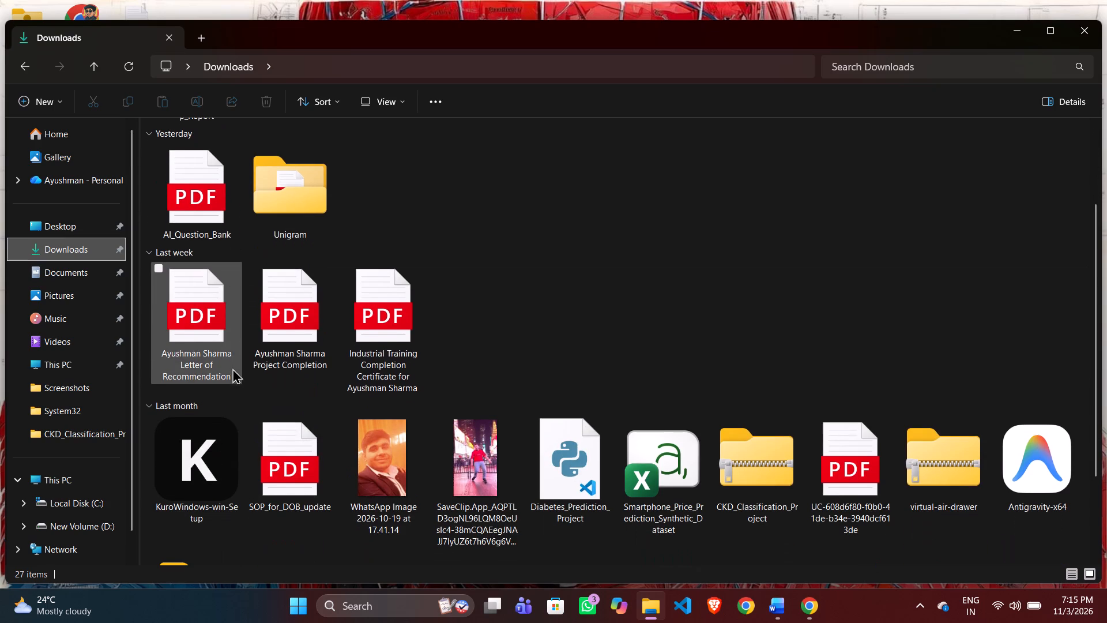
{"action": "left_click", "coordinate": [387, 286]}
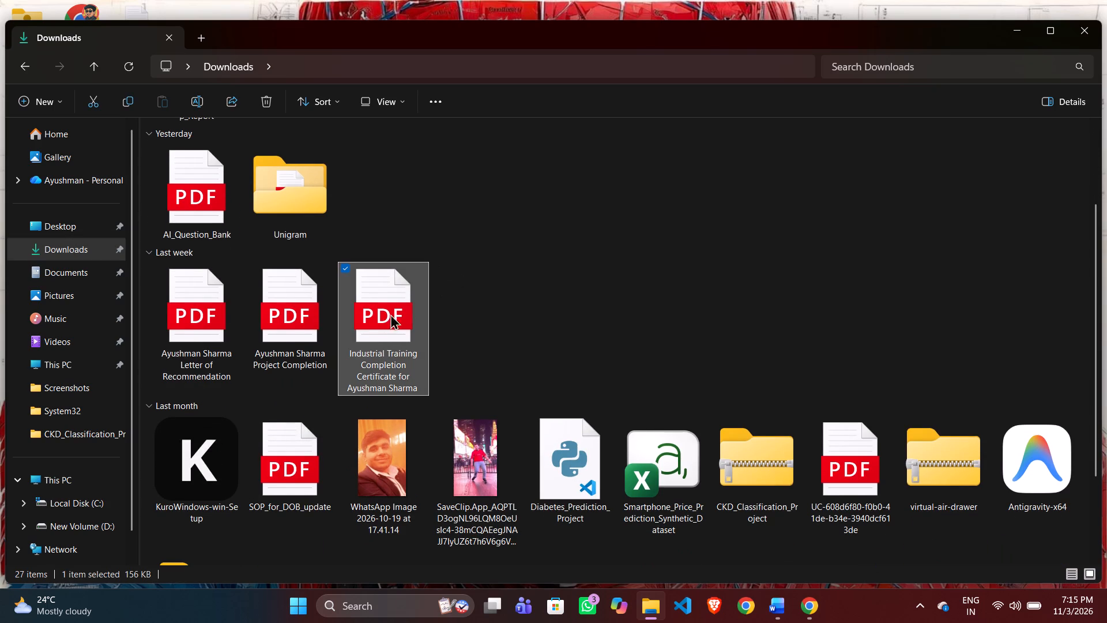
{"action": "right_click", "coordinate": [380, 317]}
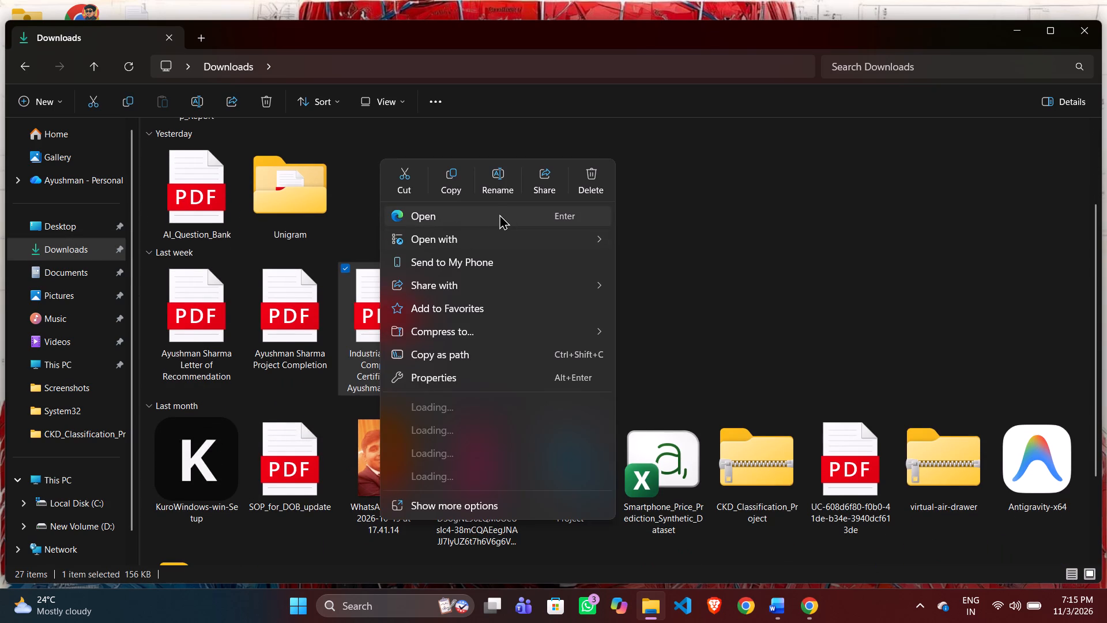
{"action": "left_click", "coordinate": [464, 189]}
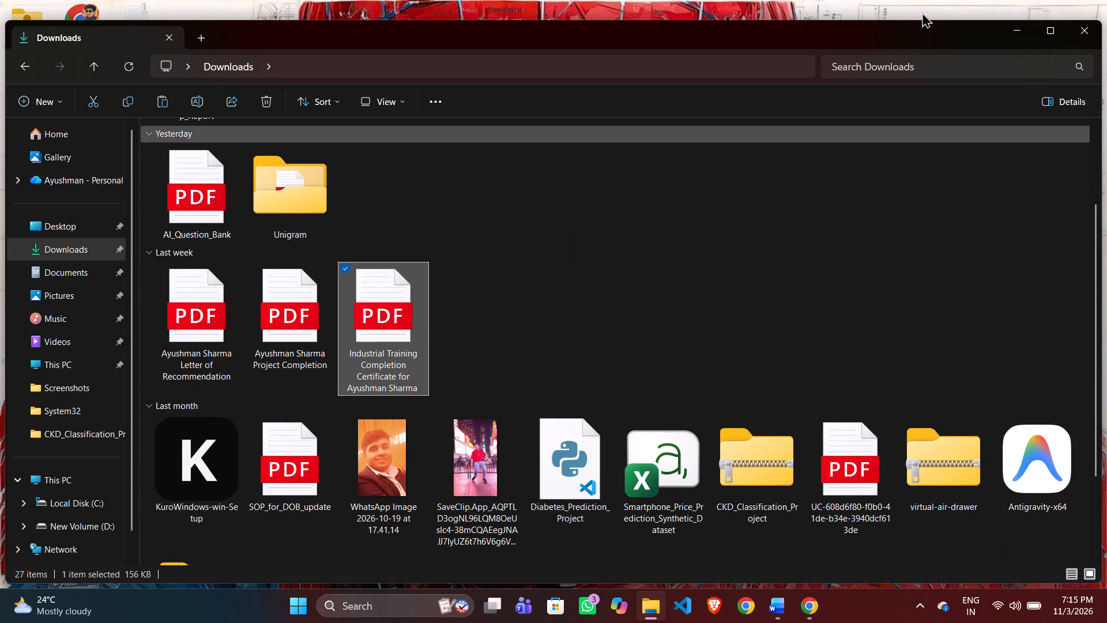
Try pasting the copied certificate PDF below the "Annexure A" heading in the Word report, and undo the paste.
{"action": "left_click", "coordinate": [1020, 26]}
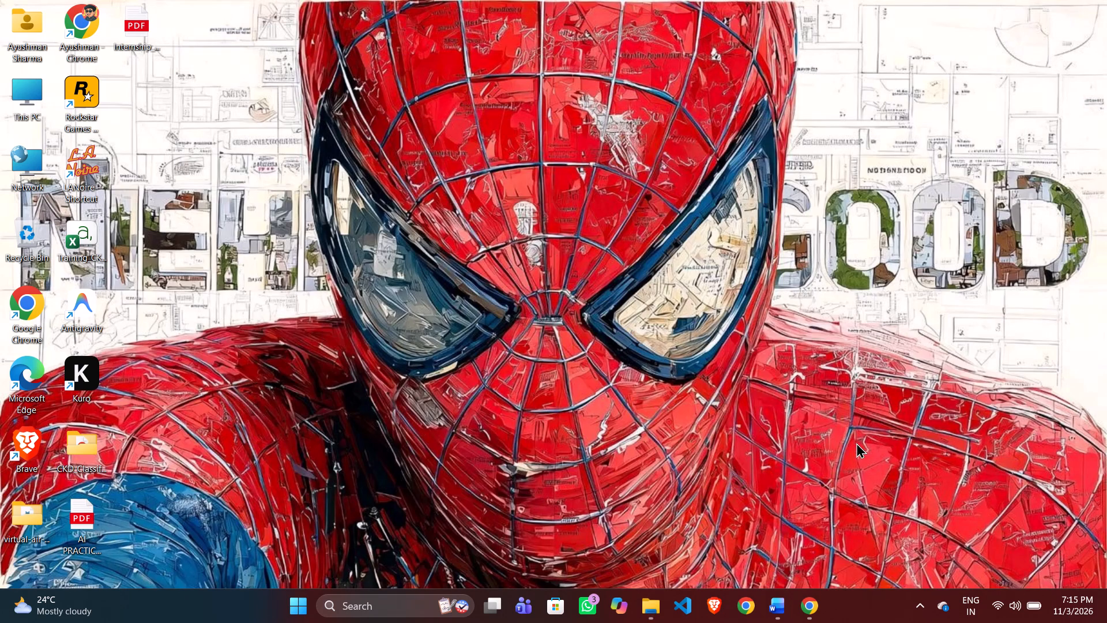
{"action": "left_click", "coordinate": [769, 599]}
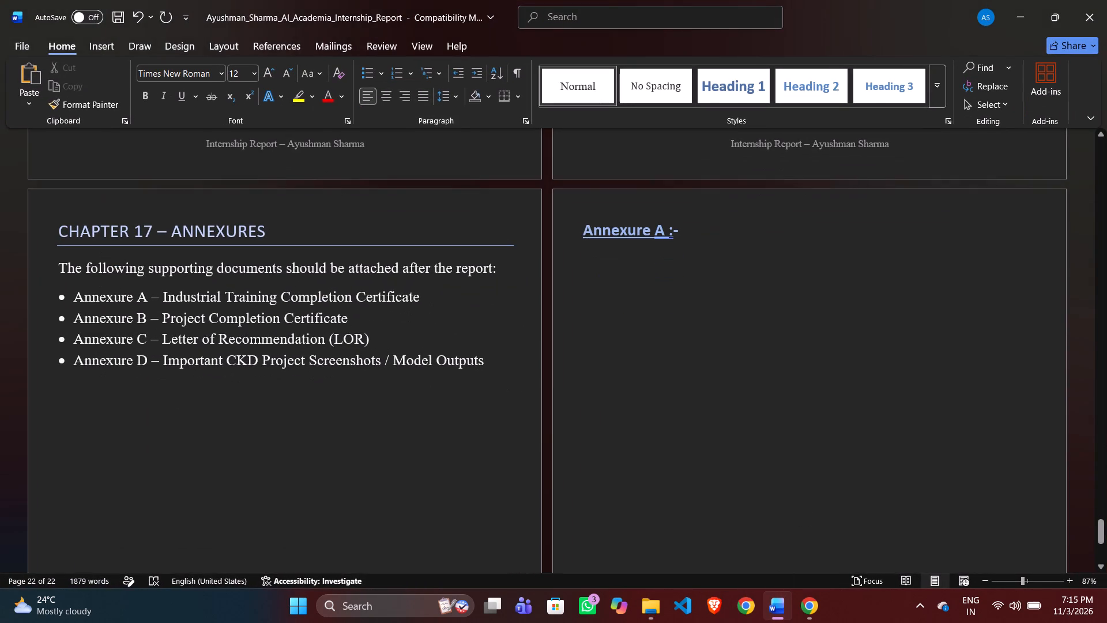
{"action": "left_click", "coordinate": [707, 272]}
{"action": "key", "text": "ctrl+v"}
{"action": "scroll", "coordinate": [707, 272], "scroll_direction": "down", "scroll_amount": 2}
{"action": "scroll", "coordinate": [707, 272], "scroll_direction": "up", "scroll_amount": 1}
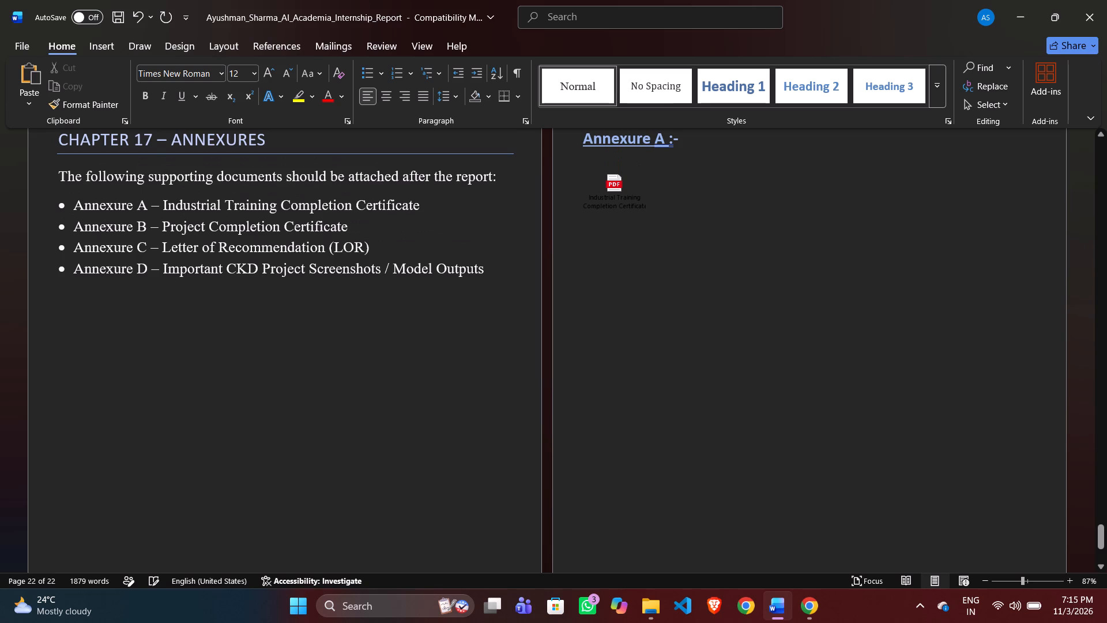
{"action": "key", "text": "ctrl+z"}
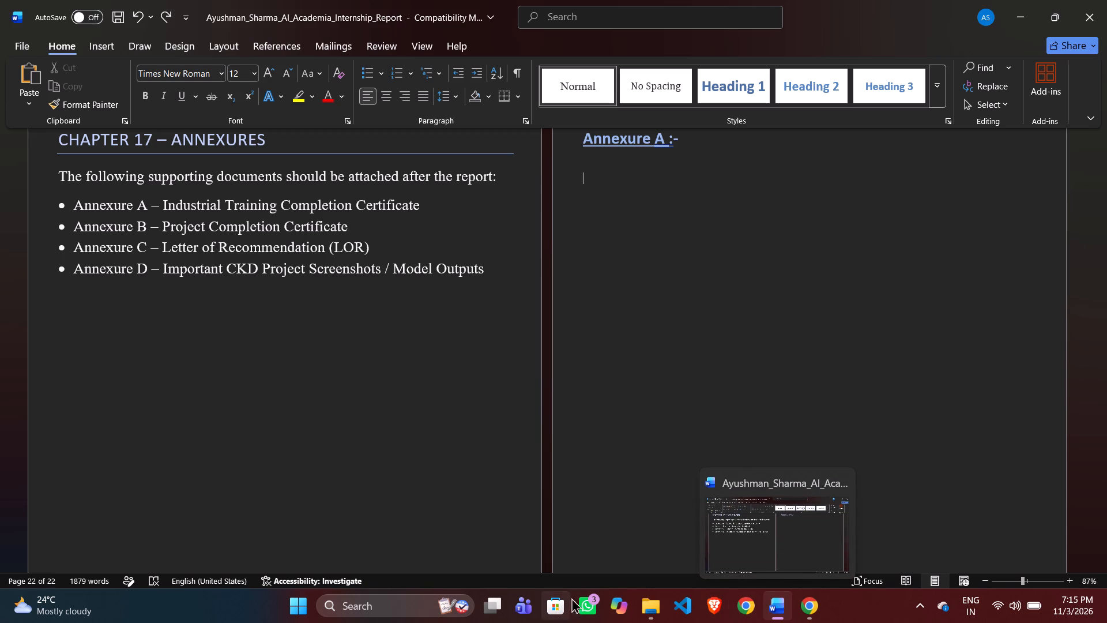
View the Industrial Training Completion Certificate PDF from the Downloads folder in Edge and close it.
{"action": "left_click", "coordinate": [667, 621]}
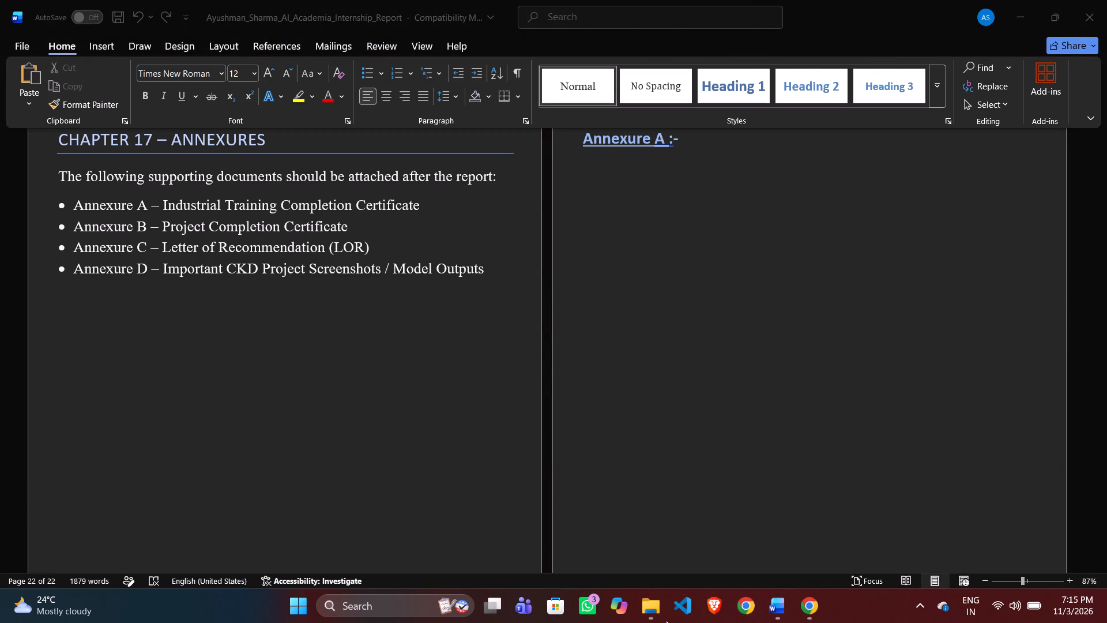
{"action": "left_click", "coordinate": [658, 620]}
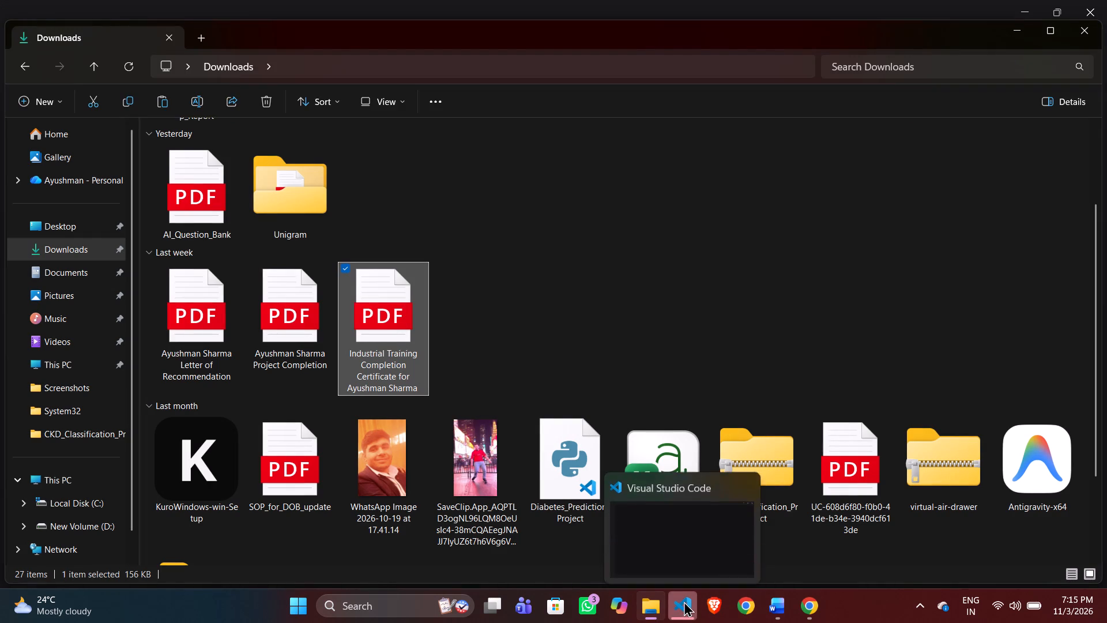
{"action": "left_click", "coordinate": [744, 487]}
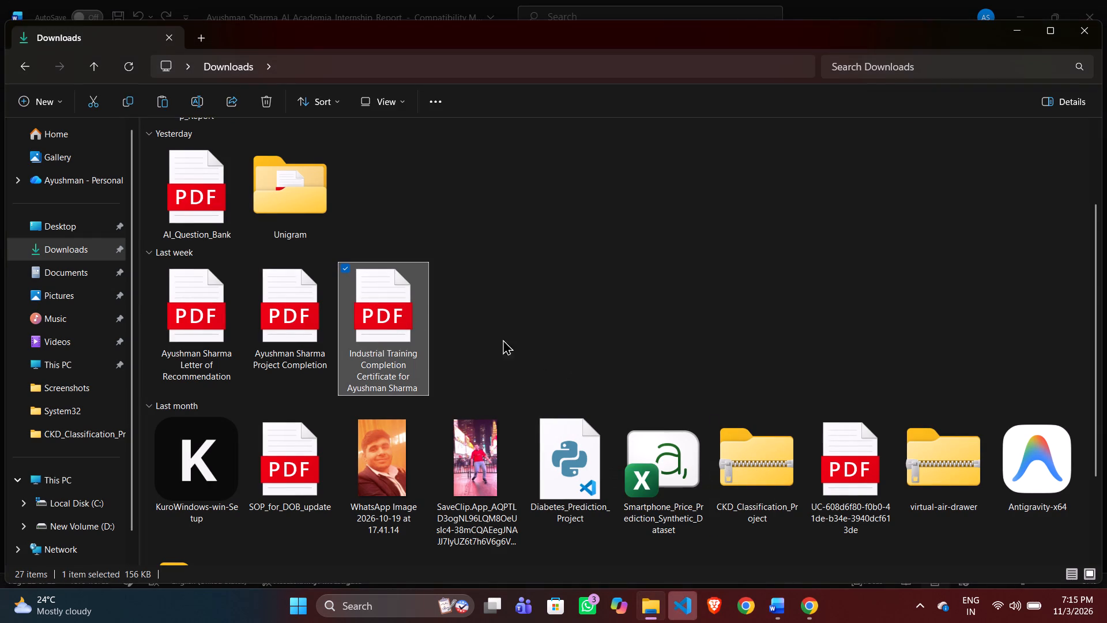
{"action": "double_click", "coordinate": [401, 318]}
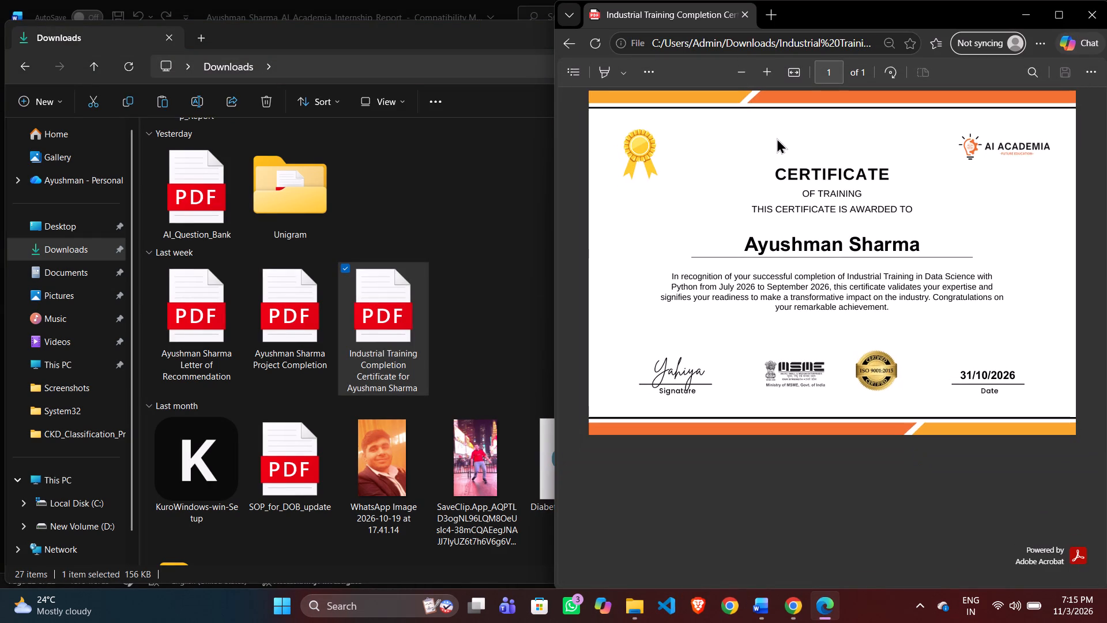
{"action": "right_click", "coordinate": [769, 179]}
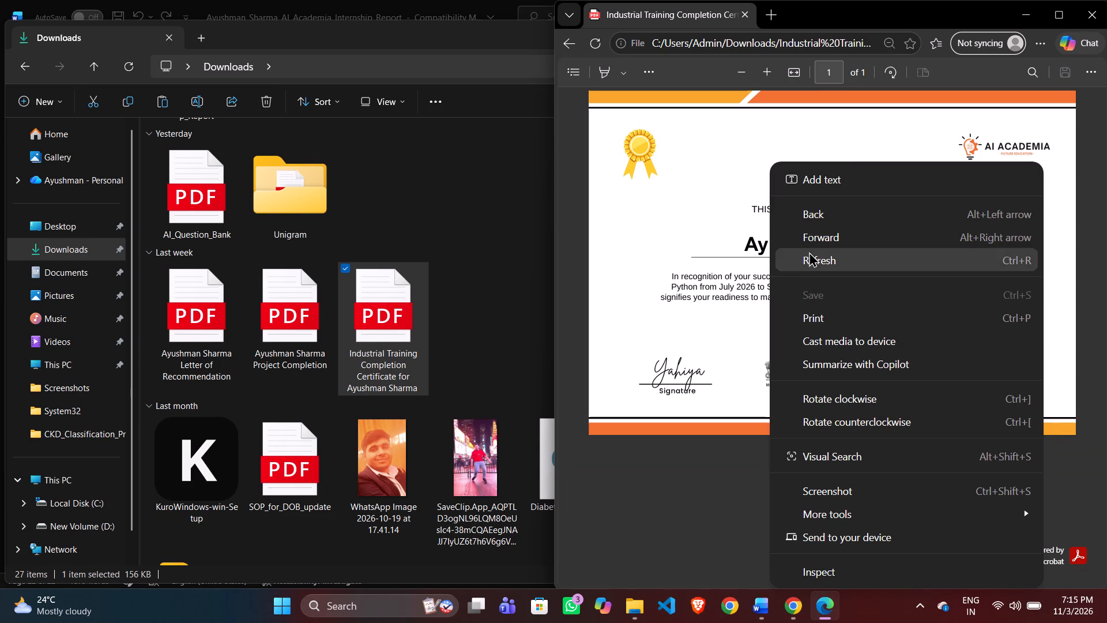
{"action": "left_click_drag", "start_coordinate": [709, 251], "coordinate": [1106, 3]}
{"action": "left_click", "coordinate": [1106, 3]}
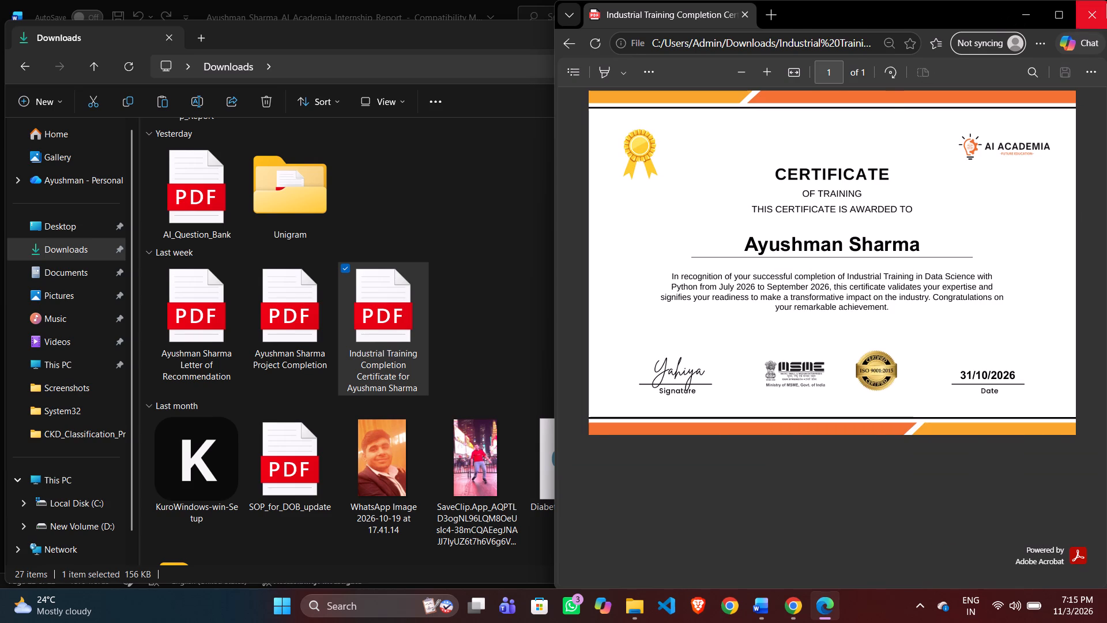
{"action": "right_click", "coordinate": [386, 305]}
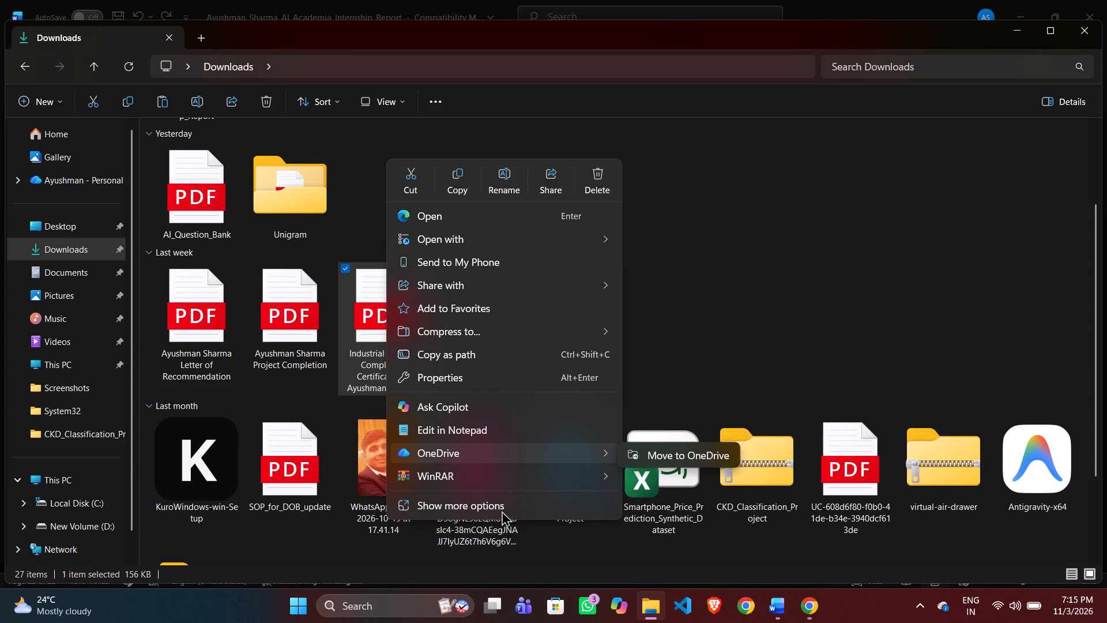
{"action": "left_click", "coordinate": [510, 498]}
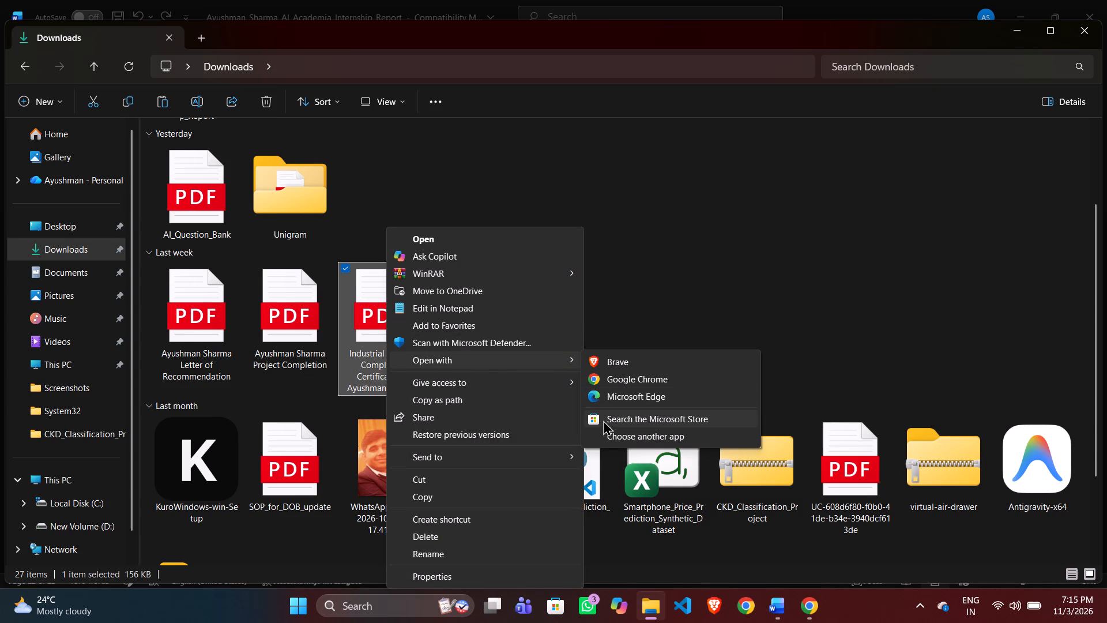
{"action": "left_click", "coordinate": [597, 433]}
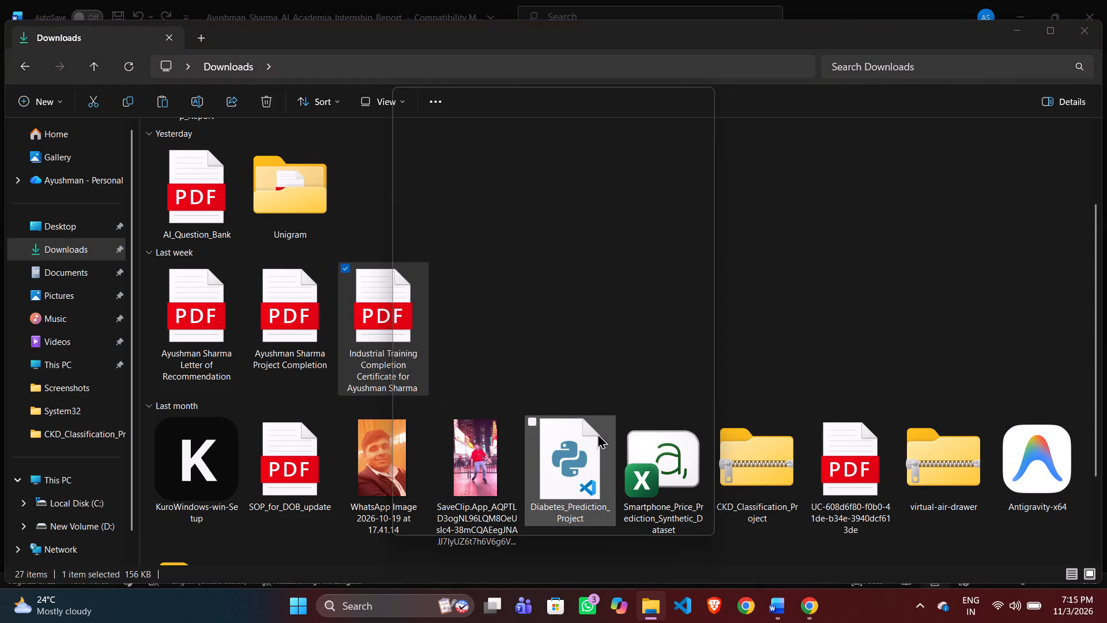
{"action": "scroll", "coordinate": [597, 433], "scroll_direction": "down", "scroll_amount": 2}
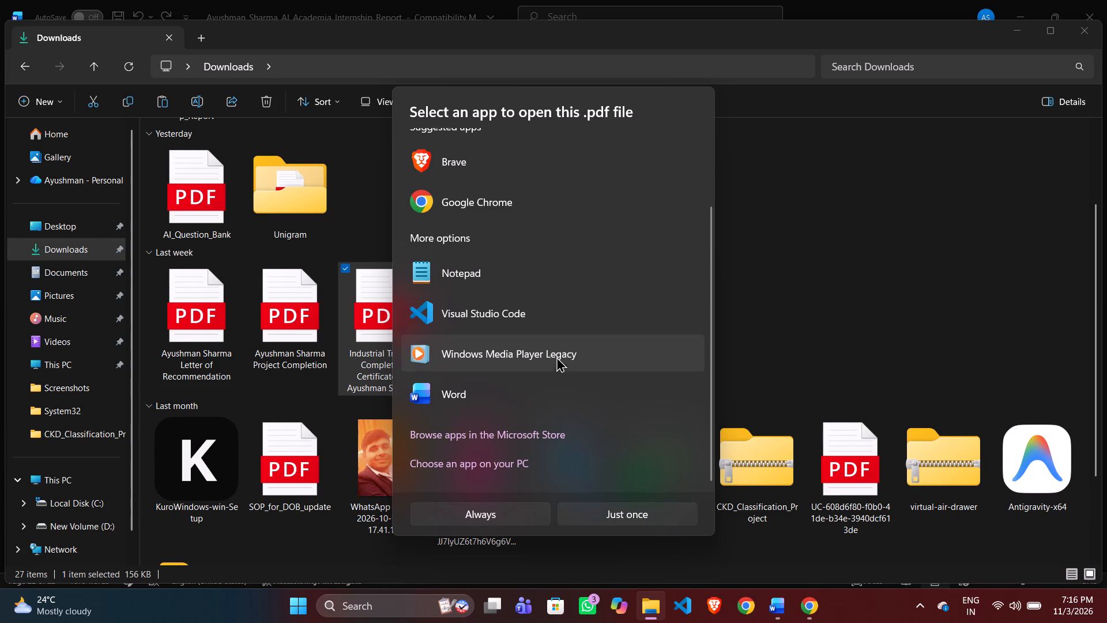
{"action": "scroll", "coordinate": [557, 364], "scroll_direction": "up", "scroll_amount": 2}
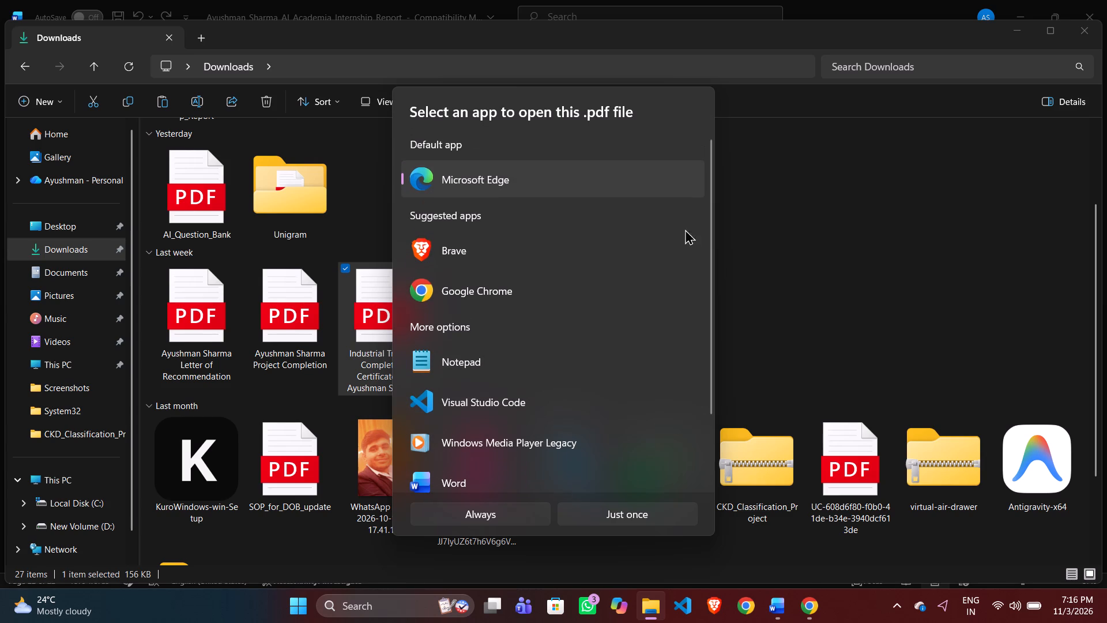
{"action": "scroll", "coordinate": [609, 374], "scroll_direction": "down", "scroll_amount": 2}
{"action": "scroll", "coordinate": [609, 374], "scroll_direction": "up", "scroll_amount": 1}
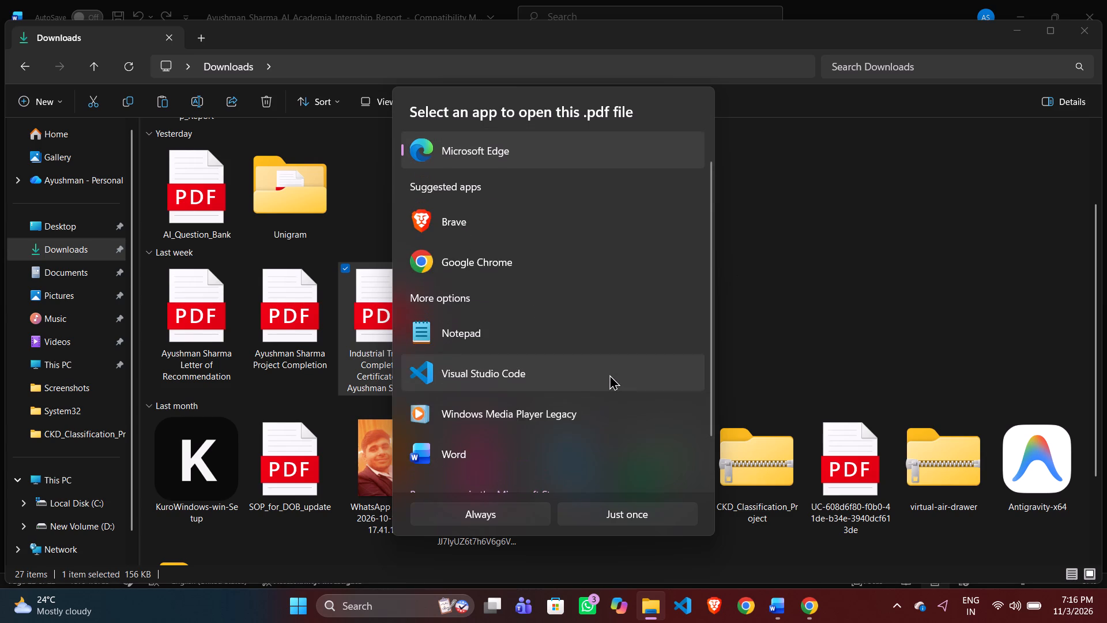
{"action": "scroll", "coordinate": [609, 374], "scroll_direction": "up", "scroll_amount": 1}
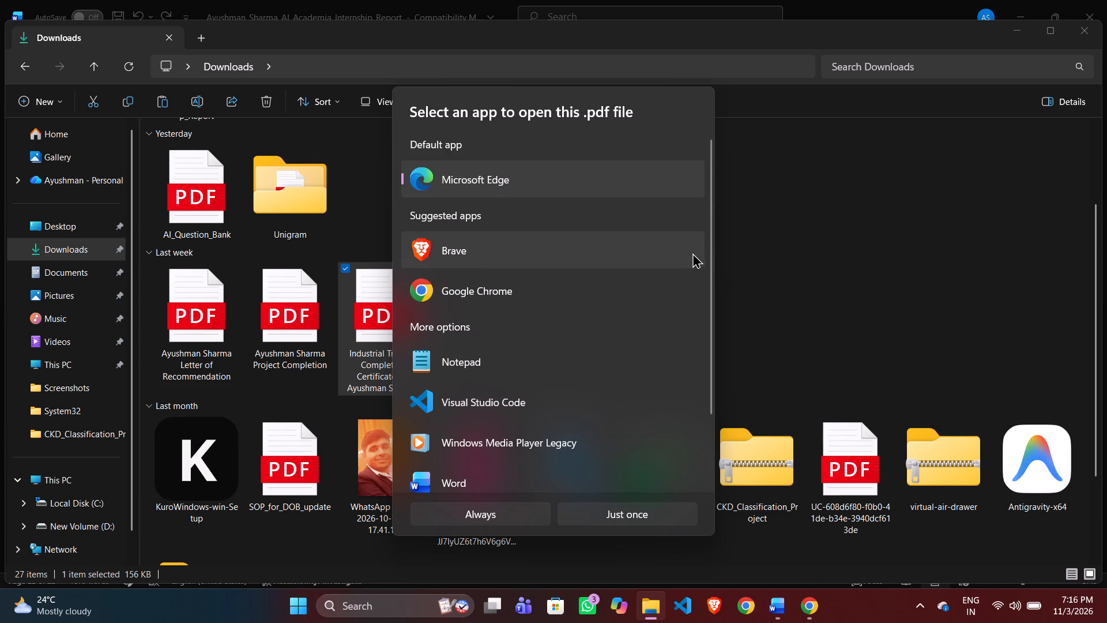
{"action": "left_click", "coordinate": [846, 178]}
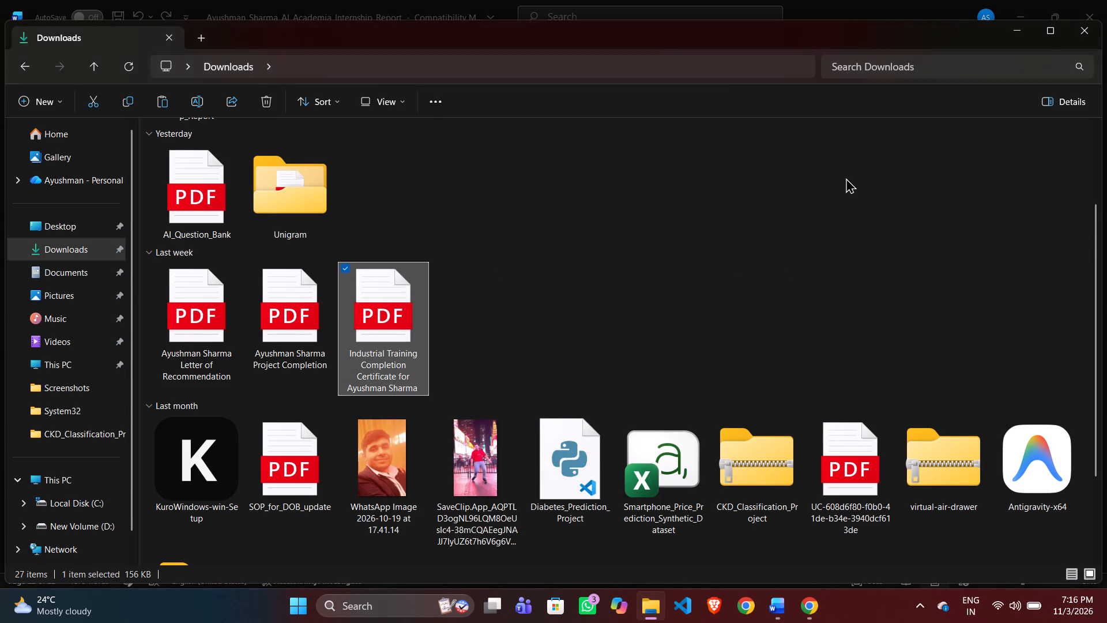
Open the Industrial Training Completion Certificate PDF from the Downloads folder in Edge, with the whole certificate in view.
{"action": "left_click", "coordinate": [370, 311]}
{"action": "left_click_drag", "start_coordinate": [370, 311], "coordinate": [556, 306]}
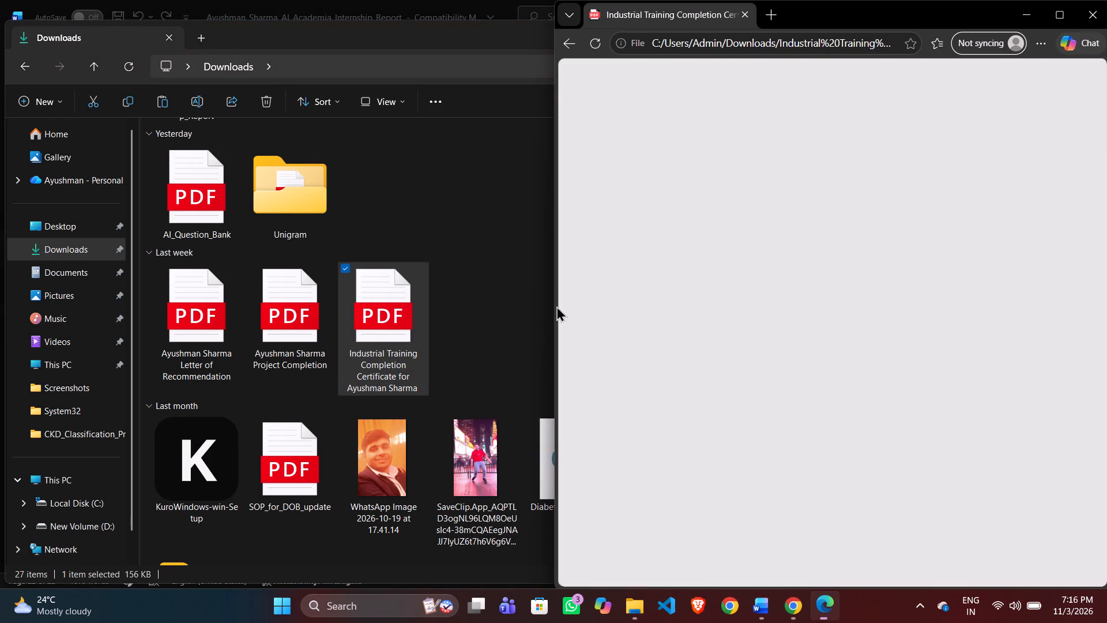
{"action": "left_click_drag", "start_coordinate": [556, 306], "coordinate": [722, 227]}
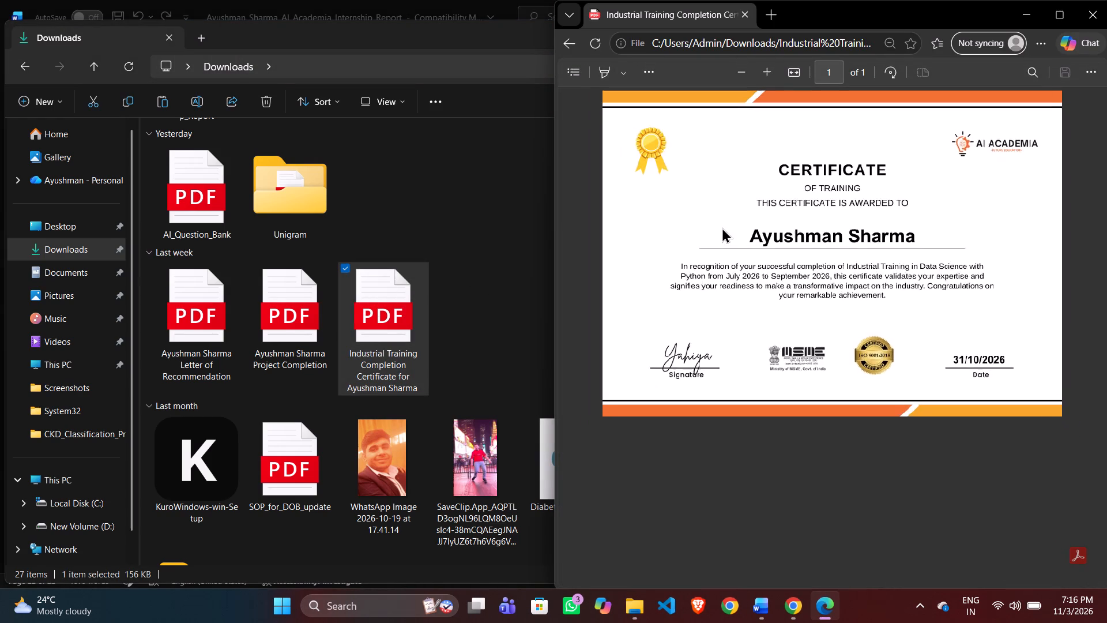
{"action": "scroll", "coordinate": [722, 227], "scroll_direction": "left", "scroll_amount": 1}
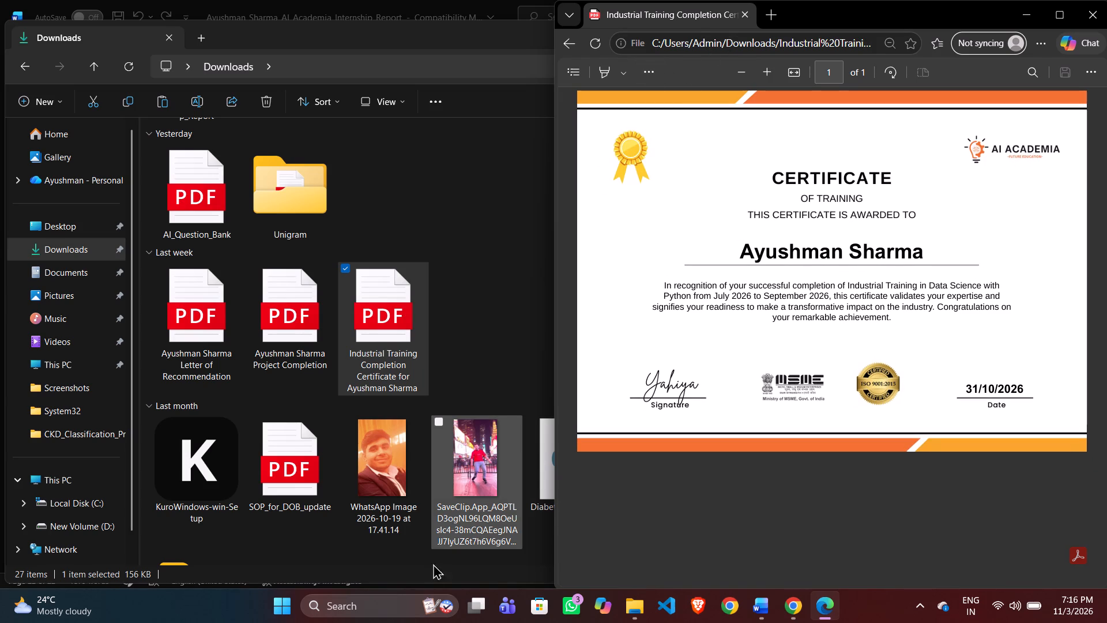
Search Windows for "sni" and open the Snipping Tool.
{"action": "double_click", "coordinate": [397, 595]}
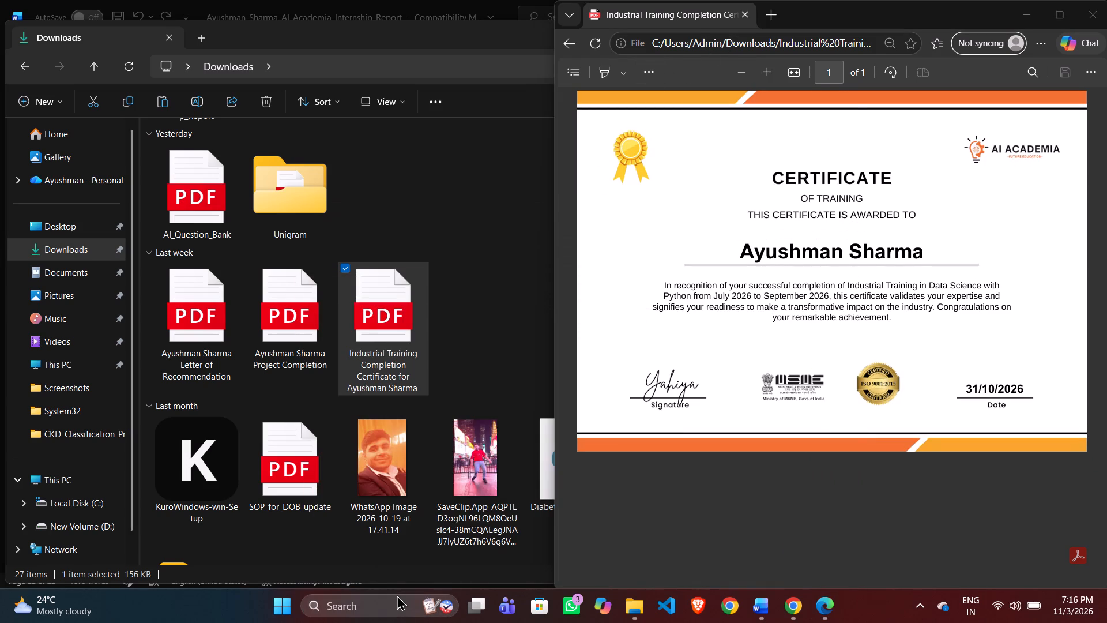
{"action": "left_click", "coordinate": [397, 595]}
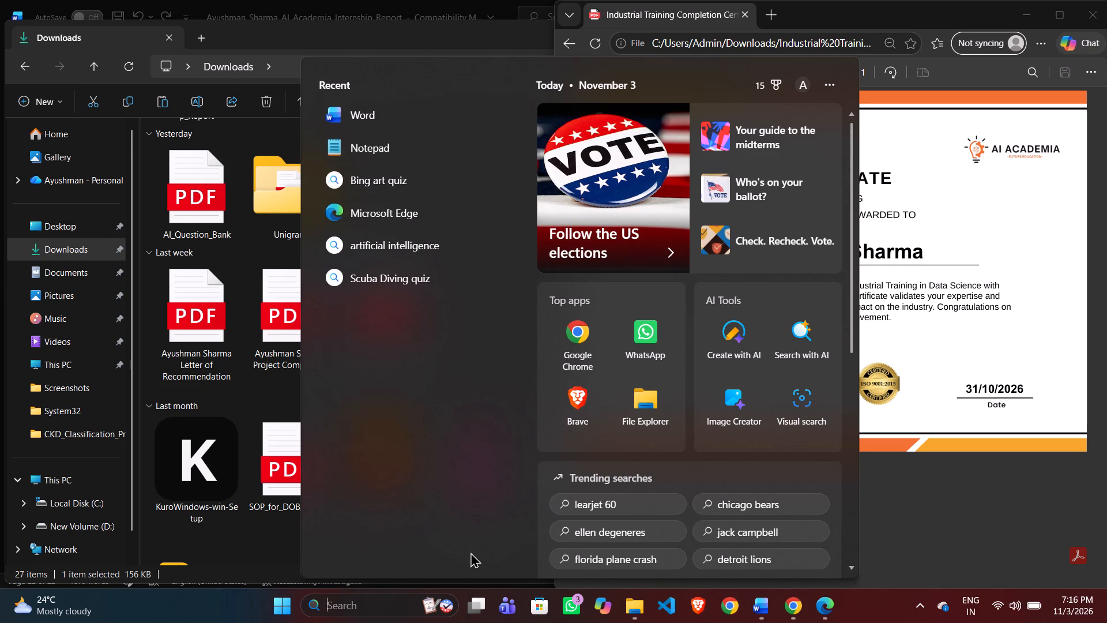
{"action": "type", "text": "sni"}
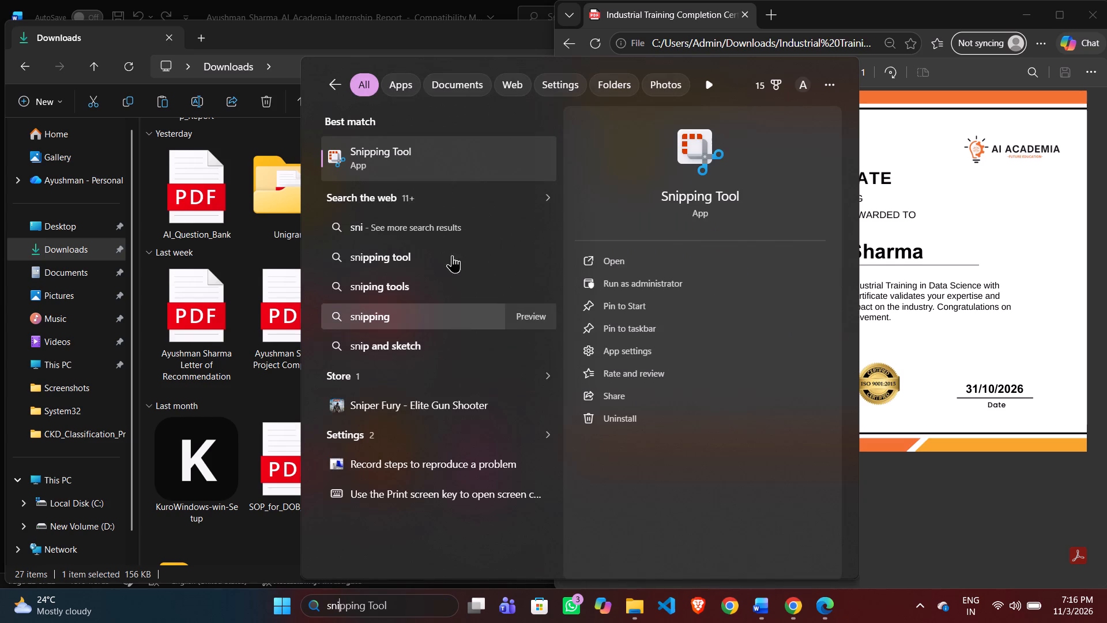
{"action": "left_click", "coordinate": [440, 162]}
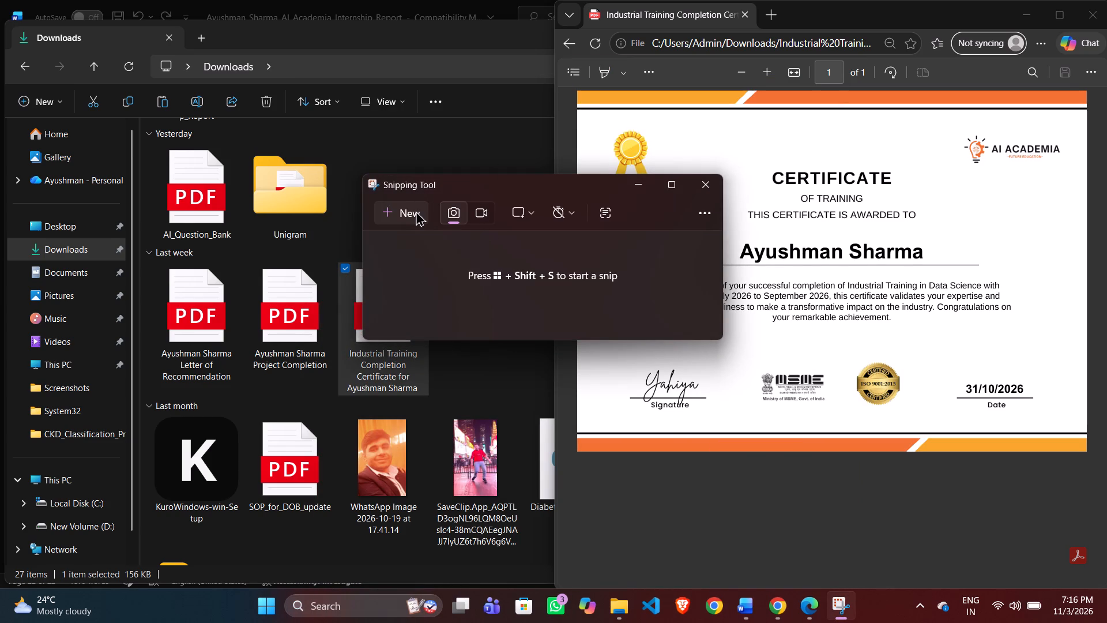
Capture a new rectangular snip covering the whole training certificate page in the Edge PDF view.
{"action": "left_click", "coordinate": [415, 212]}
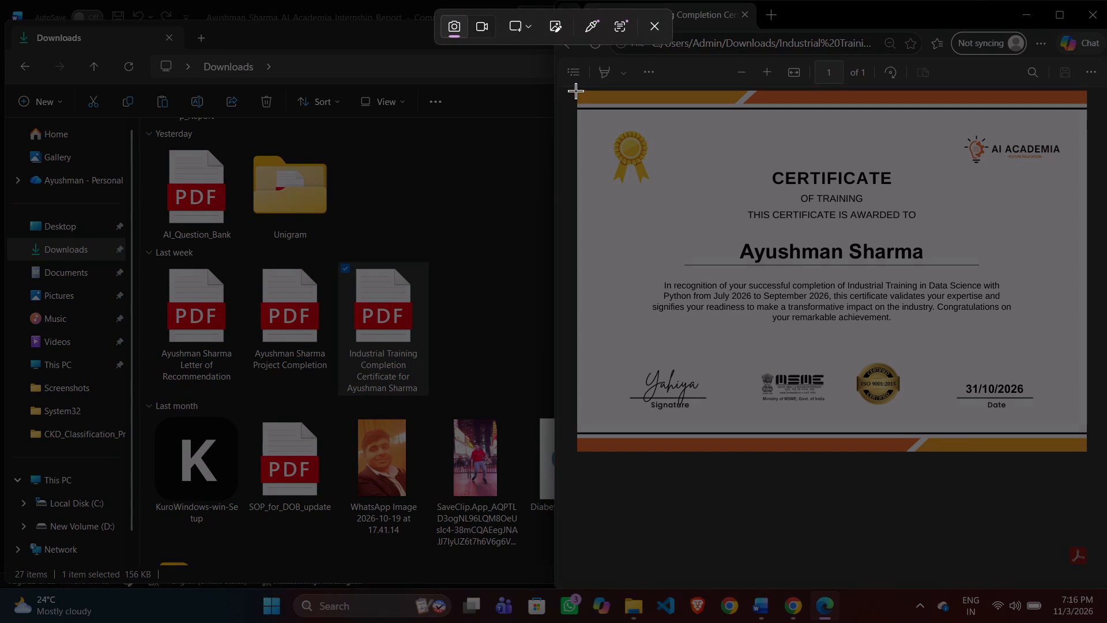
{"action": "left_click_drag", "start_coordinate": [577, 90], "coordinate": [823, 291]}
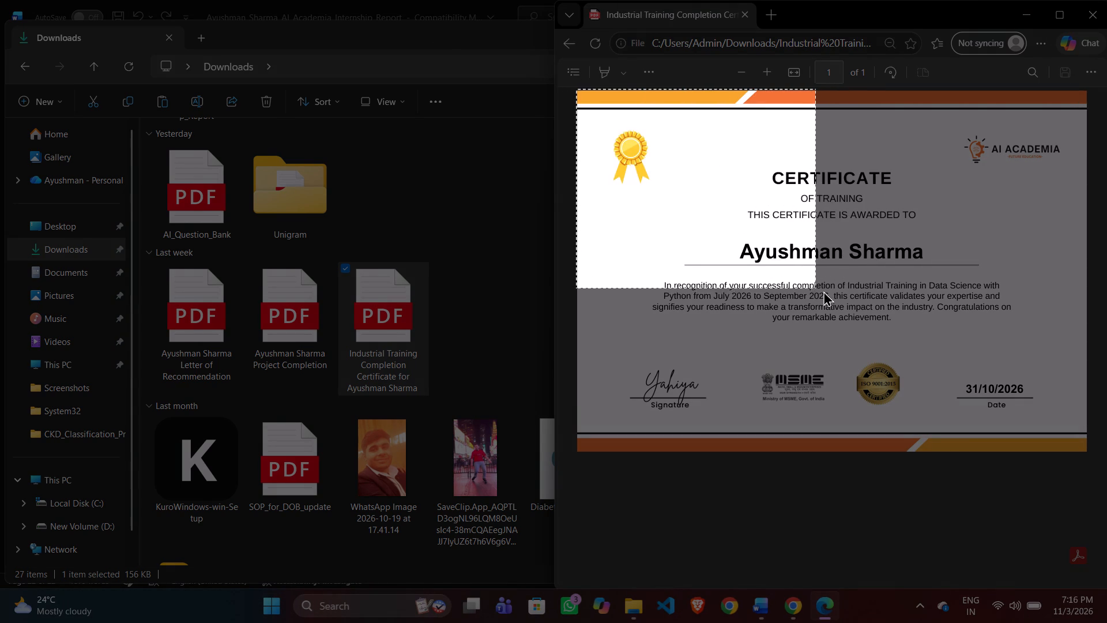
{"action": "left_click_drag", "start_coordinate": [823, 291], "coordinate": [1036, 414]}
{"action": "scroll", "coordinate": [867, 338], "scroll_direction": "right", "scroll_amount": 1}
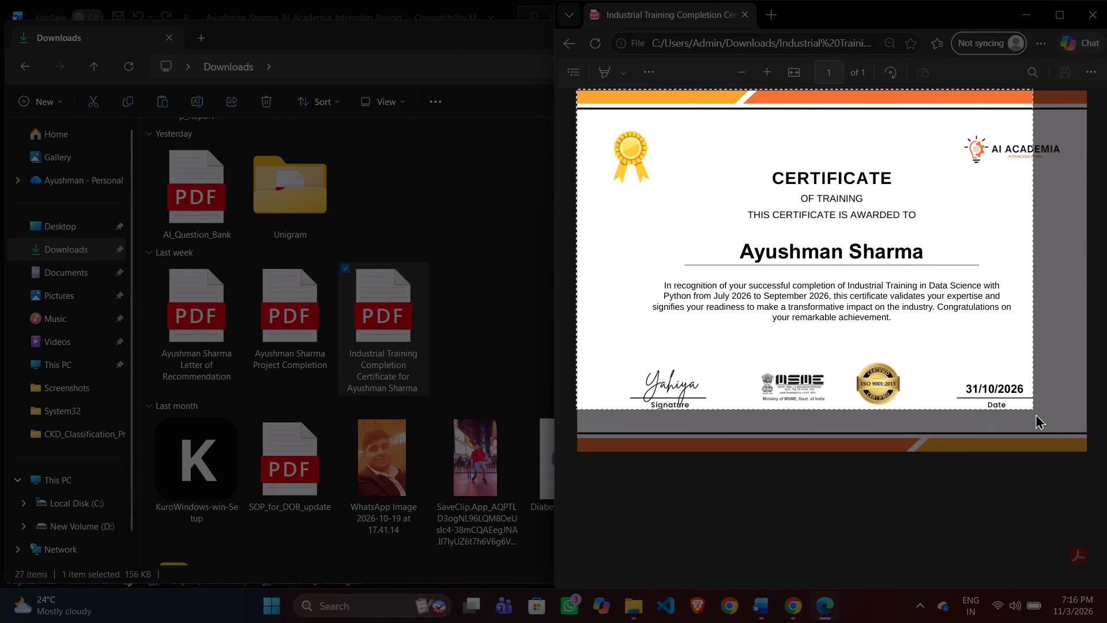
{"action": "left_click_drag", "start_coordinate": [1036, 414], "coordinate": [1085, 449]}
{"action": "scroll", "coordinate": [1036, 414], "scroll_direction": "right", "scroll_amount": 1}
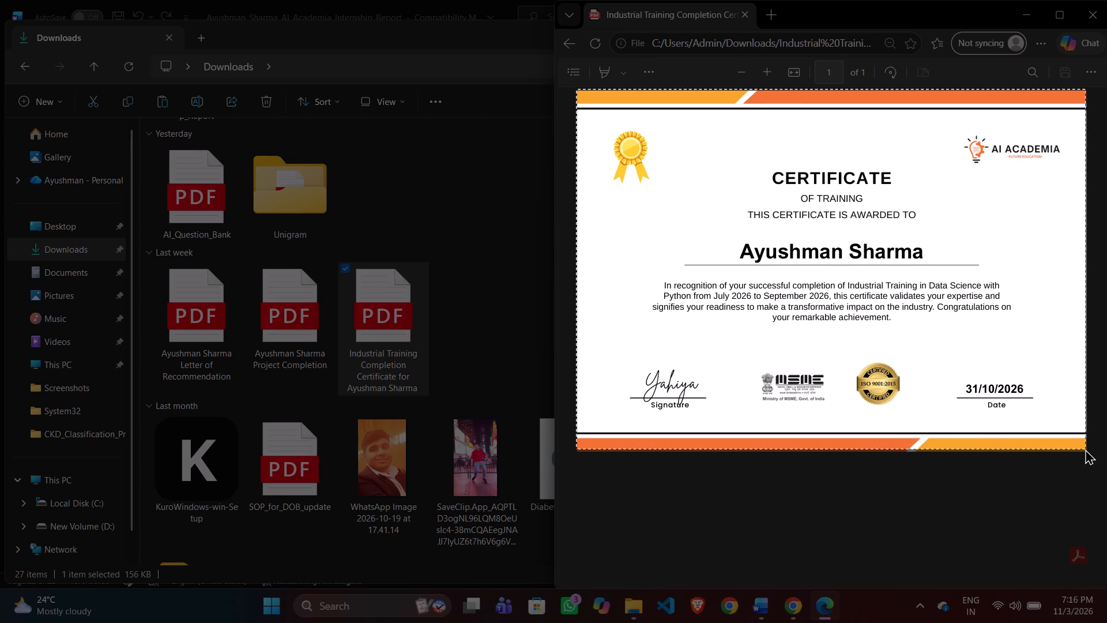
{"action": "scroll", "coordinate": [1085, 449], "scroll_direction": "right", "scroll_amount": 1}
{"action": "left_click_drag", "start_coordinate": [1085, 449], "coordinate": [1087, 452]}
{"action": "scroll", "coordinate": [1087, 452], "scroll_direction": "right", "scroll_amount": 3}
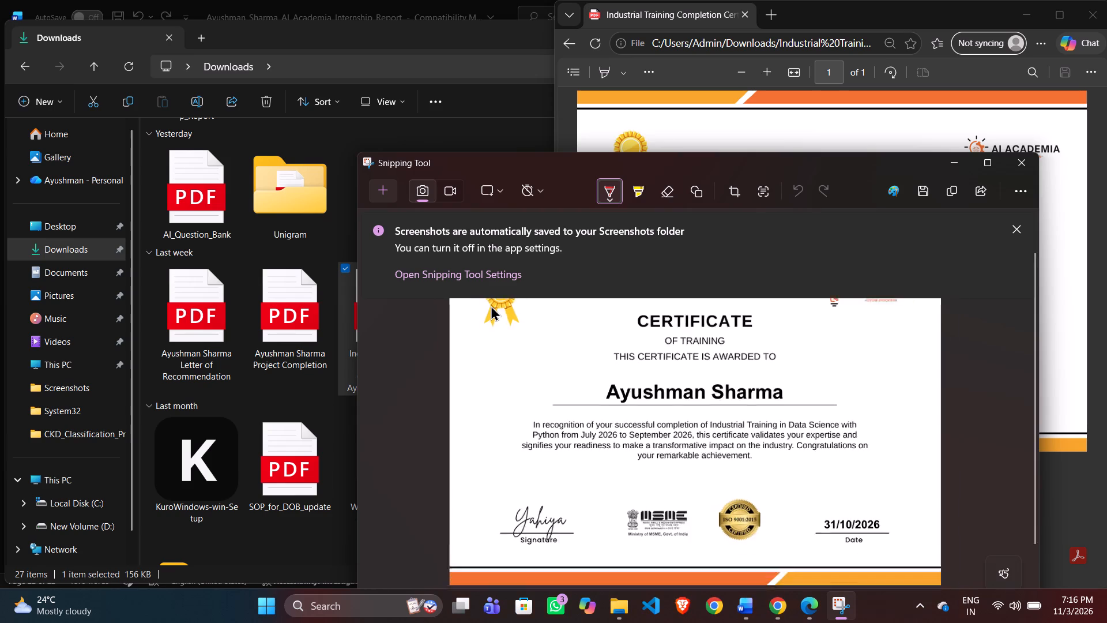
Examine the captured certificate snip and its borders in the Snipping Tool.
{"action": "scroll", "coordinate": [491, 305], "scroll_direction": "up", "scroll_amount": 1}
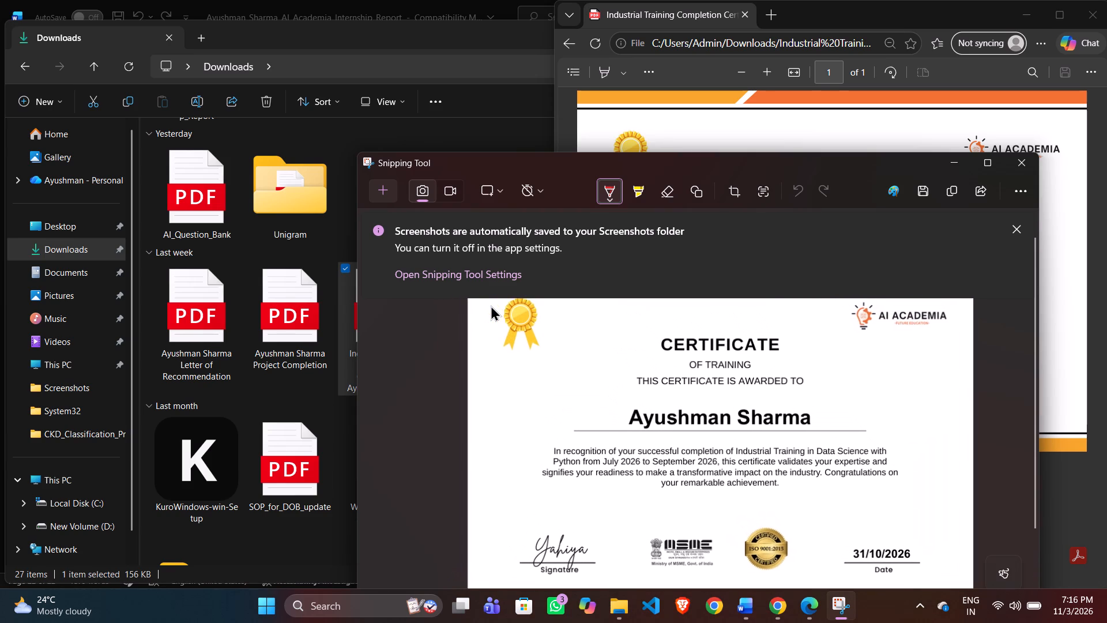
{"action": "scroll", "coordinate": [491, 305], "scroll_direction": "up", "scroll_amount": 1}
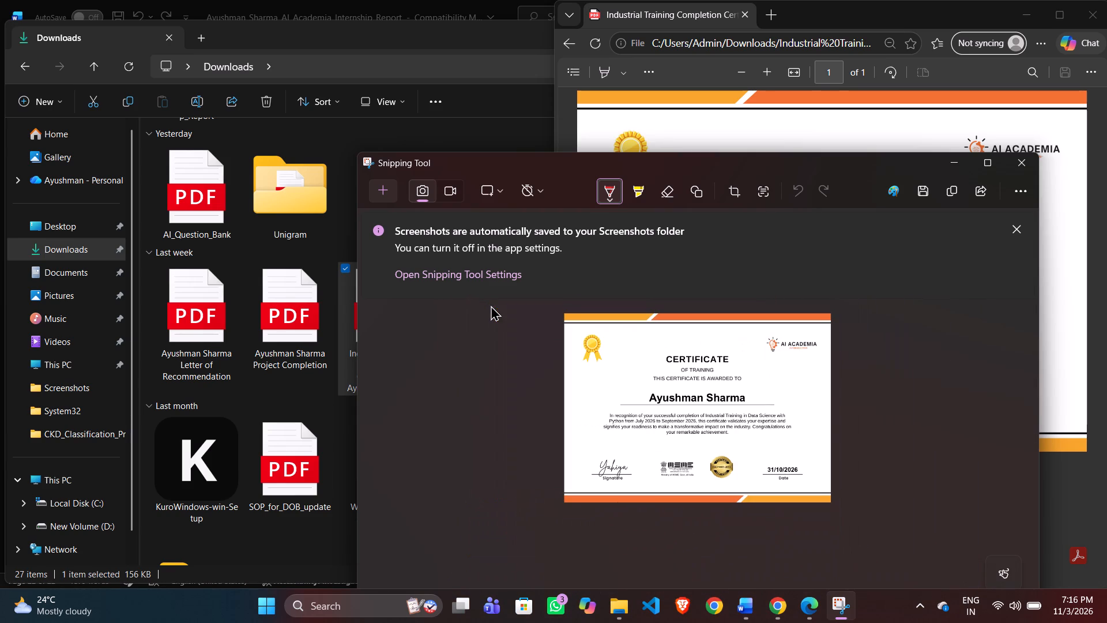
{"action": "scroll", "coordinate": [653, 312], "scroll_direction": "left", "scroll_amount": 2}
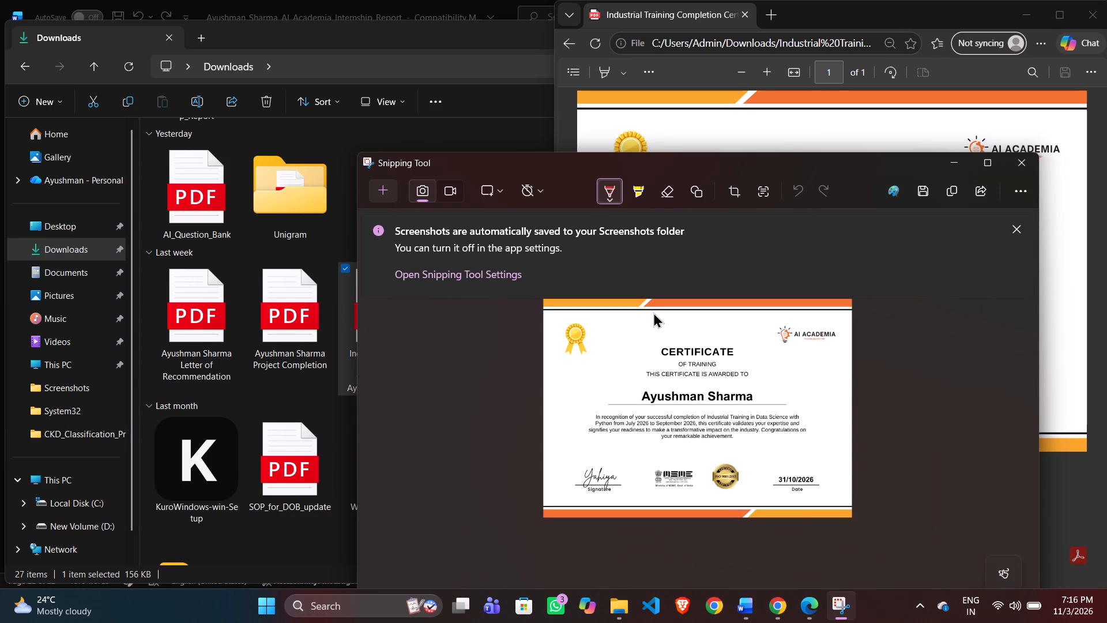
{"action": "scroll", "coordinate": [653, 312], "scroll_direction": "left", "scroll_amount": 1}
{"action": "scroll", "coordinate": [653, 312], "scroll_direction": "up", "scroll_amount": 3}
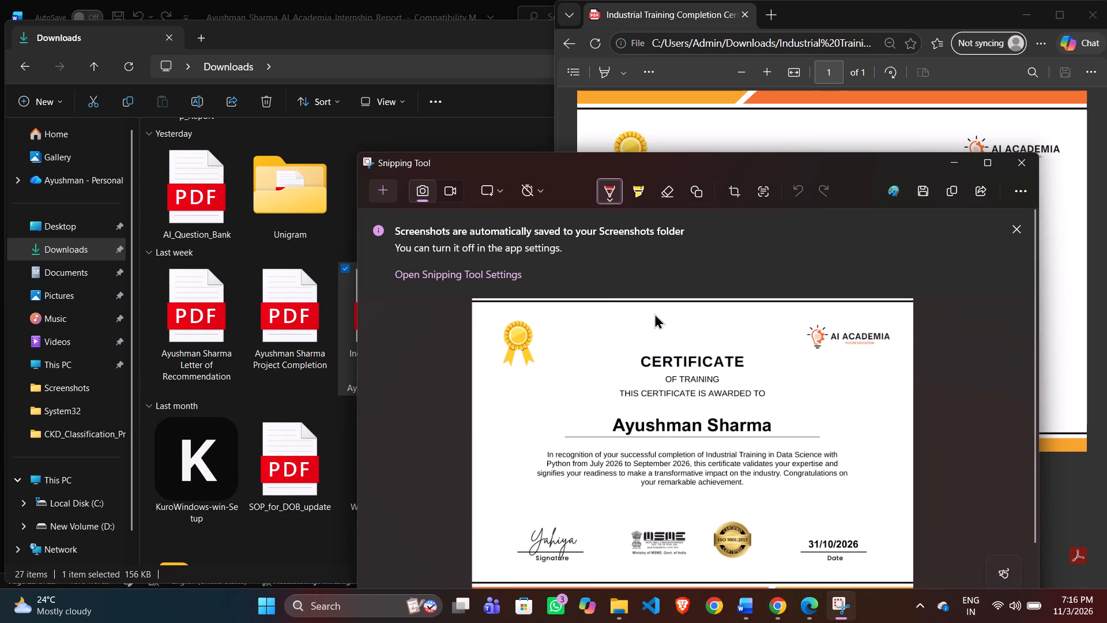
{"action": "scroll", "coordinate": [654, 313], "scroll_direction": "up", "scroll_amount": 6}
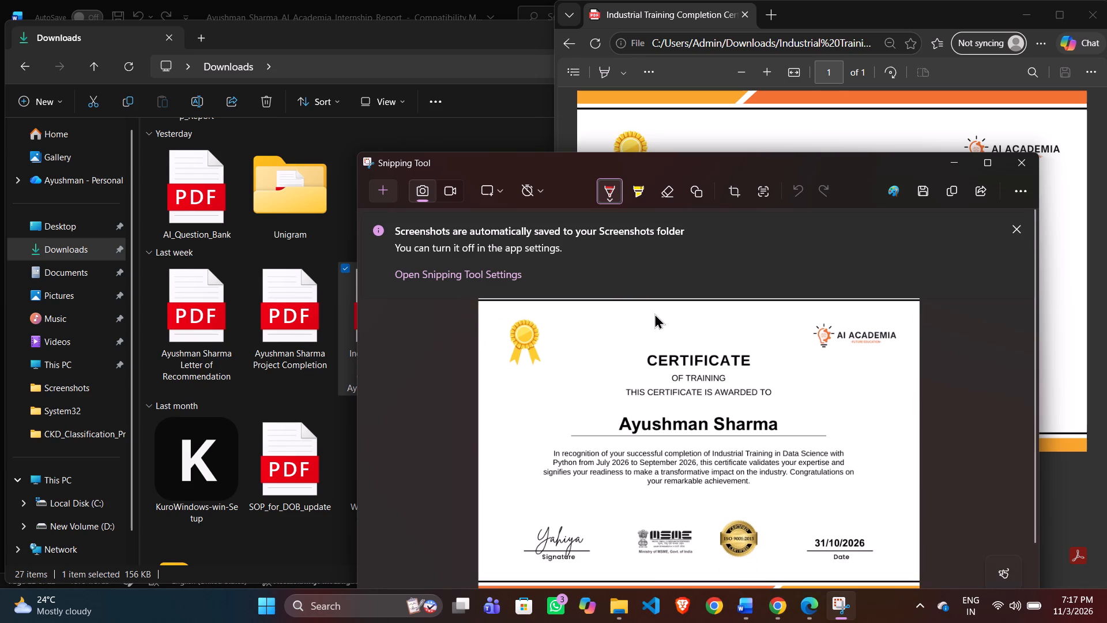
{"action": "scroll", "coordinate": [654, 313], "scroll_direction": "up", "scroll_amount": 4}
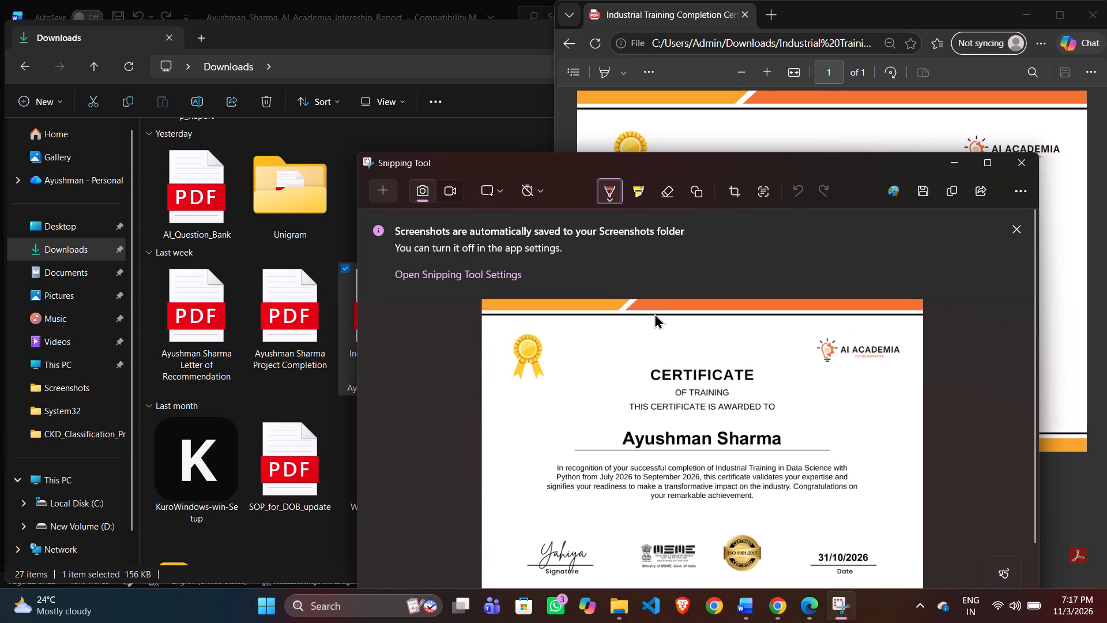
{"action": "scroll", "coordinate": [654, 313], "scroll_direction": "up", "scroll_amount": 3}
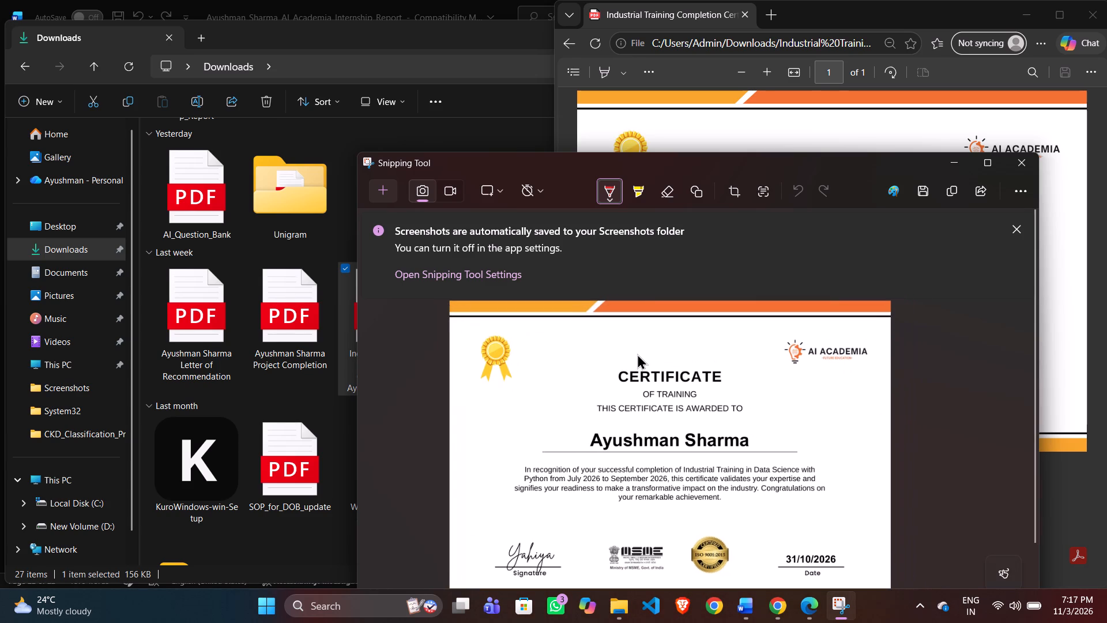
{"action": "scroll", "coordinate": [637, 354], "scroll_direction": "up", "scroll_amount": 2}
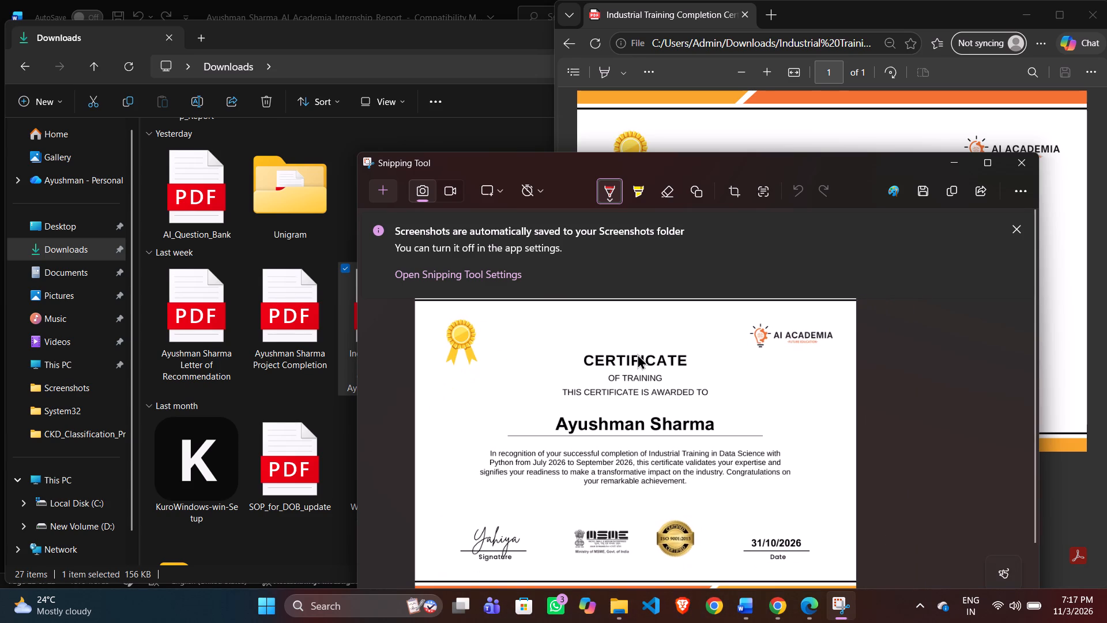
{"action": "scroll", "coordinate": [637, 354], "scroll_direction": "up", "scroll_amount": 2}
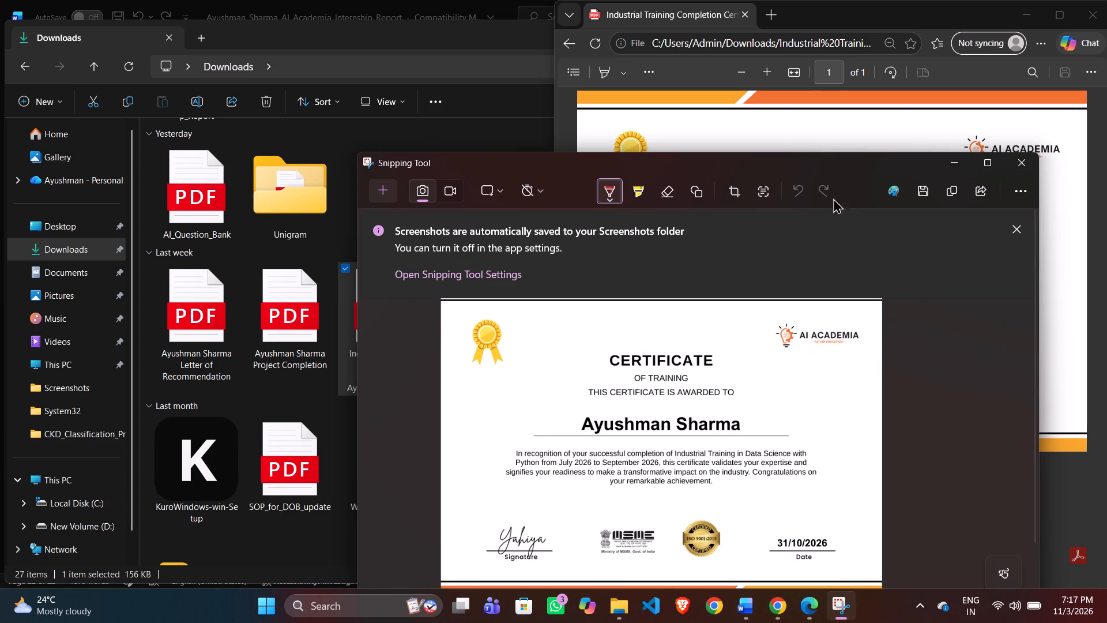
Crop the certificate snip slightly along its top and left edges and apply the crop.
{"action": "left_click", "coordinate": [736, 190]}
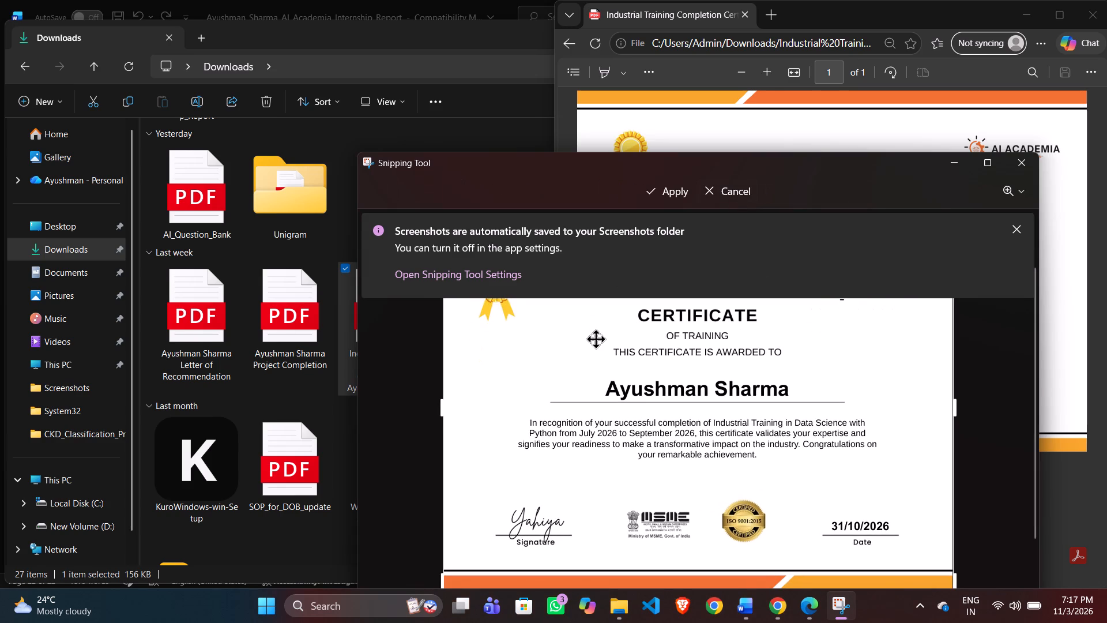
{"action": "left_click", "coordinate": [1021, 223]}
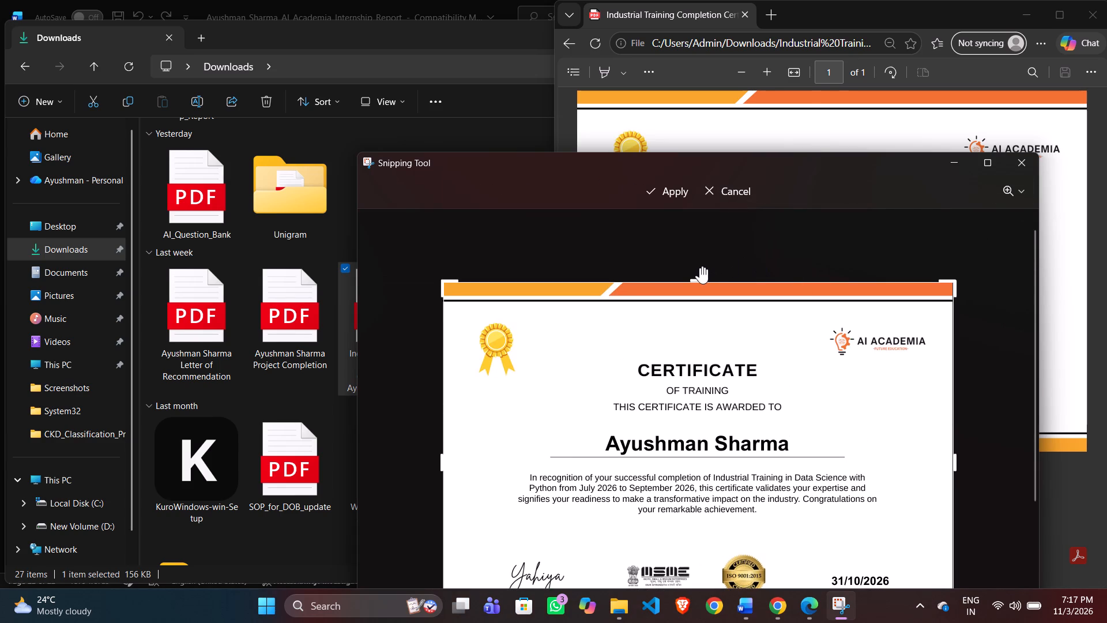
{"action": "left_click", "coordinate": [699, 270]}
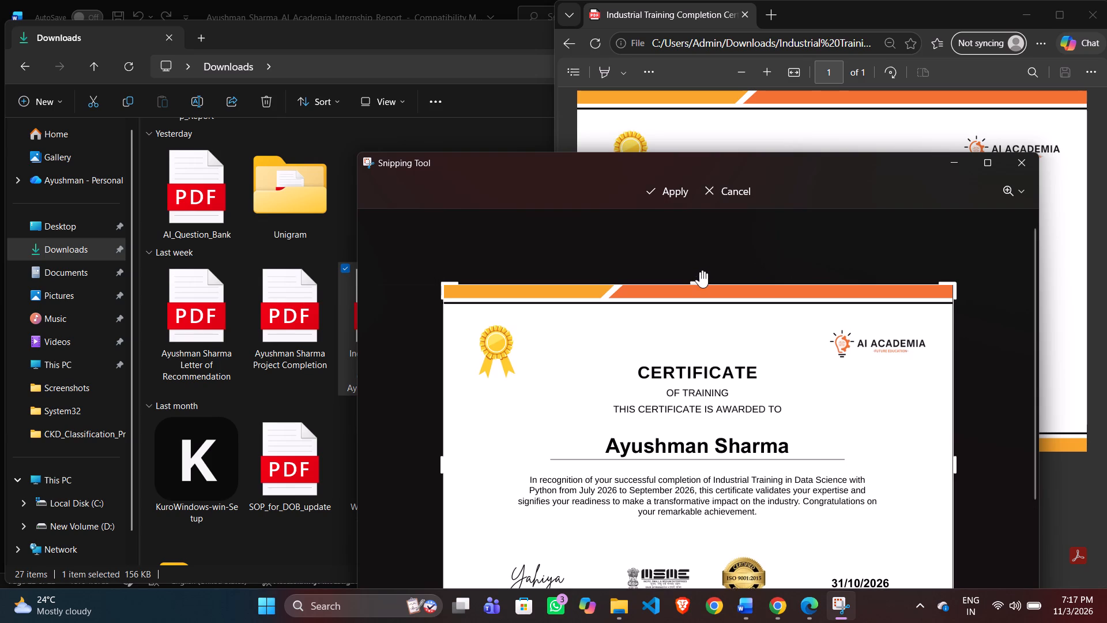
{"action": "left_click_drag", "start_coordinate": [696, 277], "coordinate": [693, 313]}
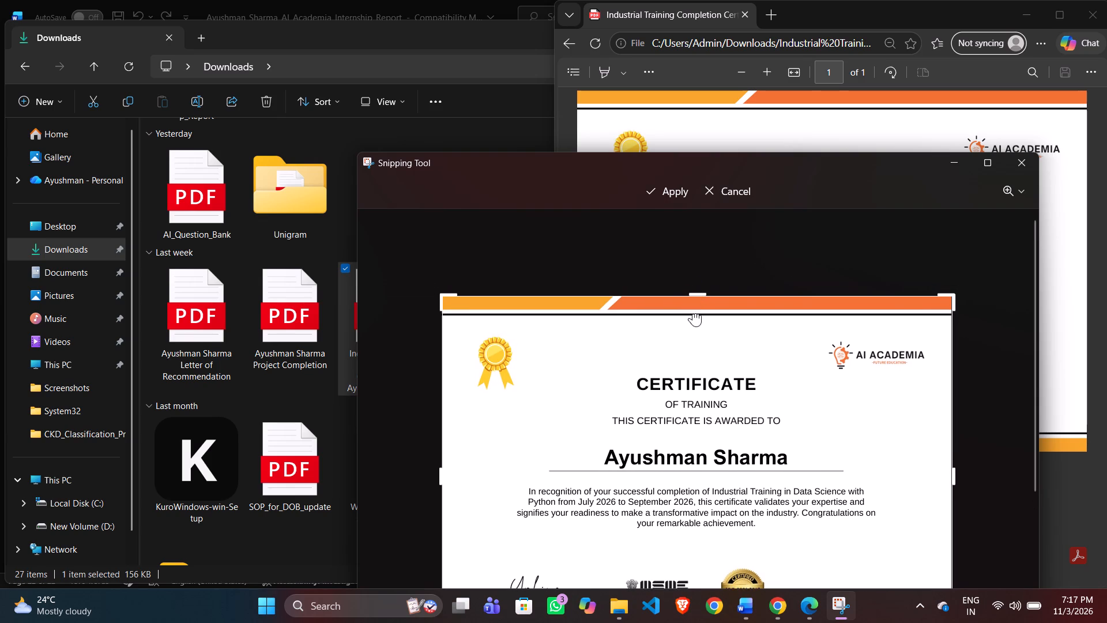
{"action": "left_click_drag", "start_coordinate": [693, 313], "coordinate": [694, 320]}
{"action": "right_click", "coordinate": [694, 320]}
{"action": "scroll", "coordinate": [694, 320], "scroll_direction": "down", "scroll_amount": 1}
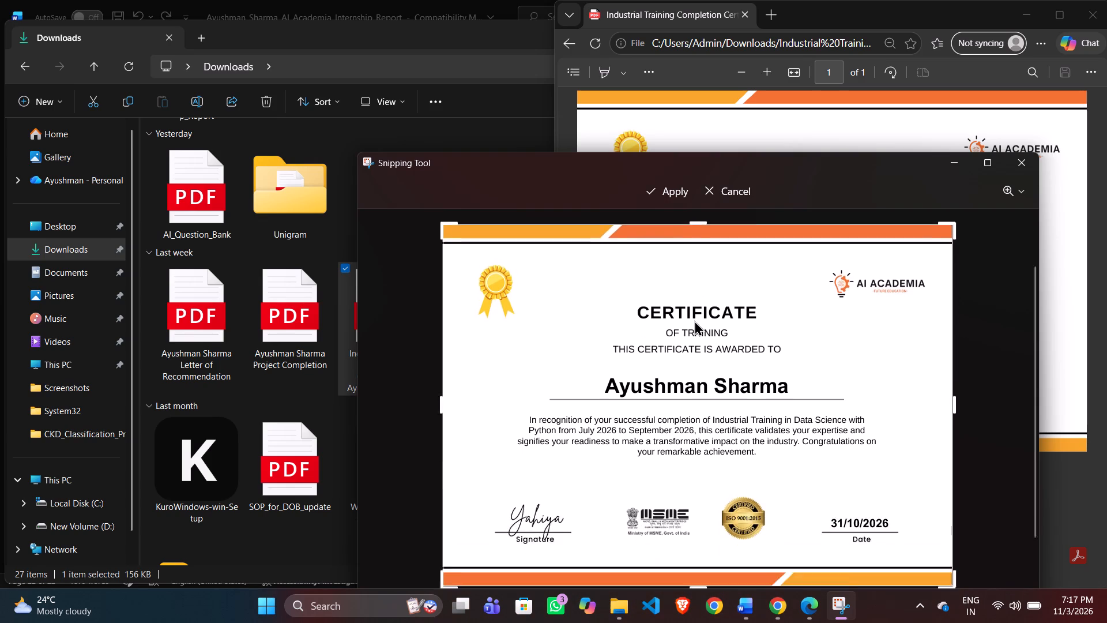
{"action": "scroll", "coordinate": [694, 320], "scroll_direction": "down", "scroll_amount": 1}
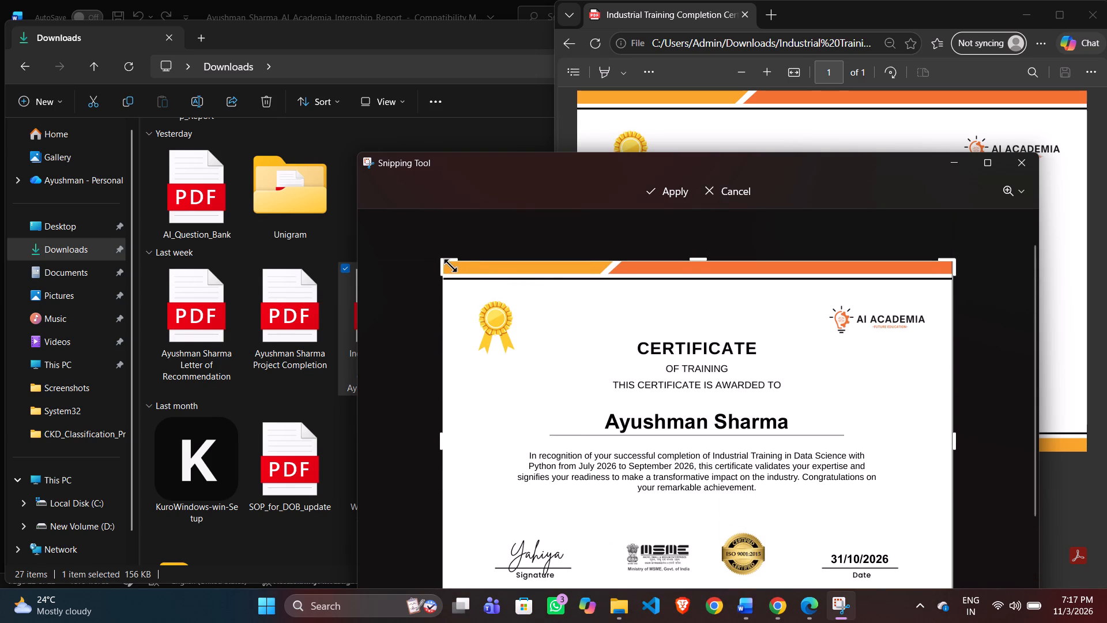
{"action": "left_click_drag", "start_coordinate": [446, 263], "coordinate": [446, 267]}
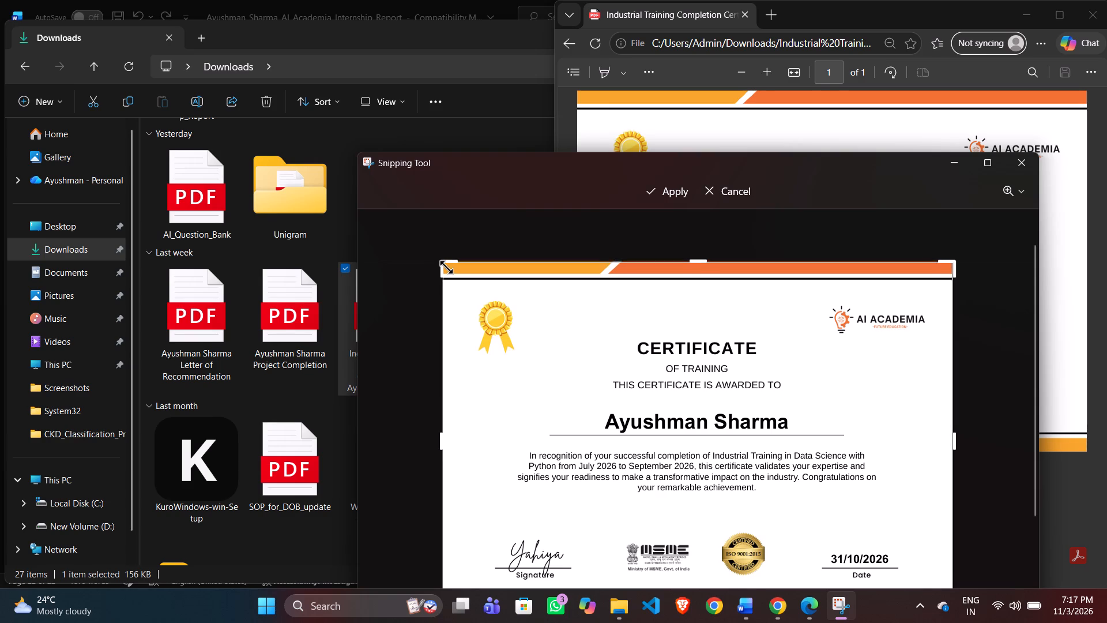
{"action": "left_click_drag", "start_coordinate": [446, 267], "coordinate": [447, 268]}
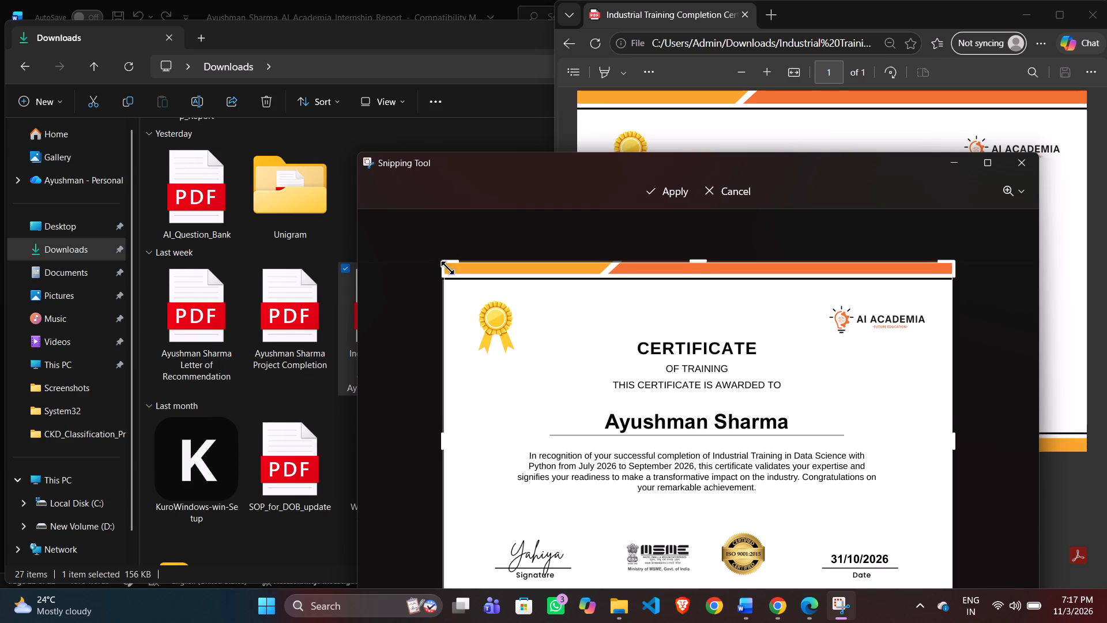
{"action": "left_click_drag", "start_coordinate": [447, 268], "coordinate": [448, 268]}
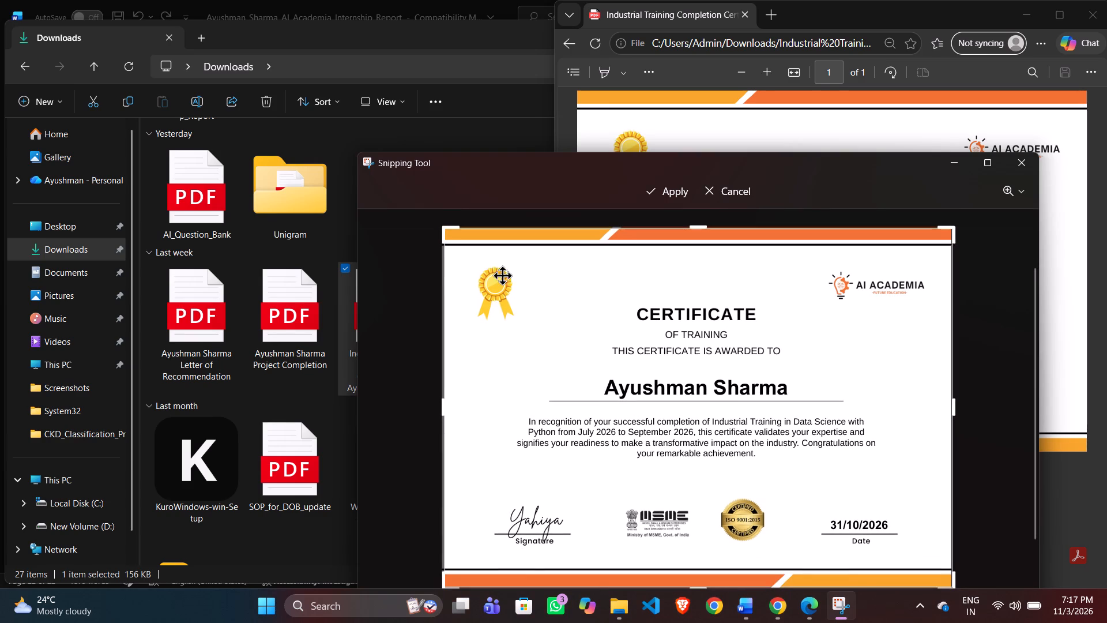
{"action": "left_click", "coordinate": [564, 332]}
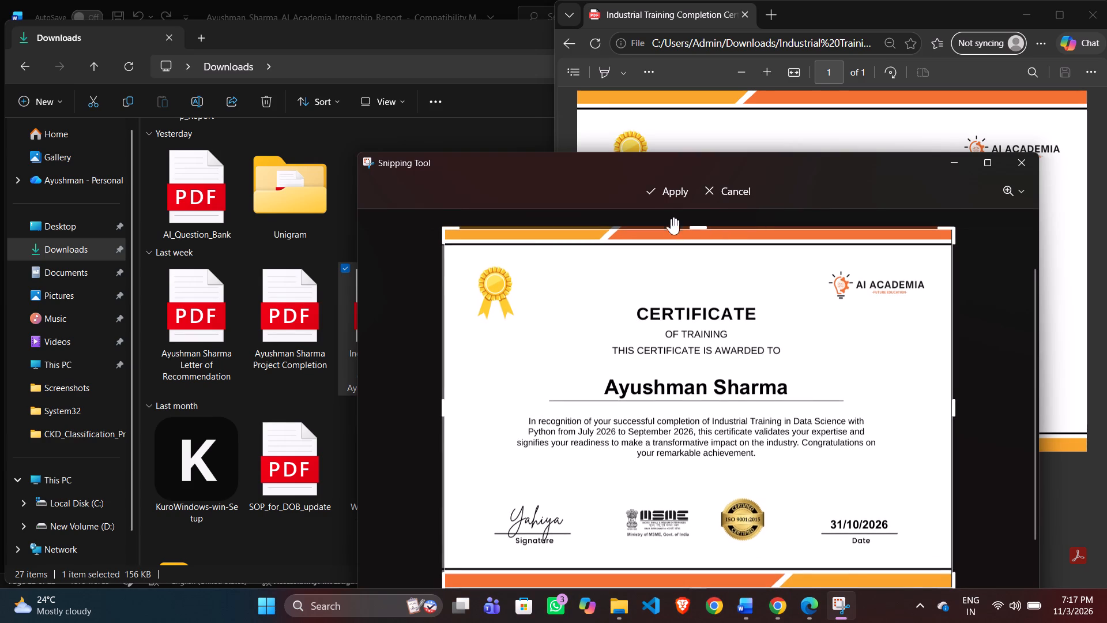
{"action": "left_click", "coordinate": [656, 193]}
{"action": "left_click", "coordinate": [655, 292]}
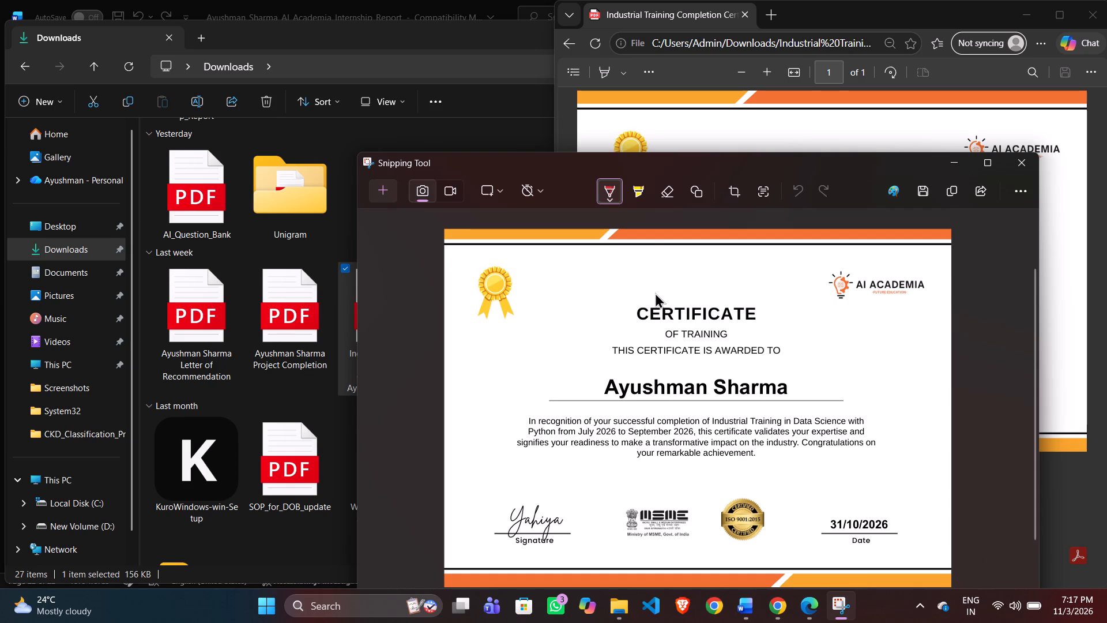
Copy the cropped certificate snip and paste it below the "Annexure A" heading in the Word report.
{"action": "key", "text": "ctrl+c"}
{"action": "left_click", "coordinate": [957, 161]}
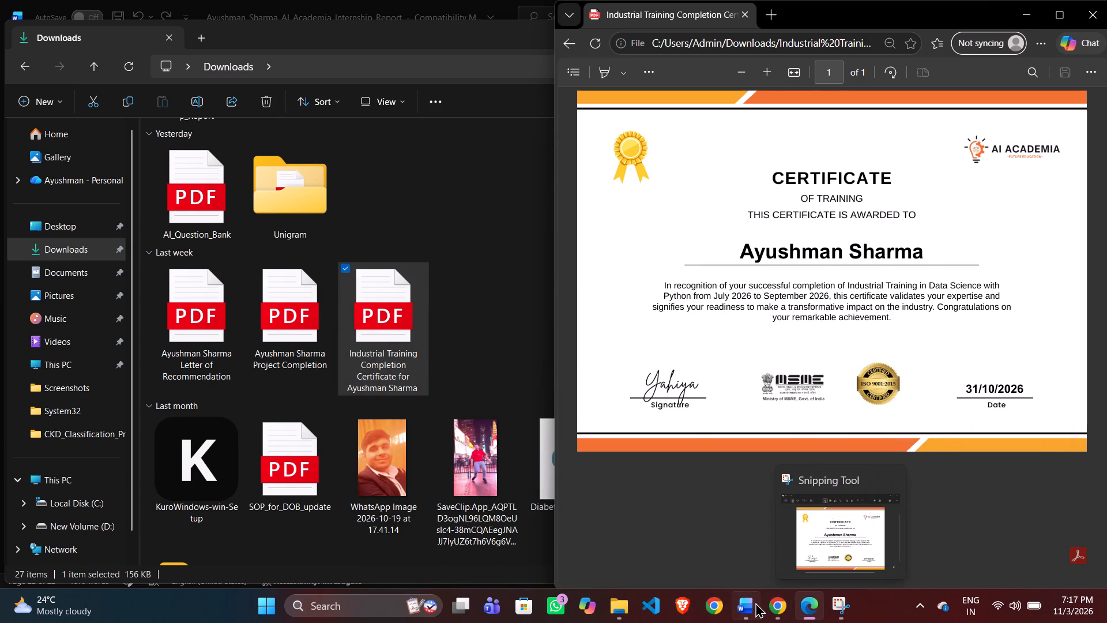
{"action": "left_click", "coordinate": [754, 603]}
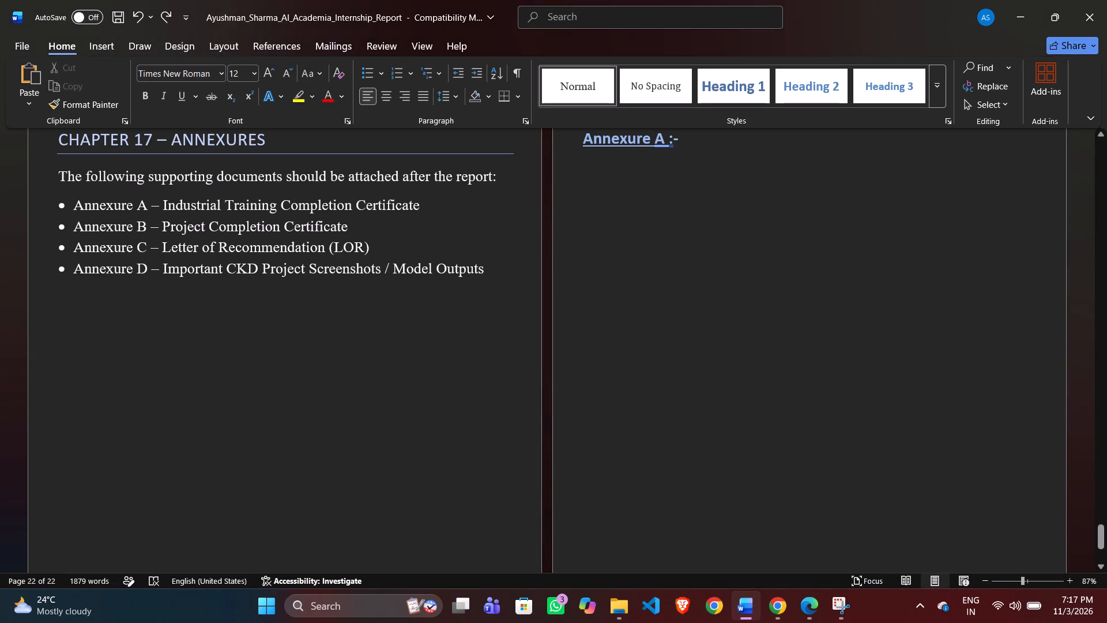
{"action": "left_click", "coordinate": [679, 175]}
{"action": "key", "text": "ctrl+v"}
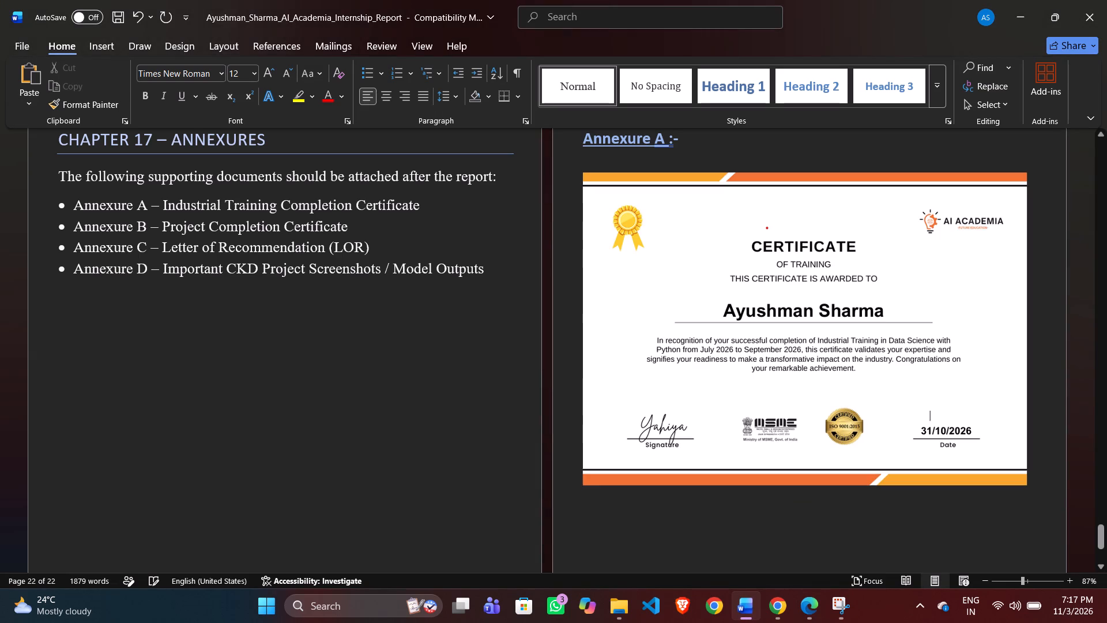
Examine the pasted certificate under the "Annexure A :-" heading and the layout of its page next to the Chapter 17 page.
{"action": "scroll", "coordinate": [747, 249], "scroll_direction": "right", "scroll_amount": 1}
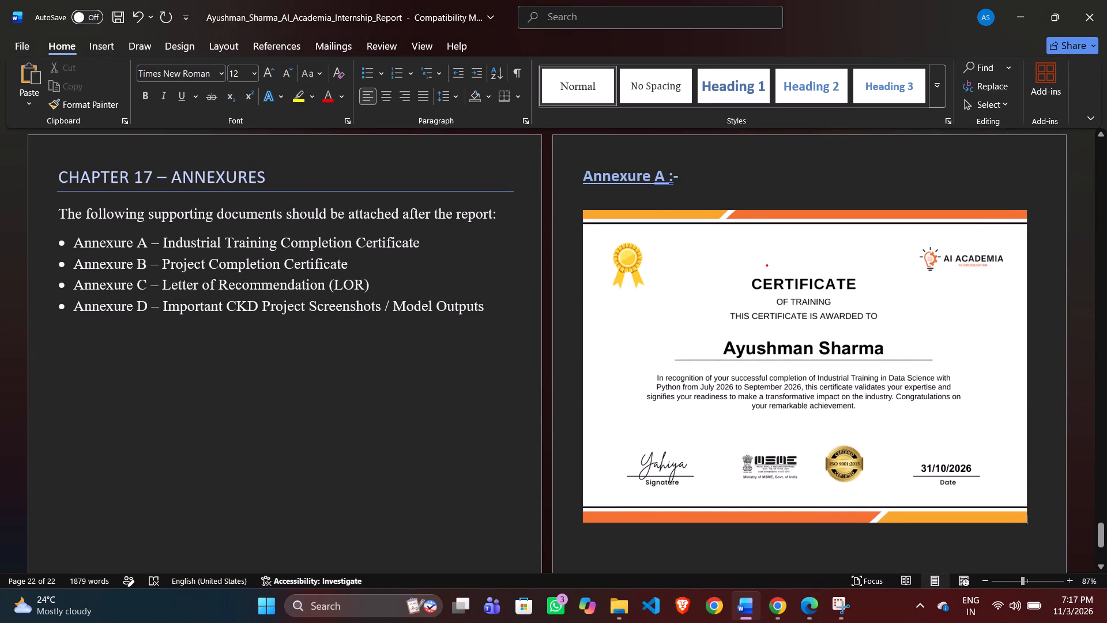
{"action": "scroll", "coordinate": [746, 291], "scroll_direction": "down", "scroll_amount": 3}
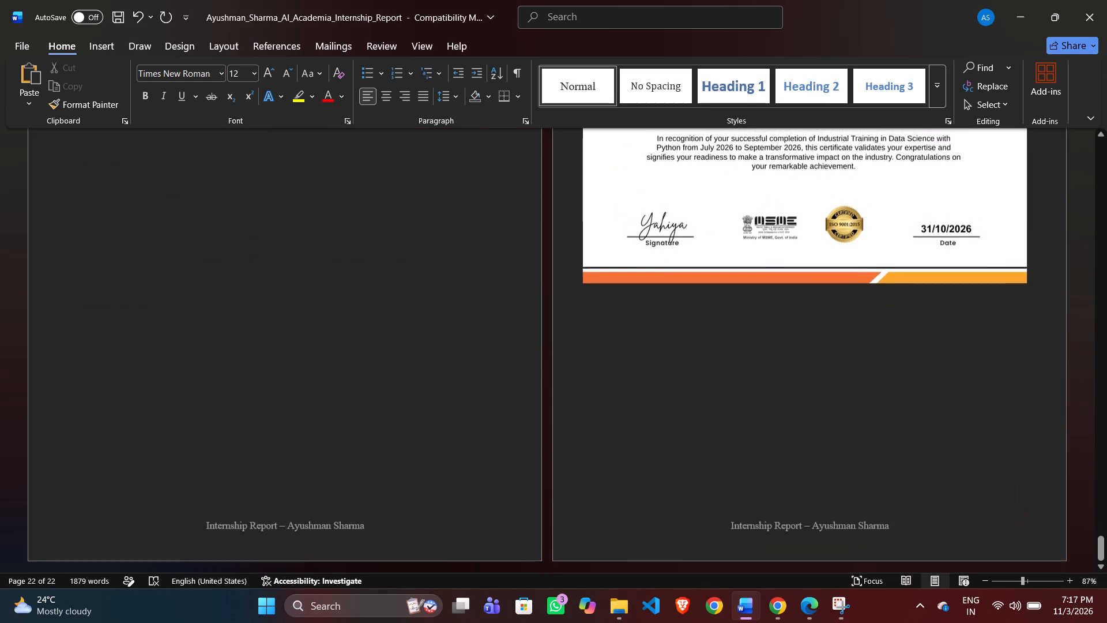
{"action": "scroll", "coordinate": [746, 291], "scroll_direction": "up", "scroll_amount": 3}
{"action": "left_click", "coordinate": [800, 355]}
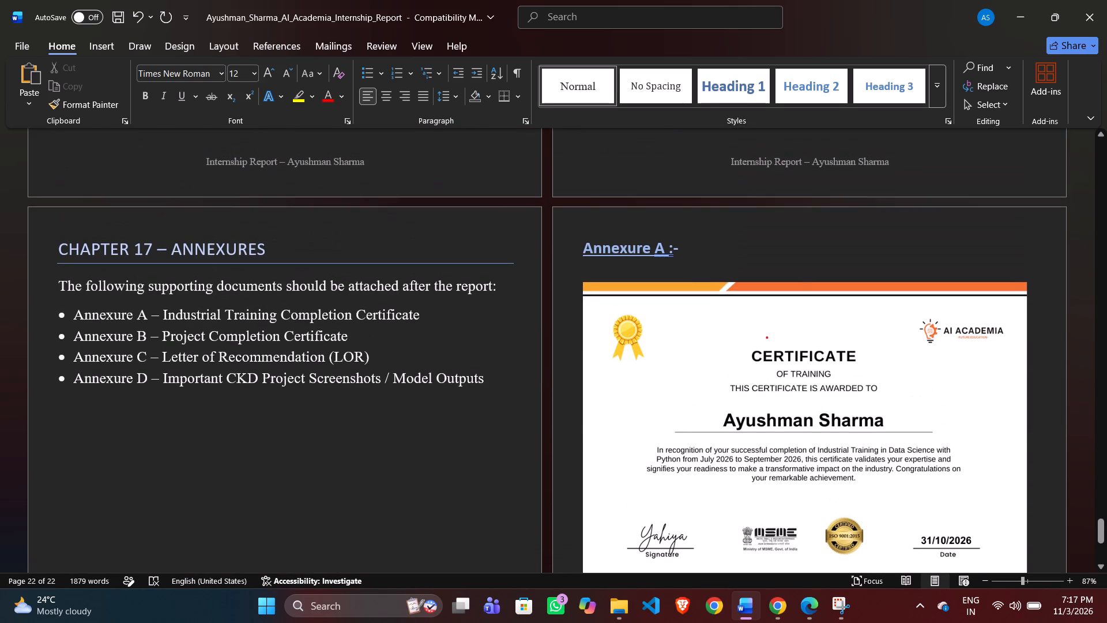
{"action": "scroll", "coordinate": [800, 355], "scroll_direction": "down", "scroll_amount": 7}
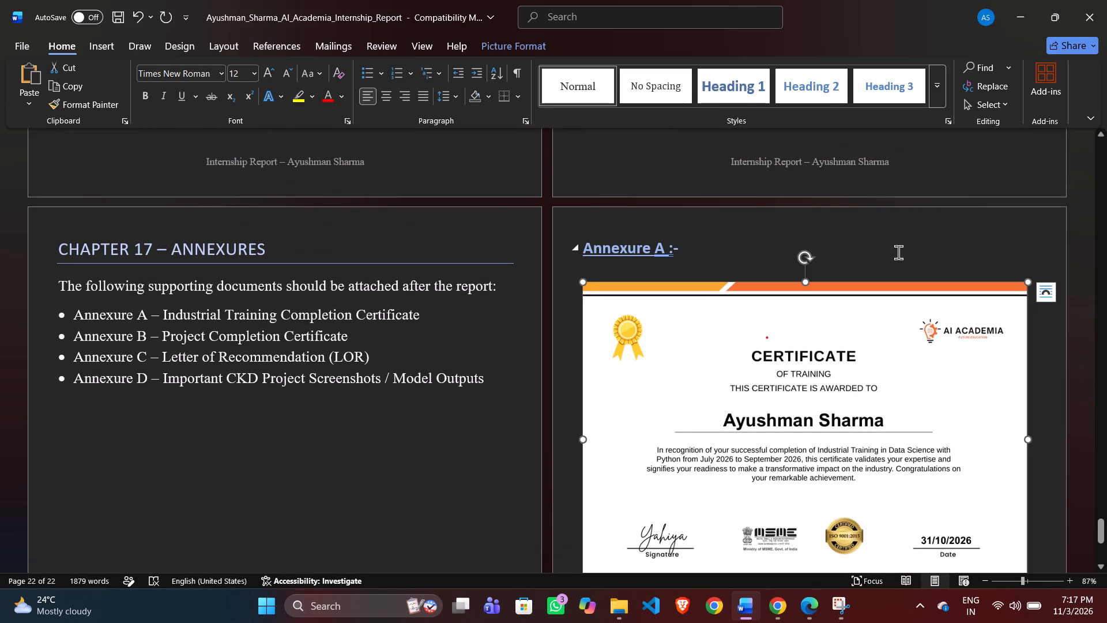
{"action": "left_click", "coordinate": [898, 252]}
{"action": "scroll", "coordinate": [898, 252], "scroll_direction": "down", "scroll_amount": 3}
{"action": "left_click", "coordinate": [872, 233]}
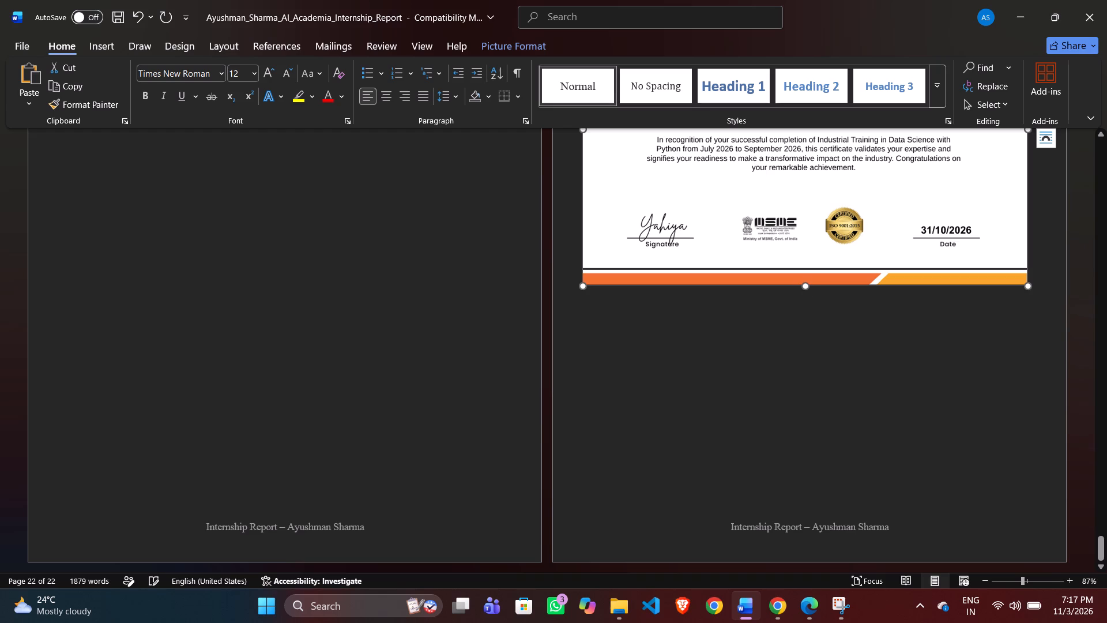
{"action": "scroll", "coordinate": [815, 276], "scroll_direction": "up", "scroll_amount": 3}
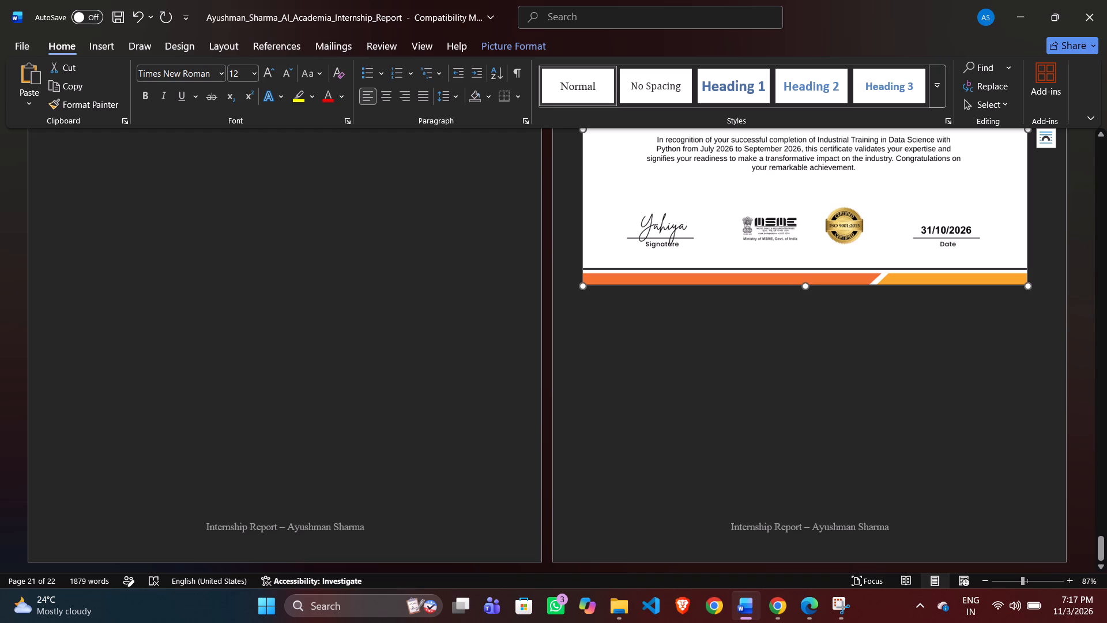
{"action": "left_click", "coordinate": [744, 412]}
{"action": "scroll", "coordinate": [744, 412], "scroll_direction": "up", "scroll_amount": 2}
{"action": "scroll", "coordinate": [744, 412], "scroll_direction": "down", "scroll_amount": 1}
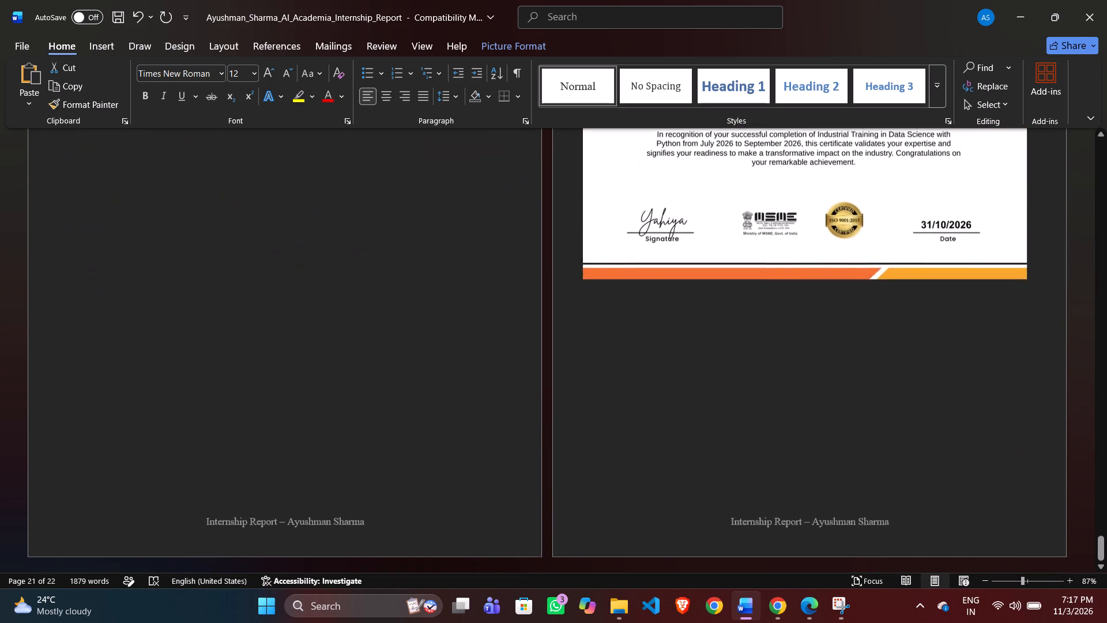
{"action": "scroll", "coordinate": [744, 412], "scroll_direction": "up", "scroll_amount": 2}
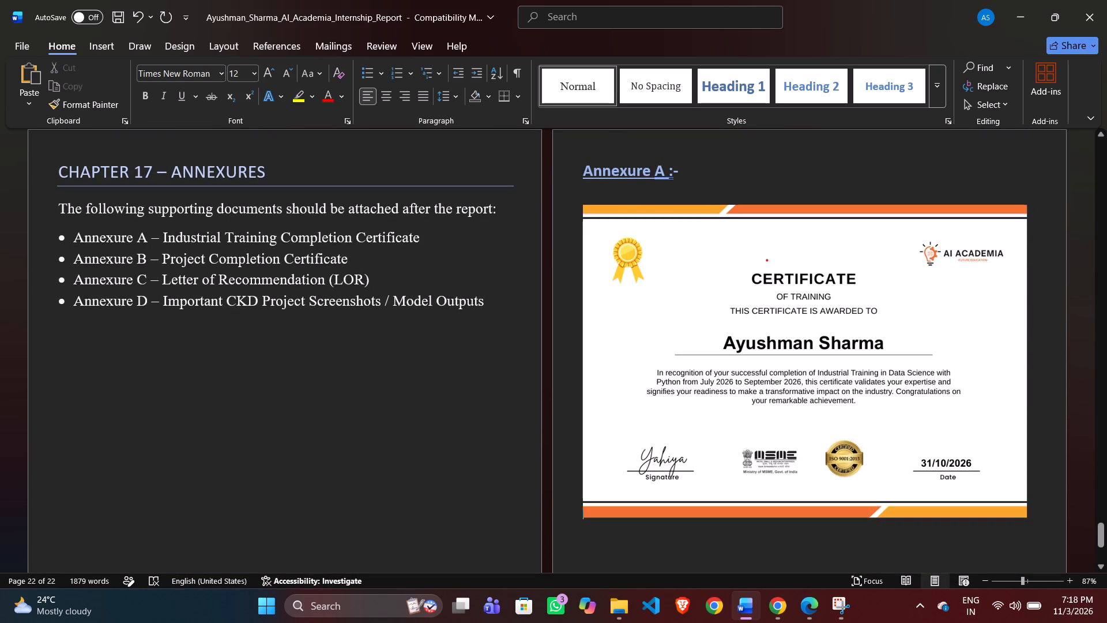
Remove the blank lines before the "Annexure A :-" heading so it sits directly below the Annexure D bullet on the Chapter 17 page.
{"action": "left_click", "coordinate": [620, 147]}
{"action": "left_click", "coordinate": [658, 137]}
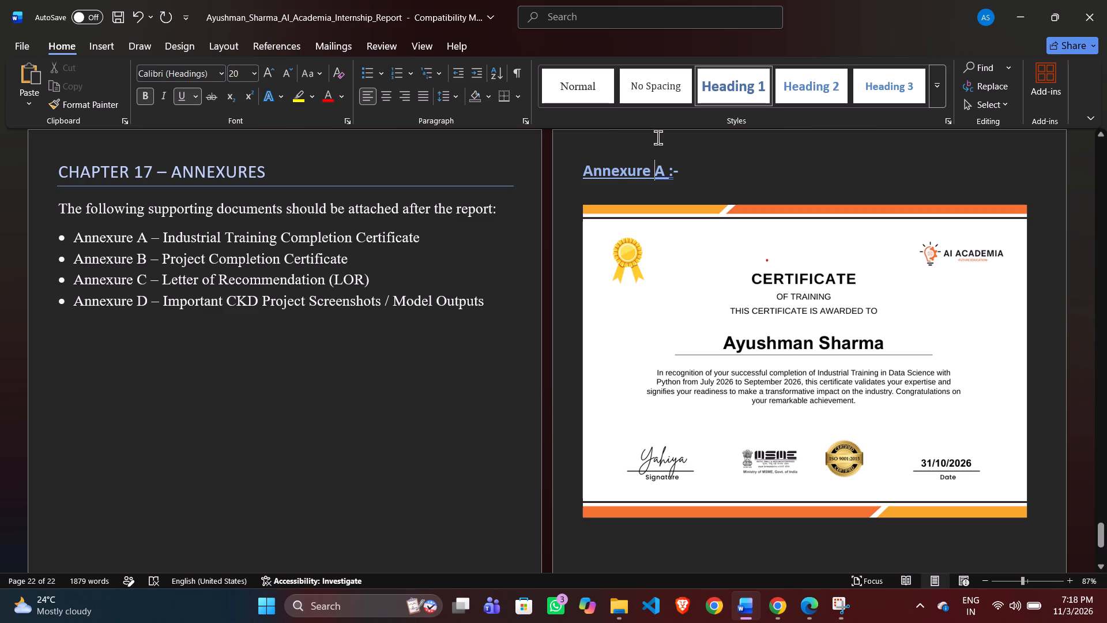
{"action": "left_click", "coordinate": [580, 167]}
{"action": "left_click", "coordinate": [577, 172]}
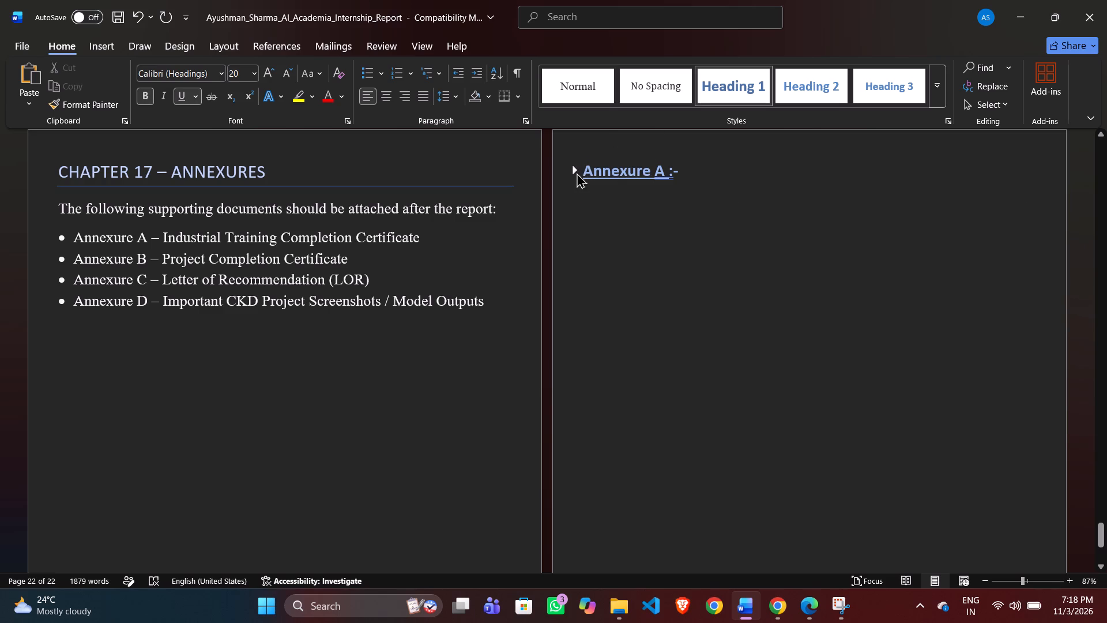
{"action": "left_click", "coordinate": [577, 159]}
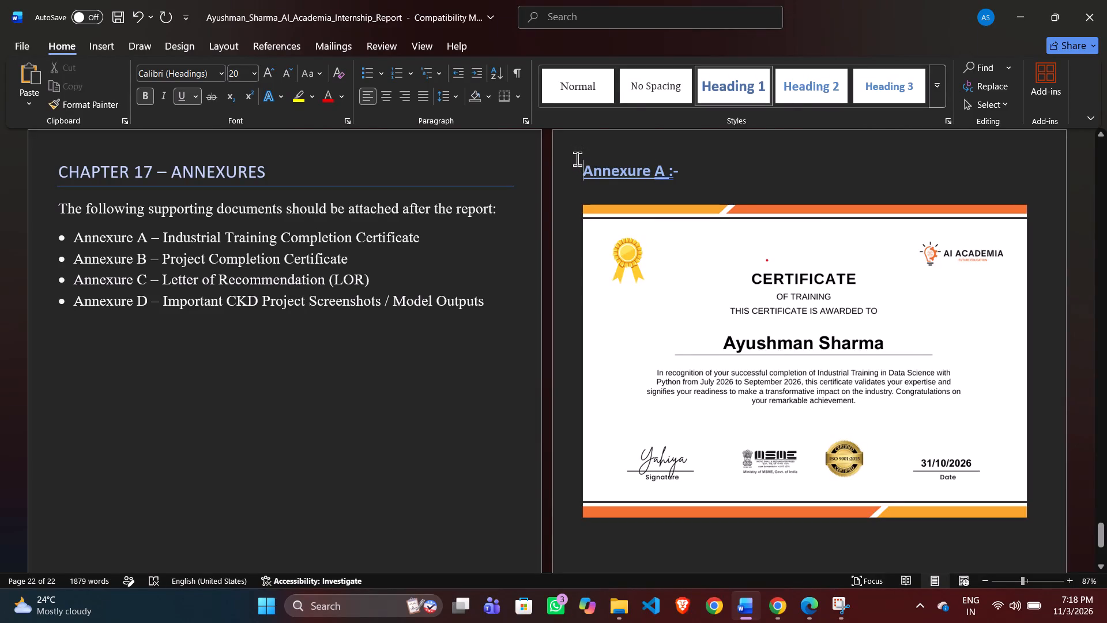
{"action": "key", "text": "BackSpace"}
{"action": "key", "text": "BackSpace"}
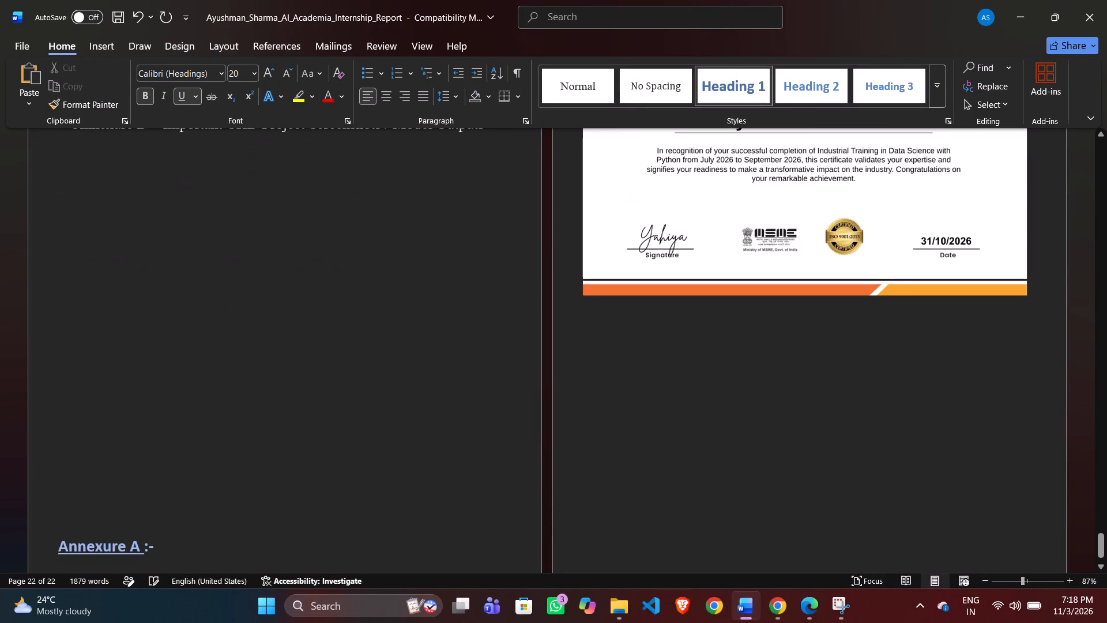
{"action": "key", "text": "BackSpace"}
{"action": "key", "text": "BackSpace"}
{"action": "key", "text": "BackSpace"}
{"action": "key", "text": "BackSpace"}
{"action": "key", "text": "BackSpace"}
{"action": "key", "text": "BackSpace"}
{"action": "key", "text": "BackSpace"}
{"action": "key", "text": "BackSpace"}
{"action": "key", "text": "BackSpace"}
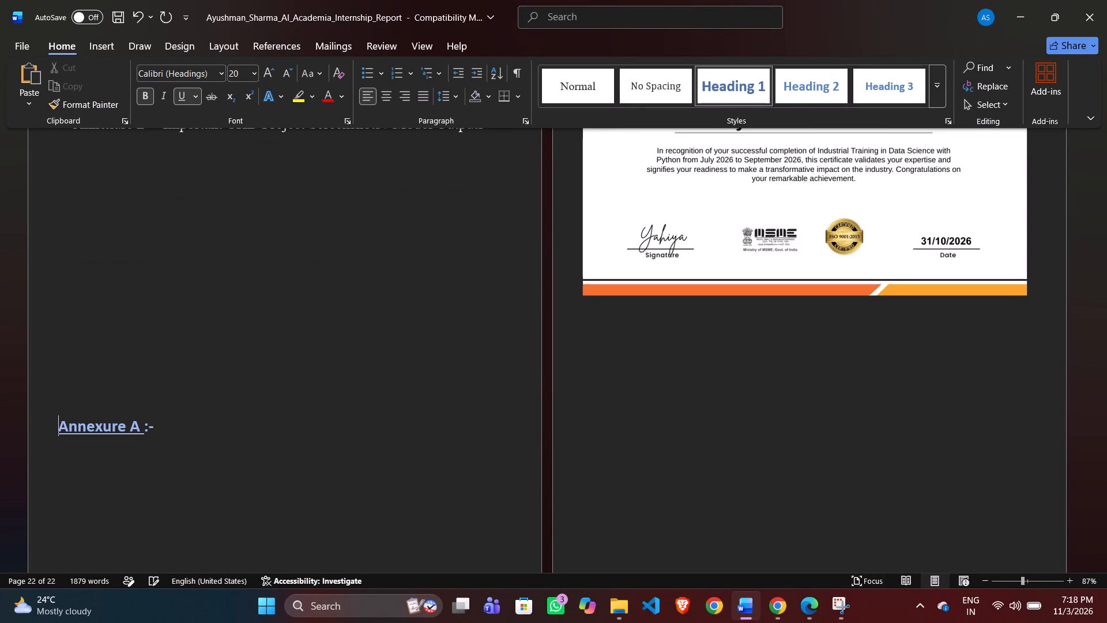
{"action": "key", "text": "BackSpace"}
{"action": "key", "text": "BackSpace"}
{"action": "key", "text": "BackSpace"}
{"action": "key", "text": "BackSpace"}
{"action": "key", "text": "BackSpace"}
{"action": "key", "text": "BackSpace"}
{"action": "key", "text": "BackSpace"}
{"action": "key", "text": "BackSpace"}
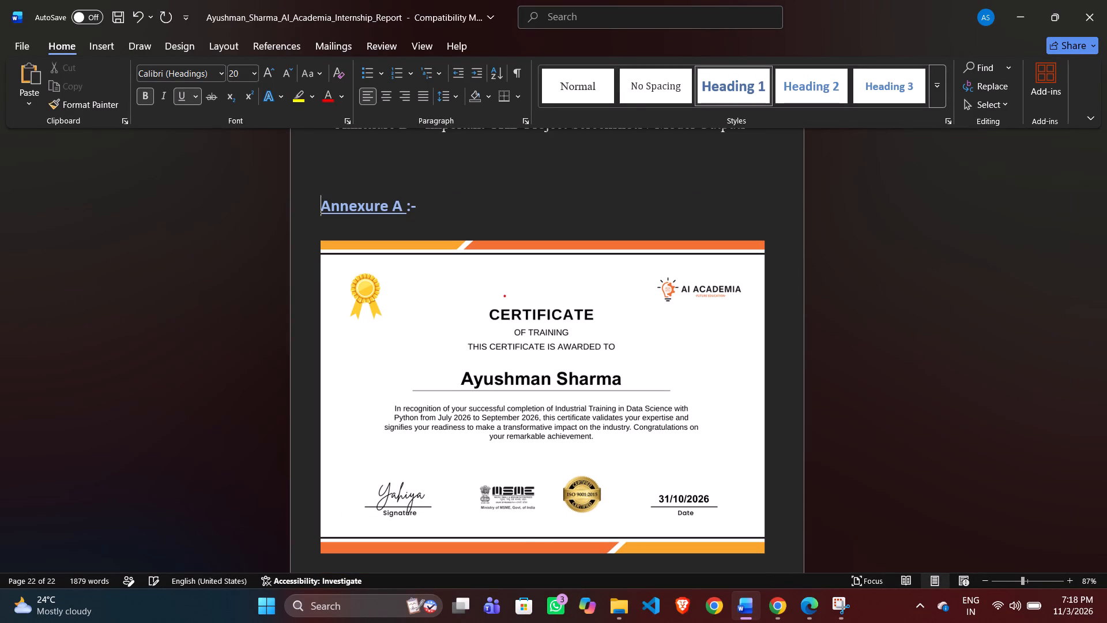
{"action": "key", "text": "BackSpace"}
{"action": "key", "text": "BackSpace"}
Add line breaks after the training certificate image to start a new page.
{"action": "scroll", "coordinate": [595, 151], "scroll_direction": "up", "scroll_amount": 1}
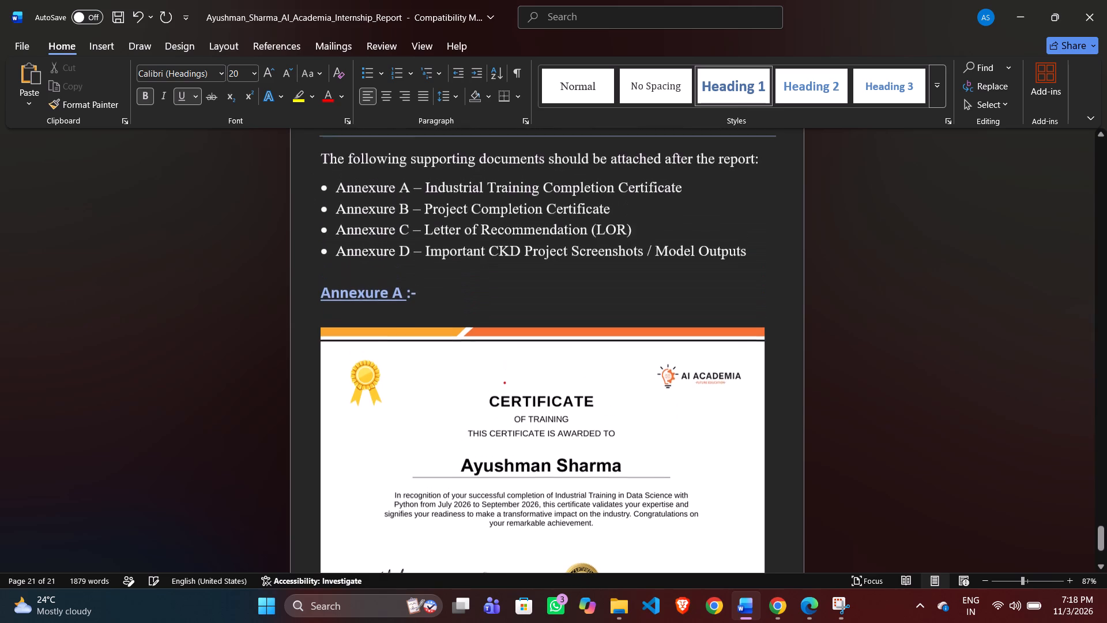
{"action": "scroll", "coordinate": [595, 151], "scroll_direction": "up", "scroll_amount": 2}
{"action": "scroll", "coordinate": [595, 151], "scroll_direction": "down", "scroll_amount": 3}
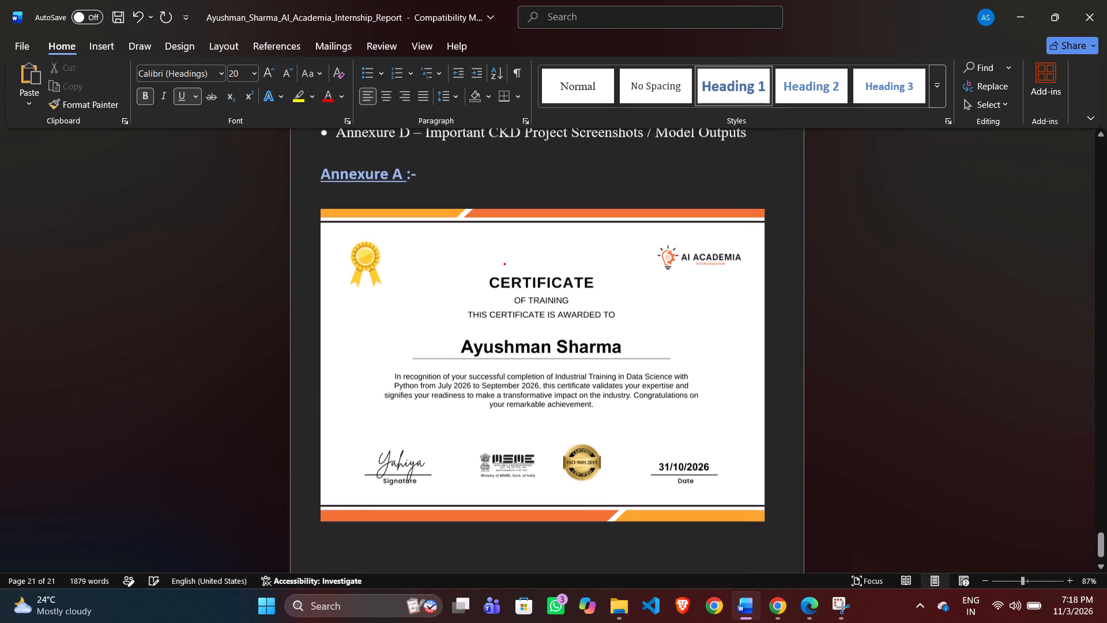
{"action": "scroll", "coordinate": [595, 151], "scroll_direction": "down", "scroll_amount": 1}
{"action": "scroll", "coordinate": [595, 151], "scroll_direction": "up", "scroll_amount": 1}
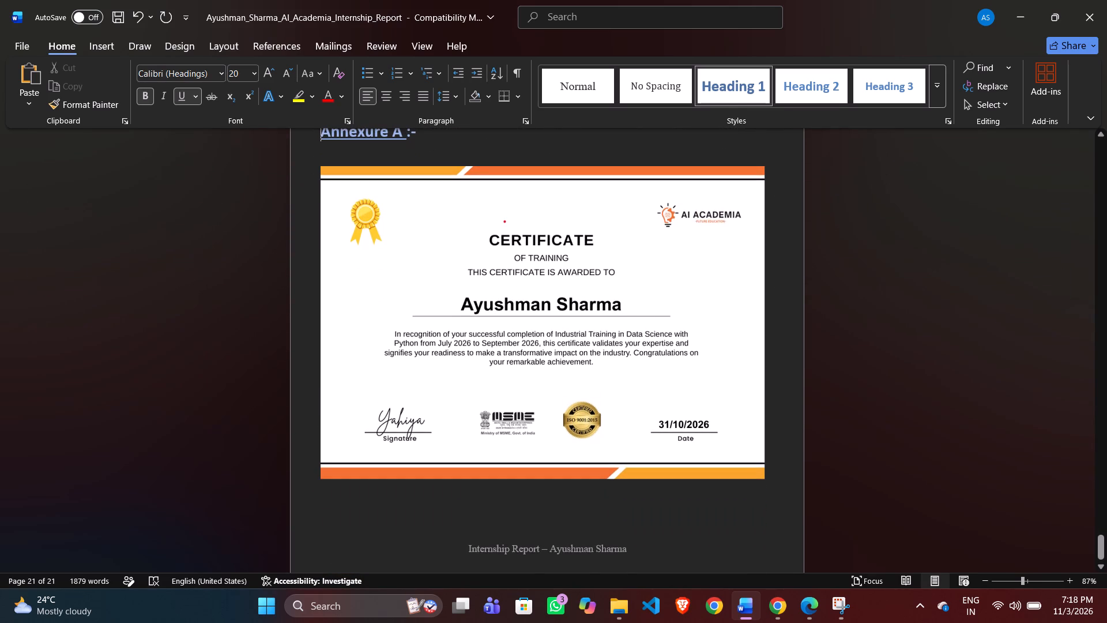
{"action": "scroll", "coordinate": [595, 151], "scroll_direction": "up", "scroll_amount": 1}
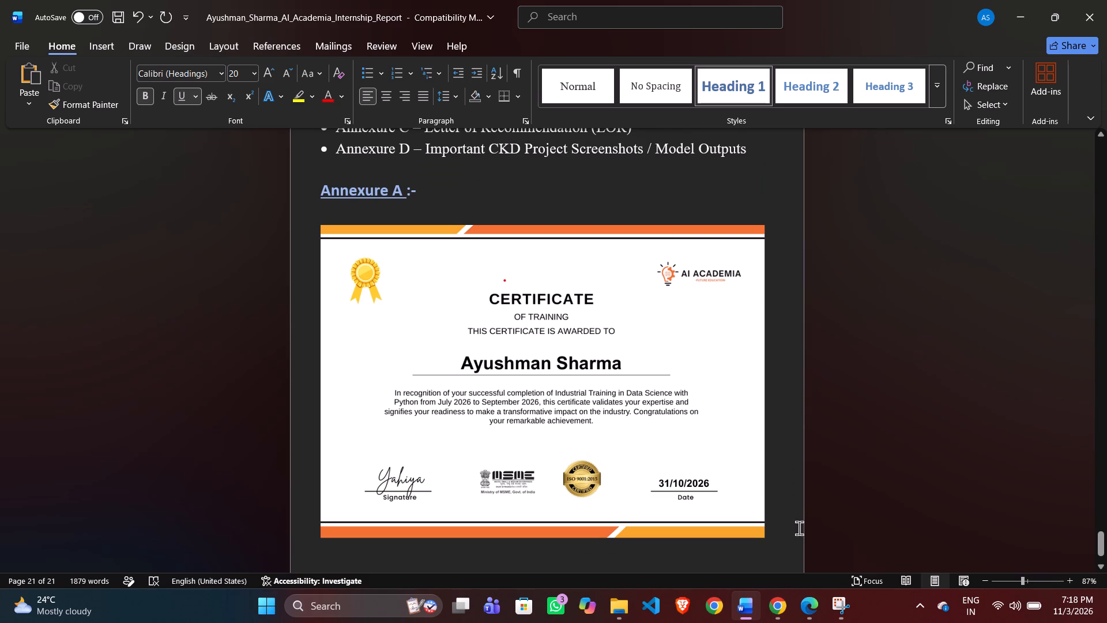
{"action": "left_click", "coordinate": [799, 528]}
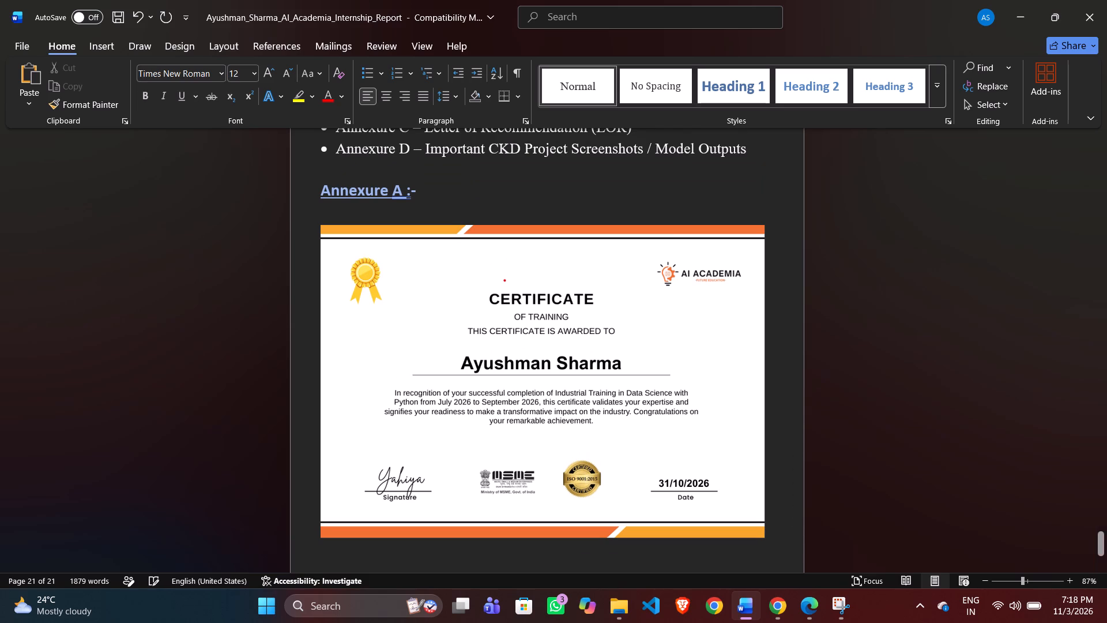
{"action": "key", "text": "Return"}
{"action": "key", "text": "Return"}
{"action": "key", "text": "Return"}
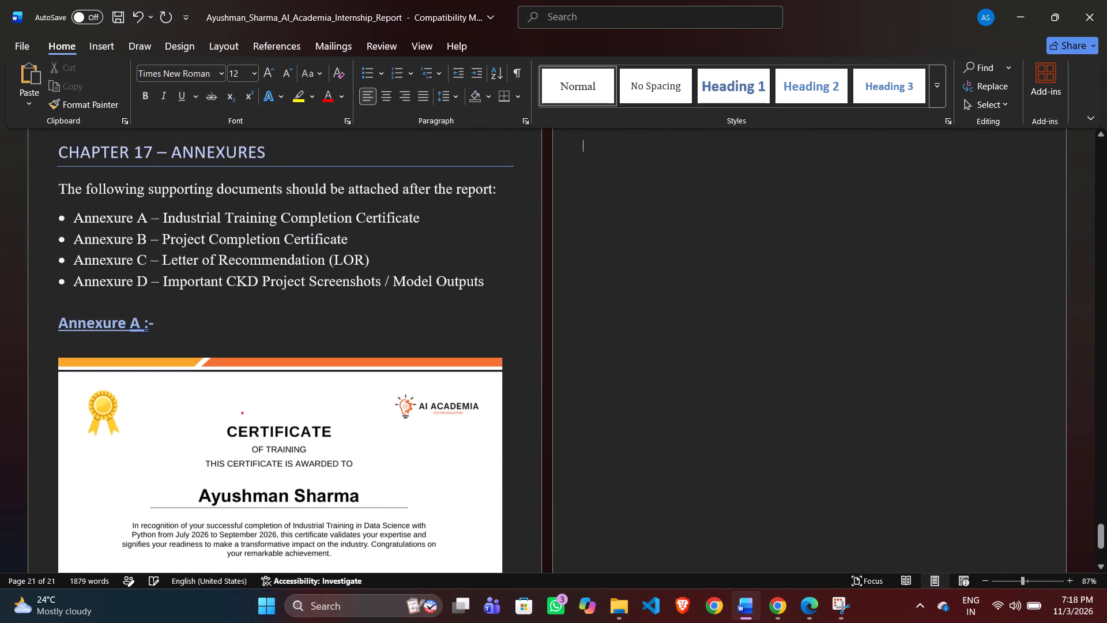
Copy the "Annexure A :-" heading and paste it at the top of the new blank page.
{"action": "scroll", "coordinate": [799, 528], "scroll_direction": "up", "scroll_amount": 2}
{"action": "scroll", "coordinate": [799, 528], "scroll_direction": "down", "scroll_amount": 1}
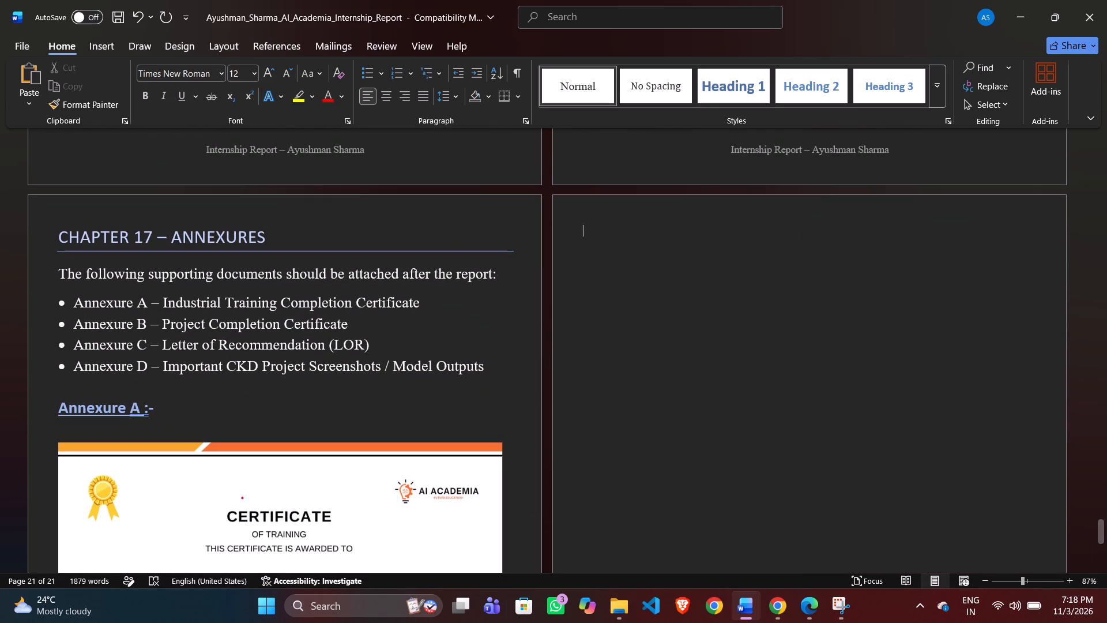
{"action": "left_click_drag", "start_coordinate": [156, 400], "coordinate": [35, 420]}
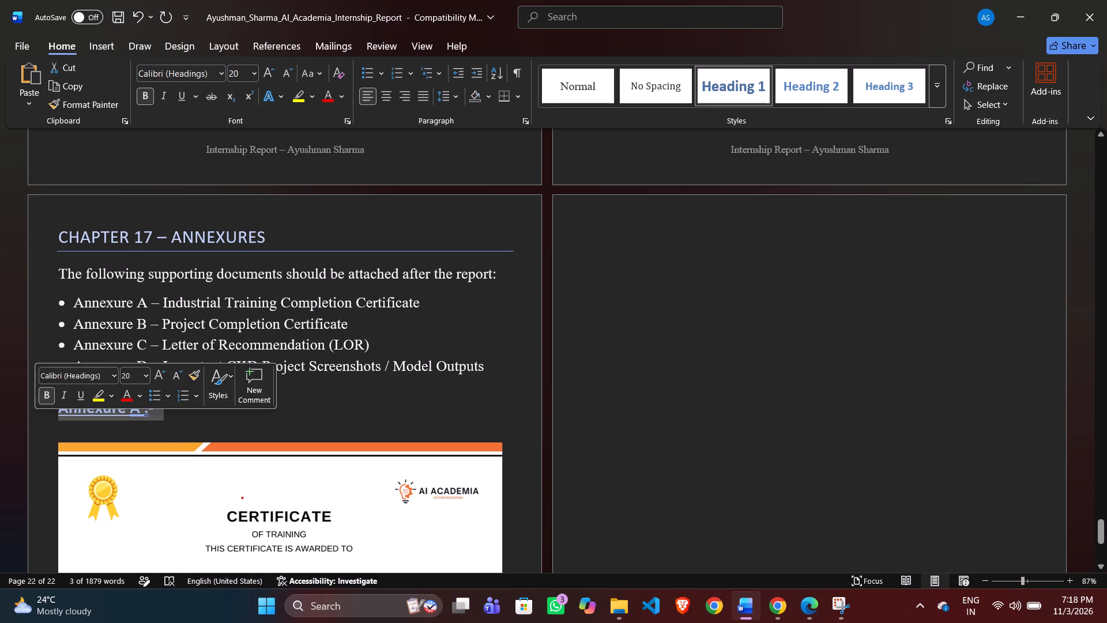
{"action": "key", "text": "ctrl+c"}
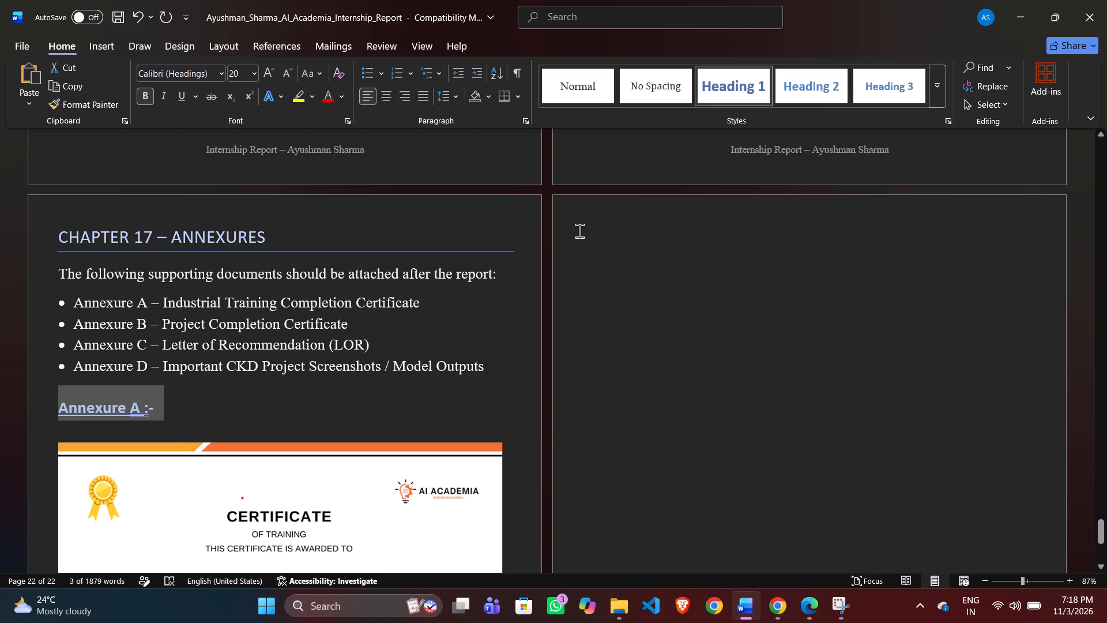
{"action": "left_click", "coordinate": [579, 231]}
{"action": "key", "text": "ctrl+v"}
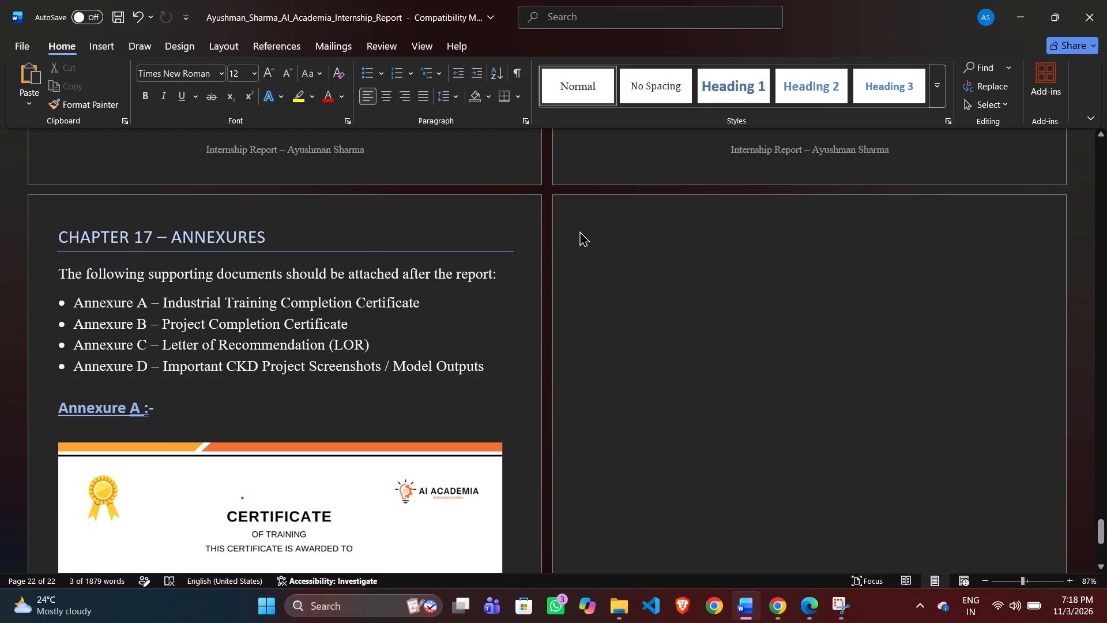
Change the letter in the pasted heading to B so it reads "Annexure B :-".
{"action": "left_click_drag", "start_coordinate": [666, 232], "coordinate": [643, 235]}
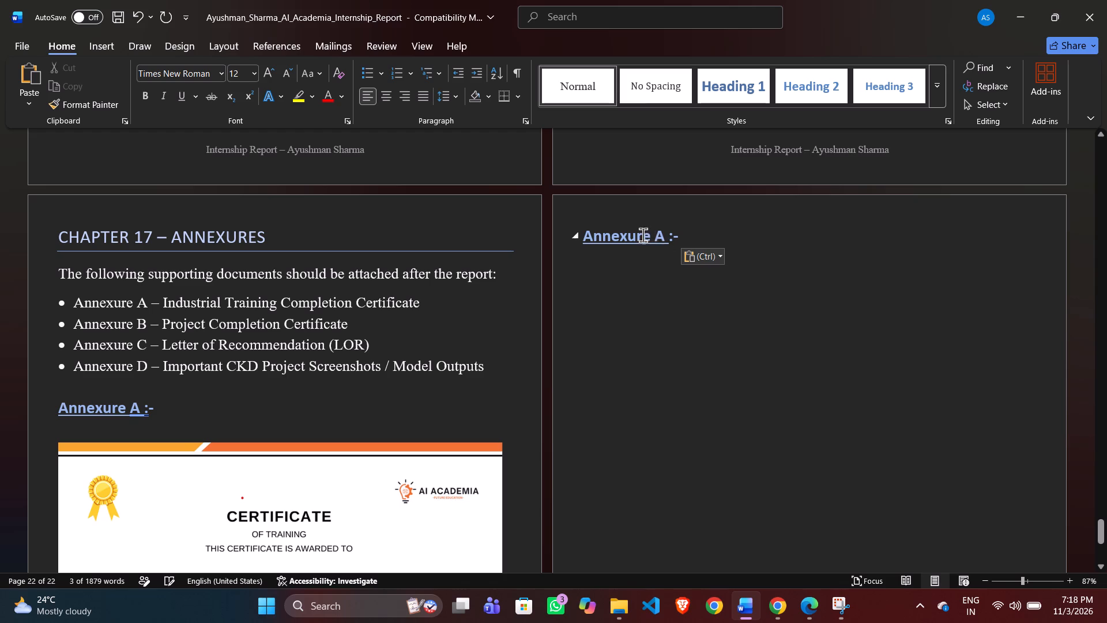
{"action": "left_click_drag", "start_coordinate": [643, 235], "coordinate": [654, 233]}
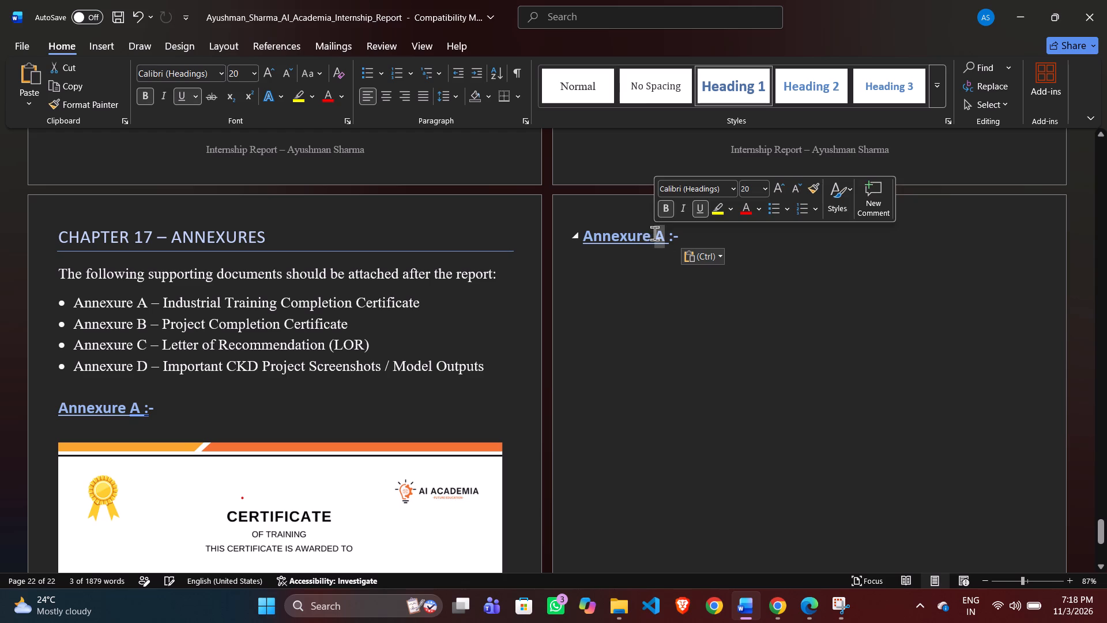
{"action": "key", "text": "b"}
{"action": "key", "text": "BackSpace"}
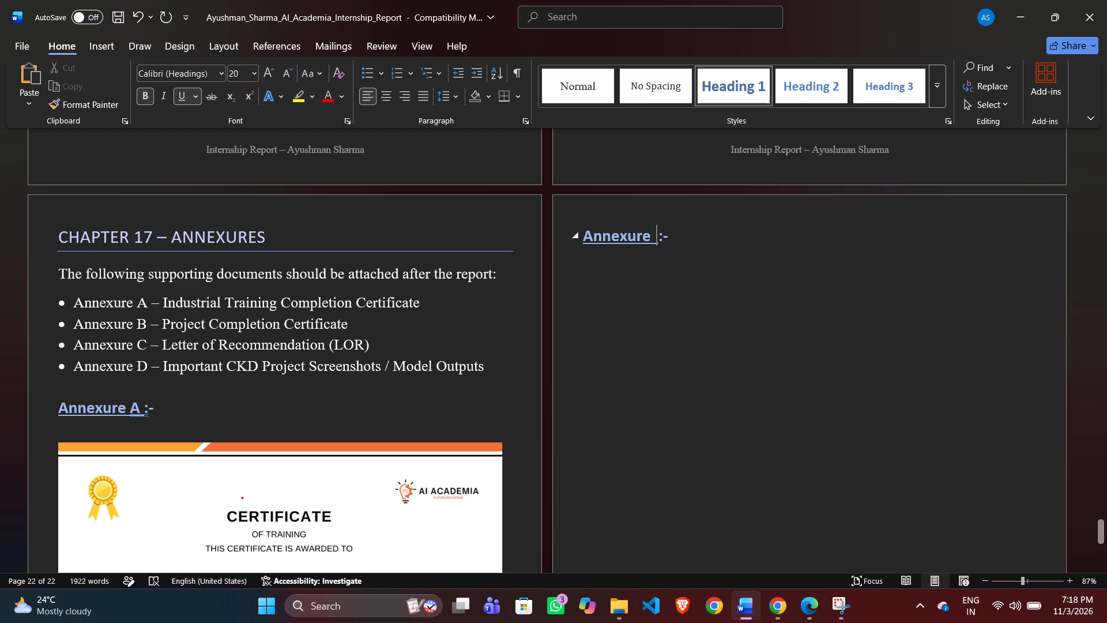
{"action": "key", "text": "shift+b"}
{"action": "left_click", "coordinate": [694, 242]}
Add blank line space below the "Annexure B :-" heading.
{"action": "left_click", "coordinate": [656, 316]}
{"action": "left_click", "coordinate": [668, 265]}
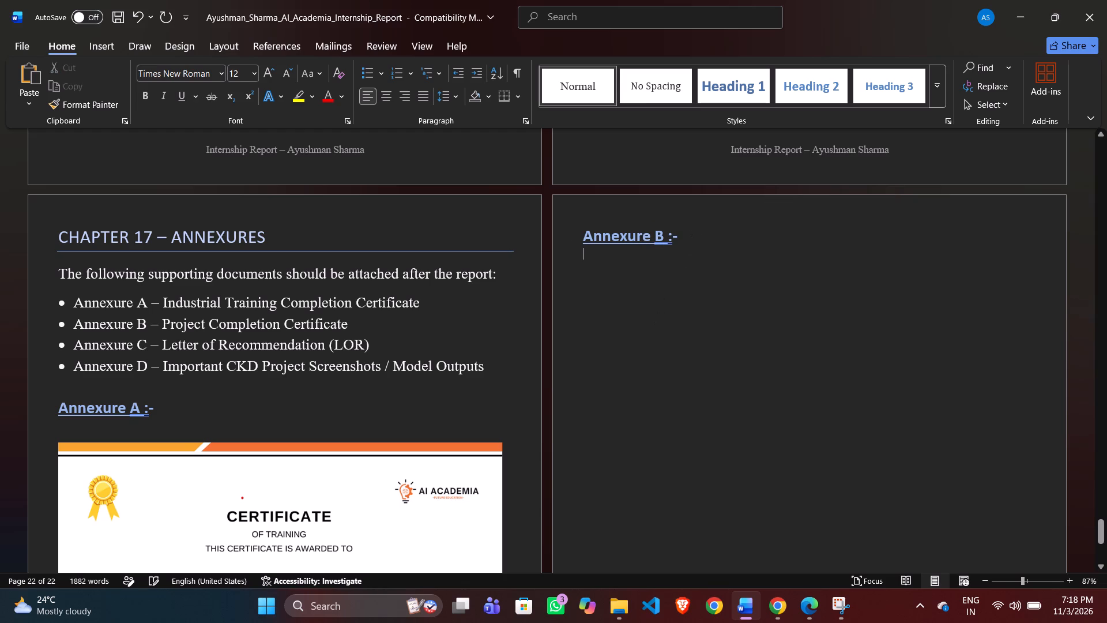
{"action": "left_click", "coordinate": [574, 231]}
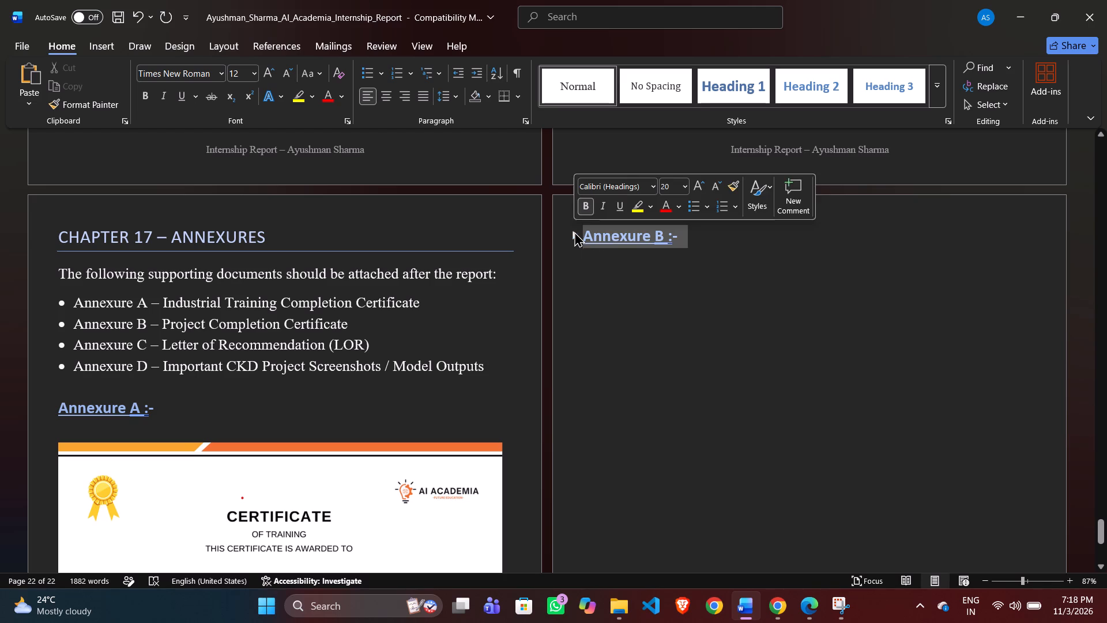
{"action": "left_click", "coordinate": [575, 233]}
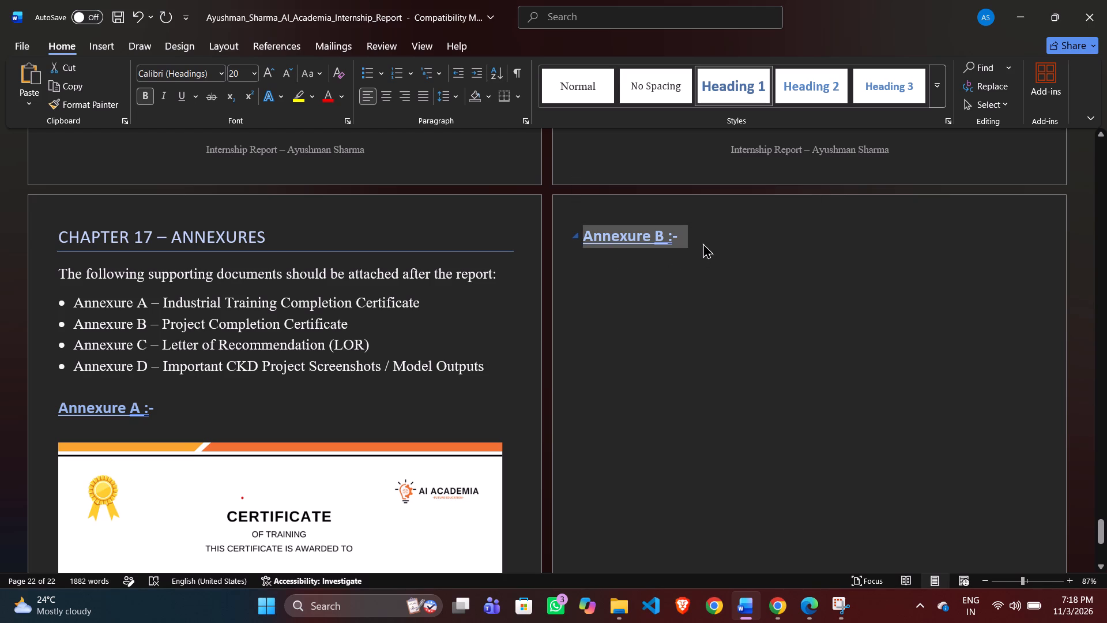
{"action": "left_click", "coordinate": [703, 243]}
{"action": "key", "text": "Return"}
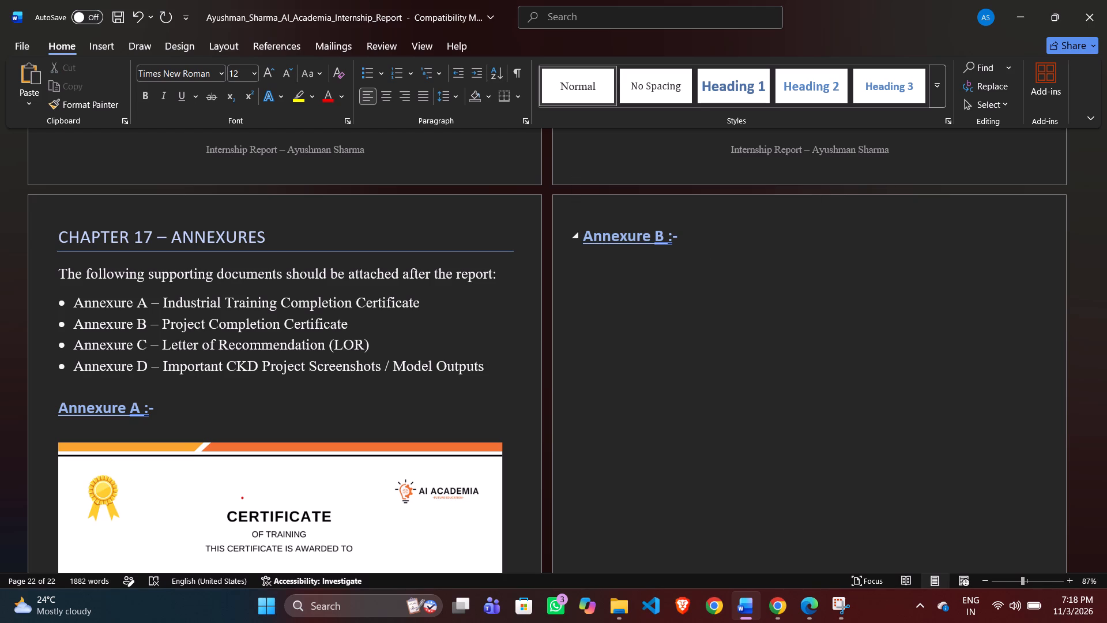
{"action": "key", "text": "Return"}
Open the Project Completion certificate PDF from the Downloads folder.
{"action": "scroll", "coordinate": [664, 286], "scroll_direction": "down", "scroll_amount": 1}
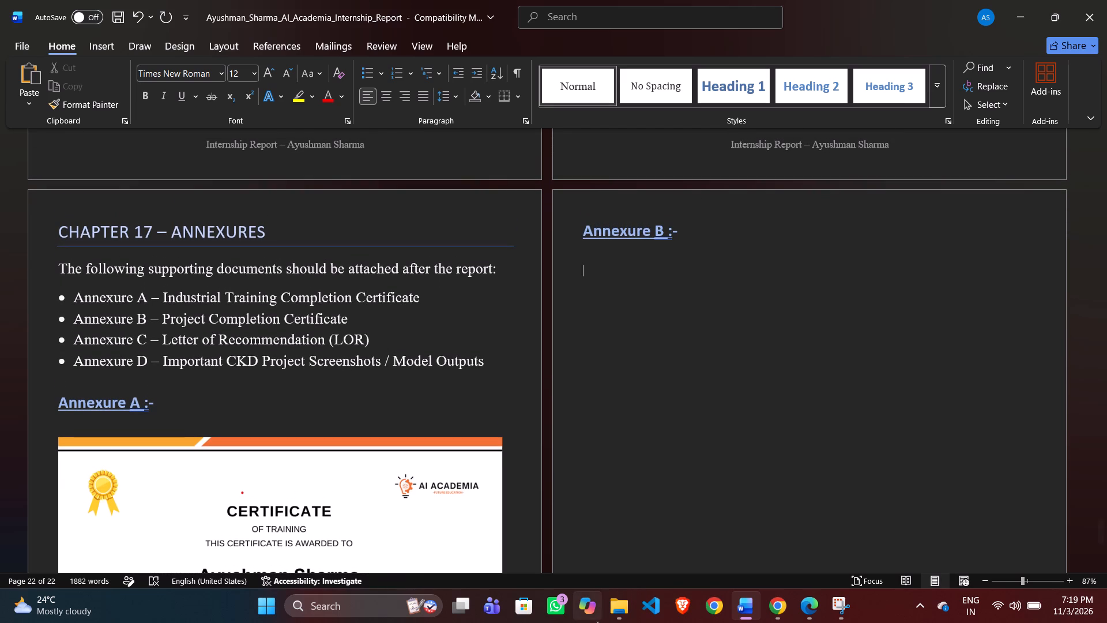
{"action": "left_click", "coordinate": [615, 557]}
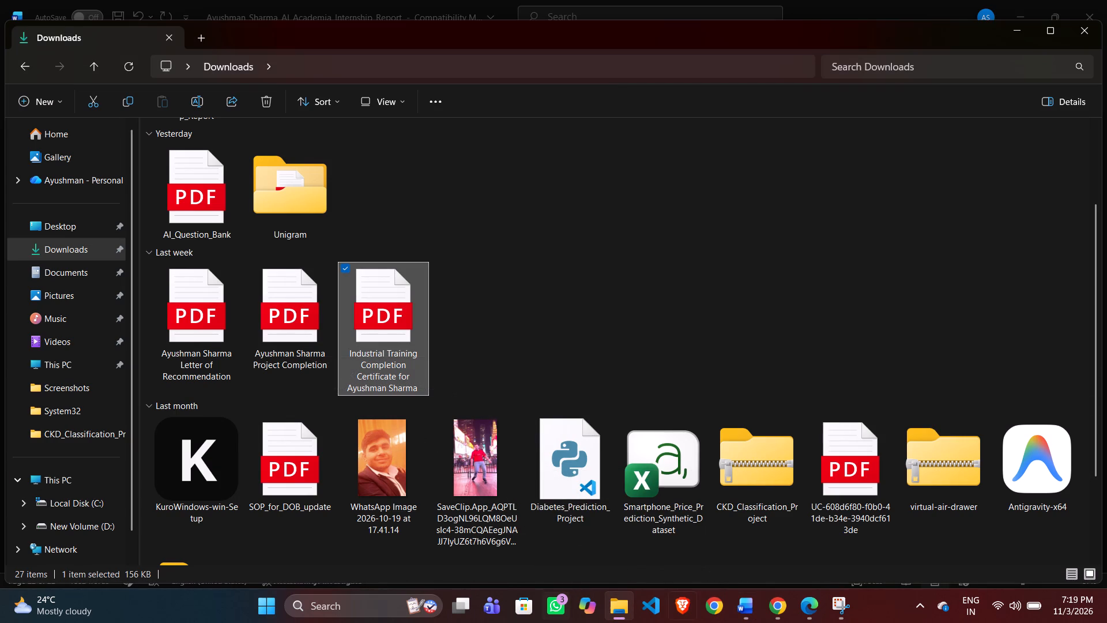
{"action": "left_click", "coordinate": [757, 621]}
{"action": "left_click", "coordinate": [757, 621]}
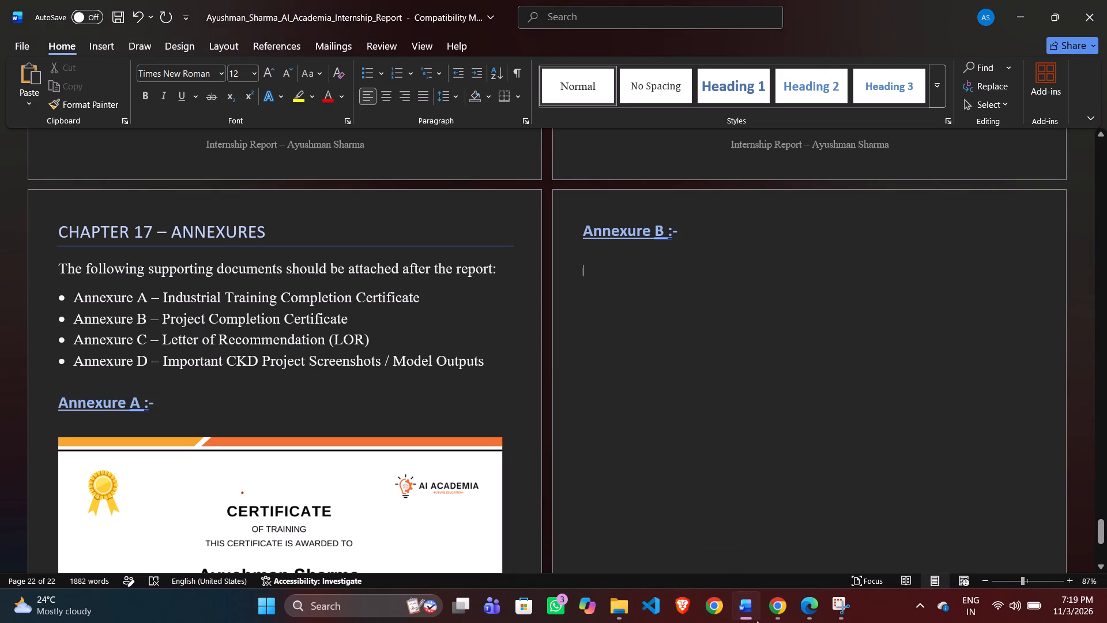
{"action": "double_click", "coordinate": [304, 338]}
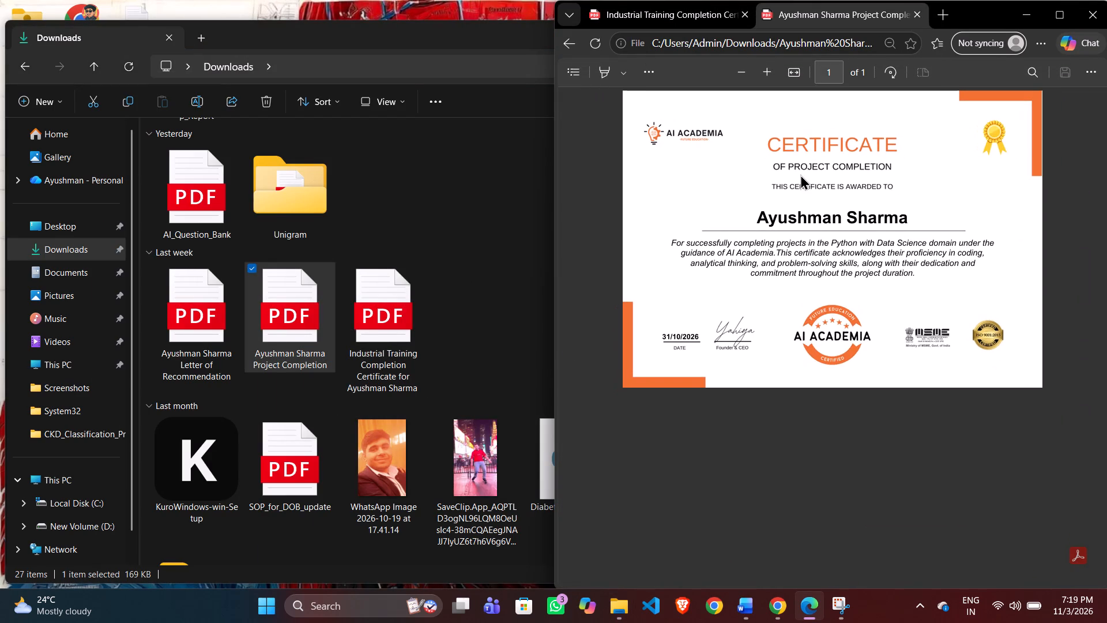
Capture a rectangular snip of the whole project completion certificate with the Snipping Tool.
{"action": "scroll", "coordinate": [802, 177], "scroll_direction": "up", "scroll_amount": 2}
{"action": "scroll", "coordinate": [736, 175], "scroll_direction": "left", "scroll_amount": 1}
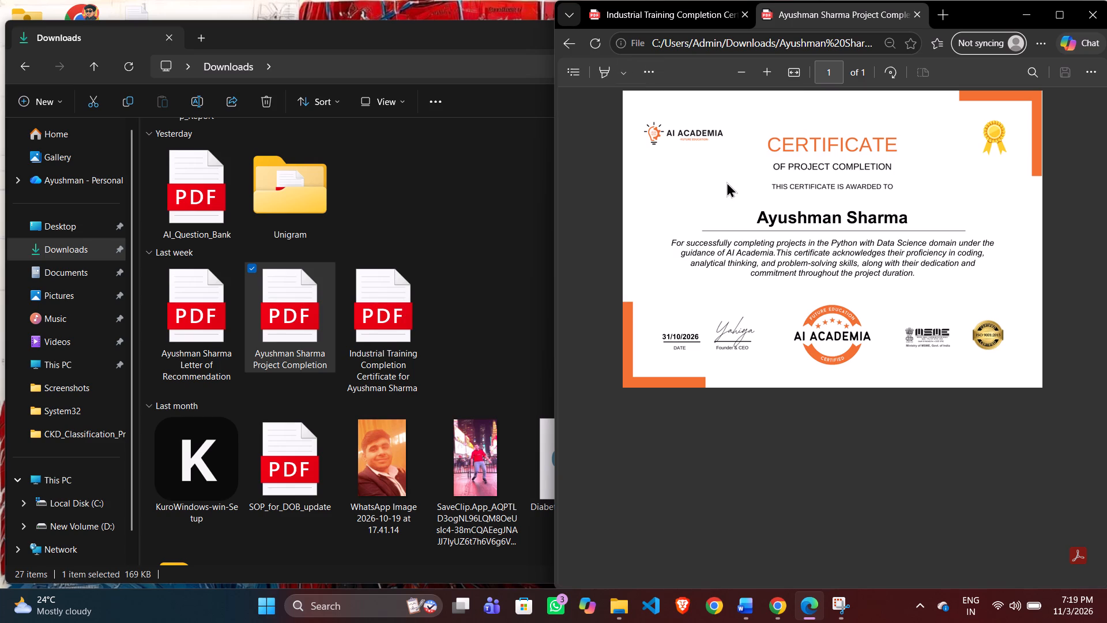
{"action": "scroll", "coordinate": [726, 182], "scroll_direction": "up", "scroll_amount": 1}
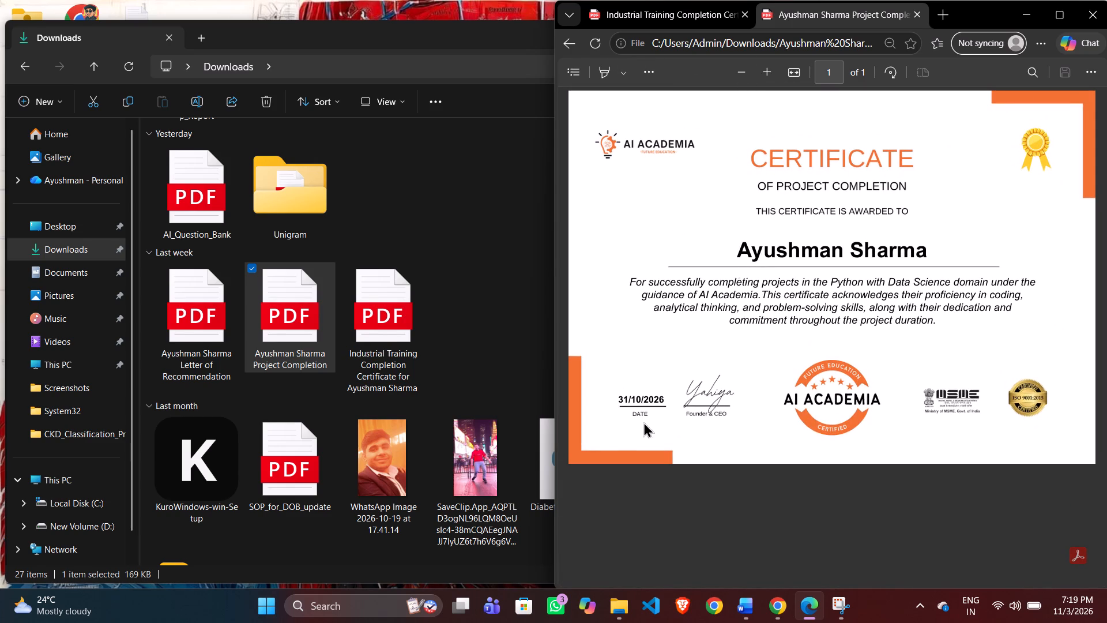
{"action": "left_click", "coordinate": [836, 611]}
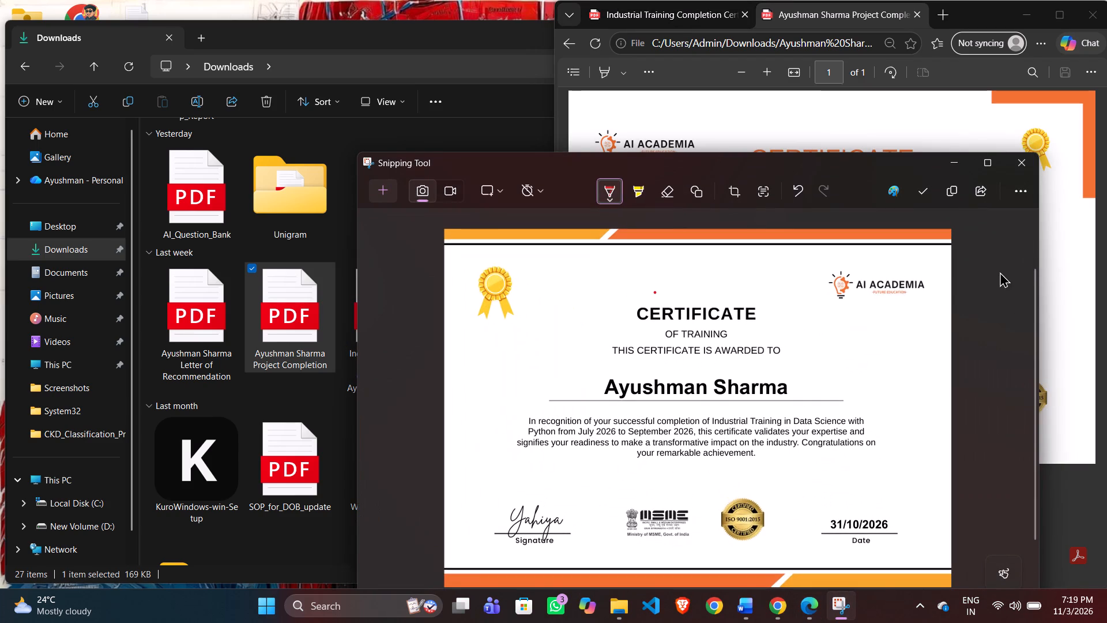
{"action": "left_click", "coordinate": [386, 195]}
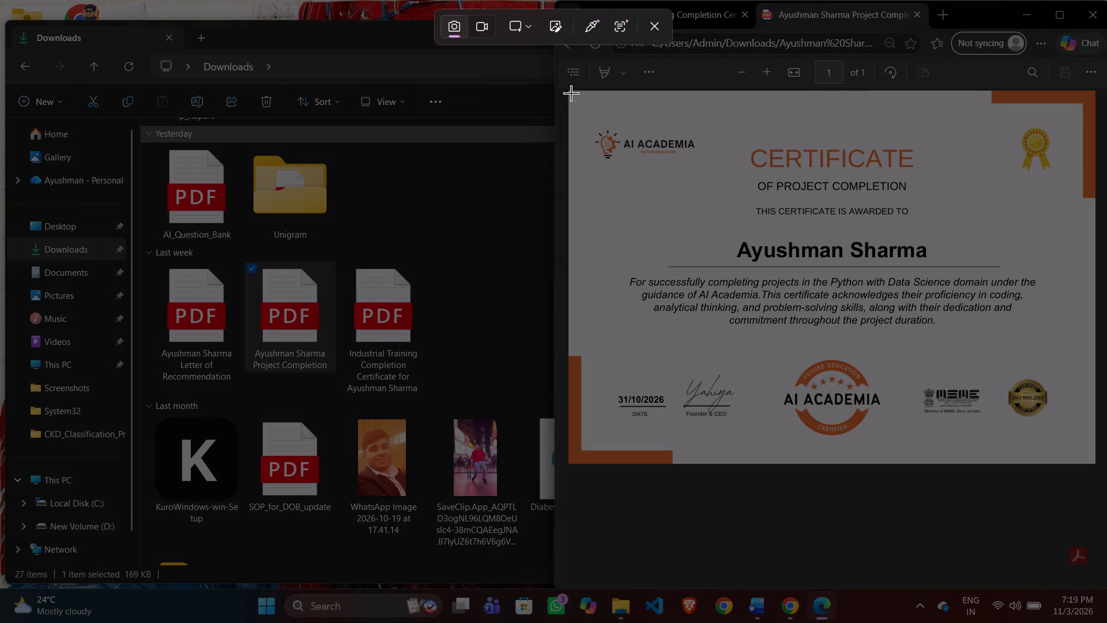
{"action": "left_click_drag", "start_coordinate": [568, 91], "coordinate": [756, 196]}
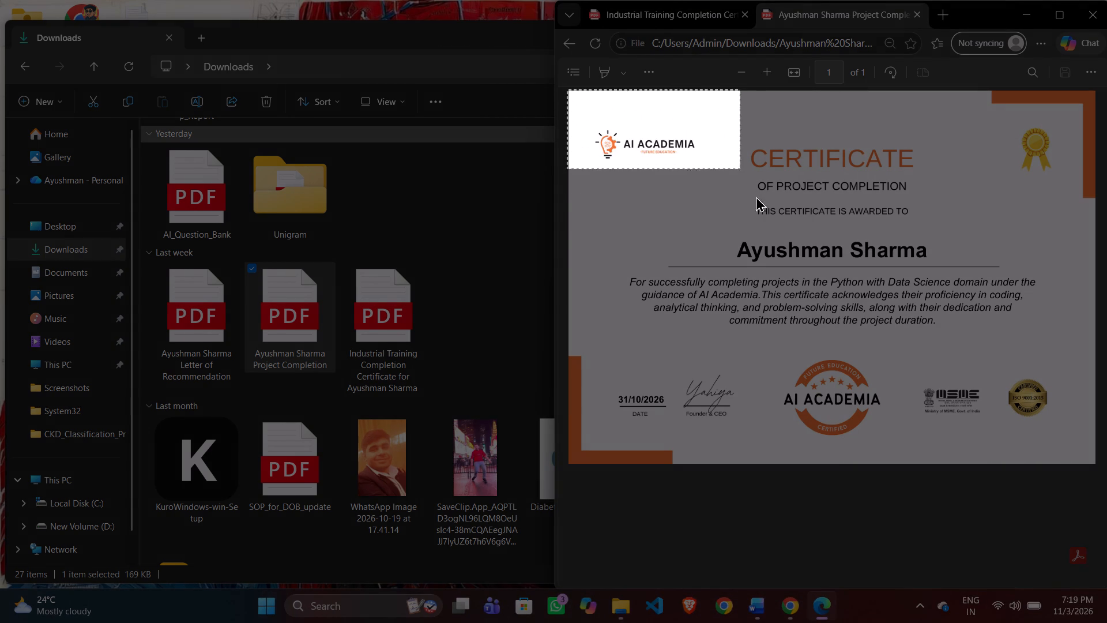
{"action": "left_click_drag", "start_coordinate": [756, 196], "coordinate": [1013, 455]}
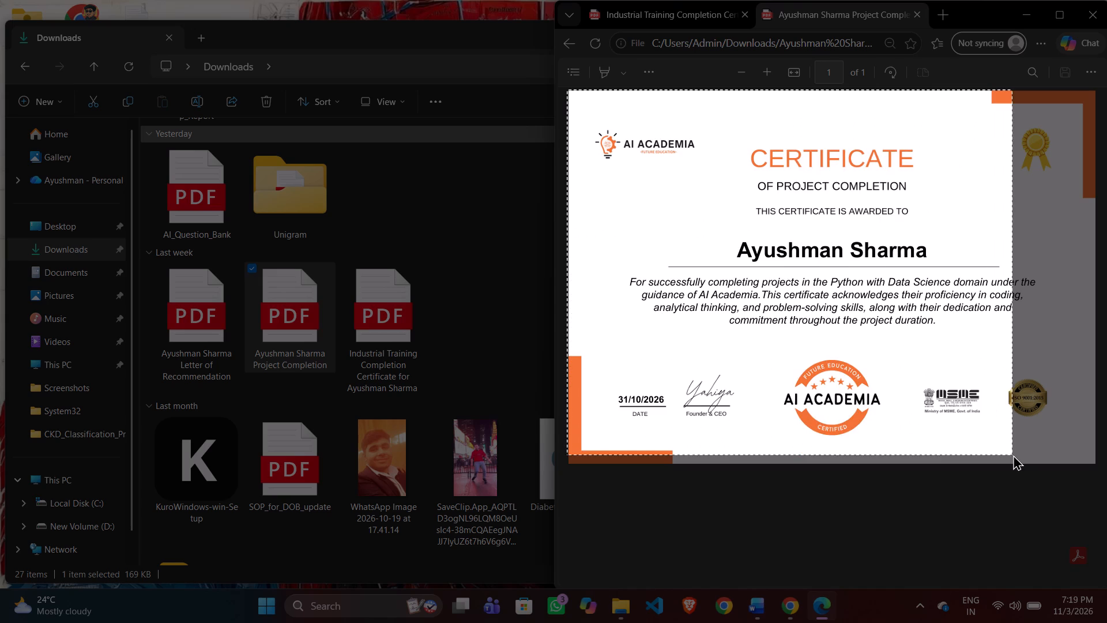
{"action": "left_click_drag", "start_coordinate": [1013, 455], "coordinate": [1091, 461]}
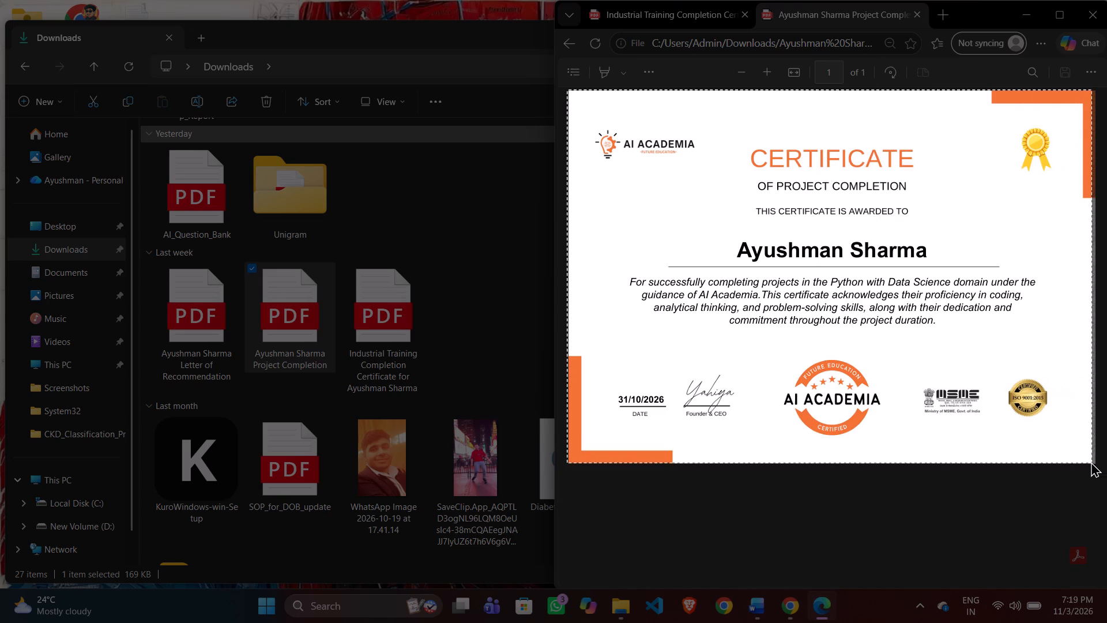
{"action": "left_click_drag", "start_coordinate": [1091, 461], "coordinate": [1094, 466]}
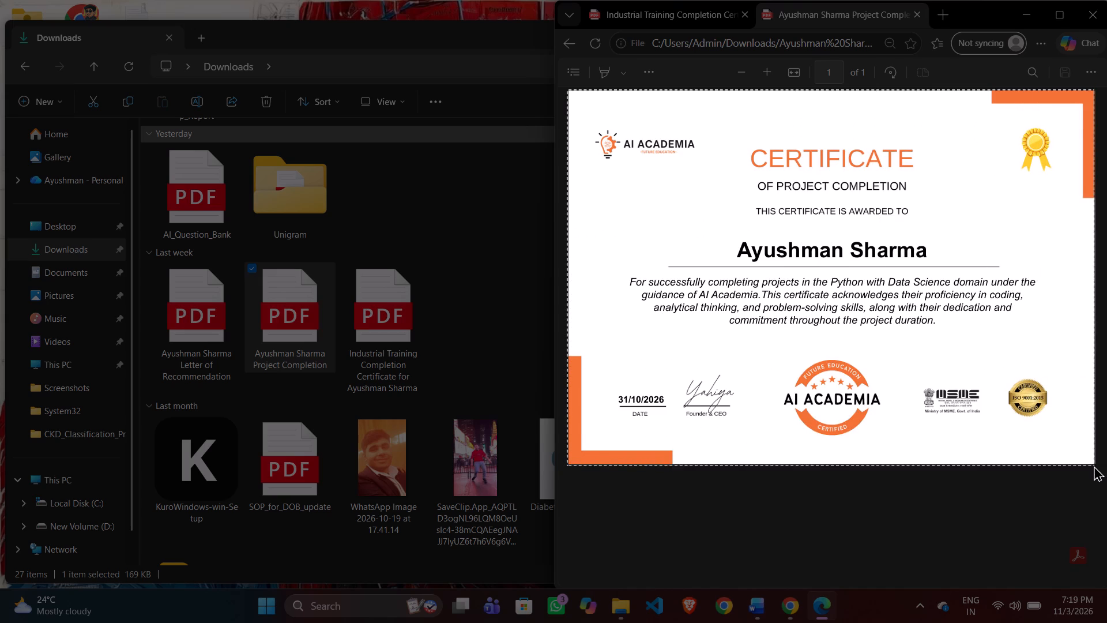
{"action": "left_click_drag", "start_coordinate": [1094, 466], "coordinate": [1097, 461]}
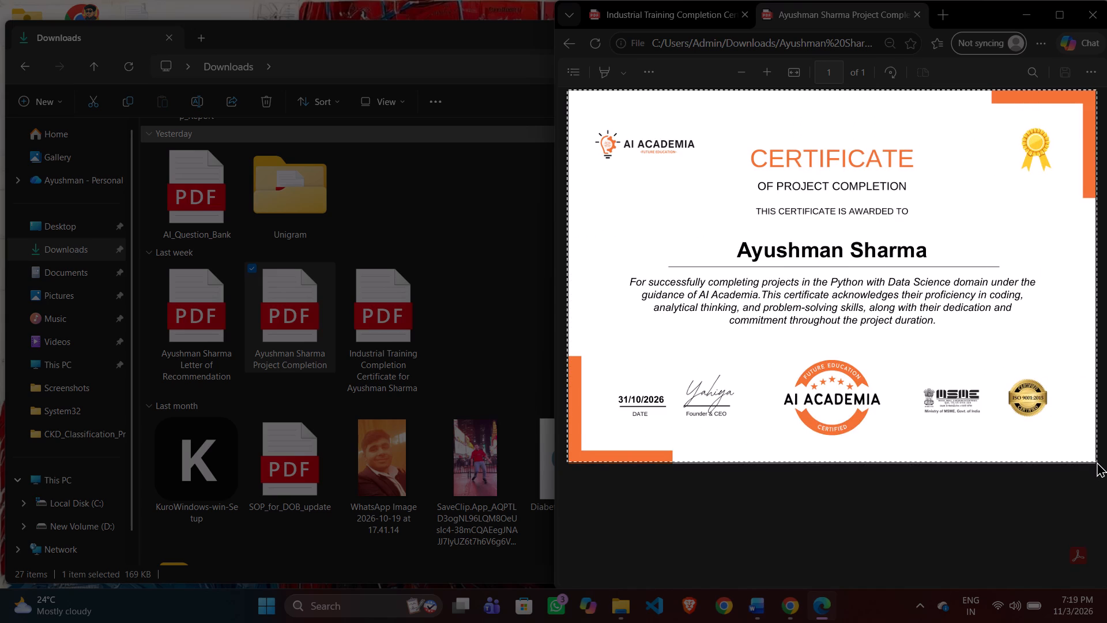
{"action": "left_click_drag", "start_coordinate": [1097, 461], "coordinate": [1093, 467]}
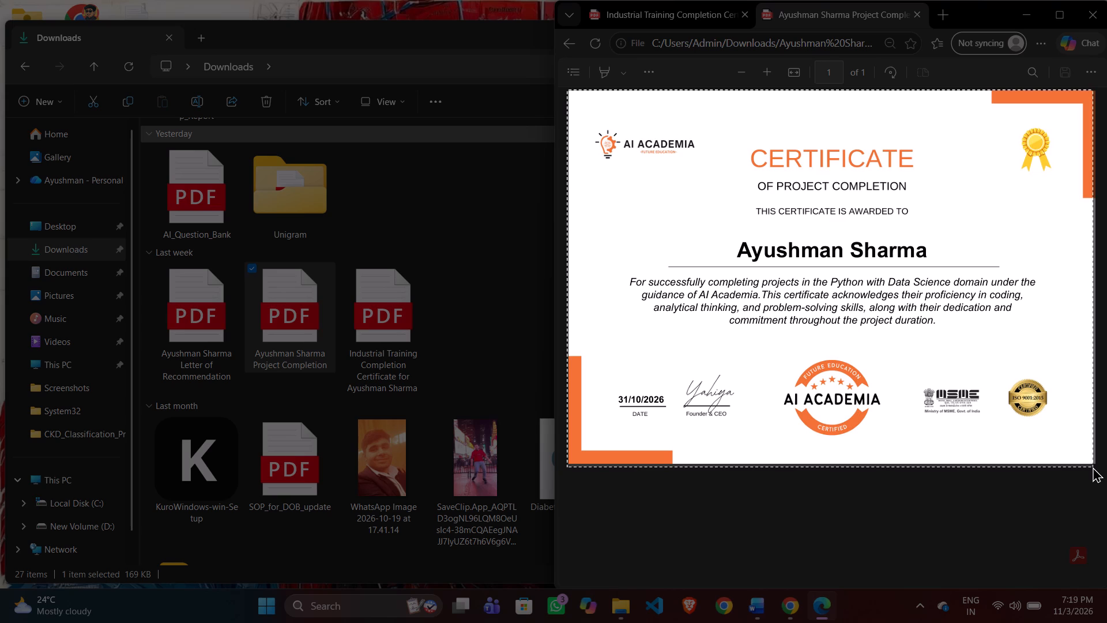
{"action": "left_click_drag", "start_coordinate": [1093, 467], "coordinate": [1093, 467]}
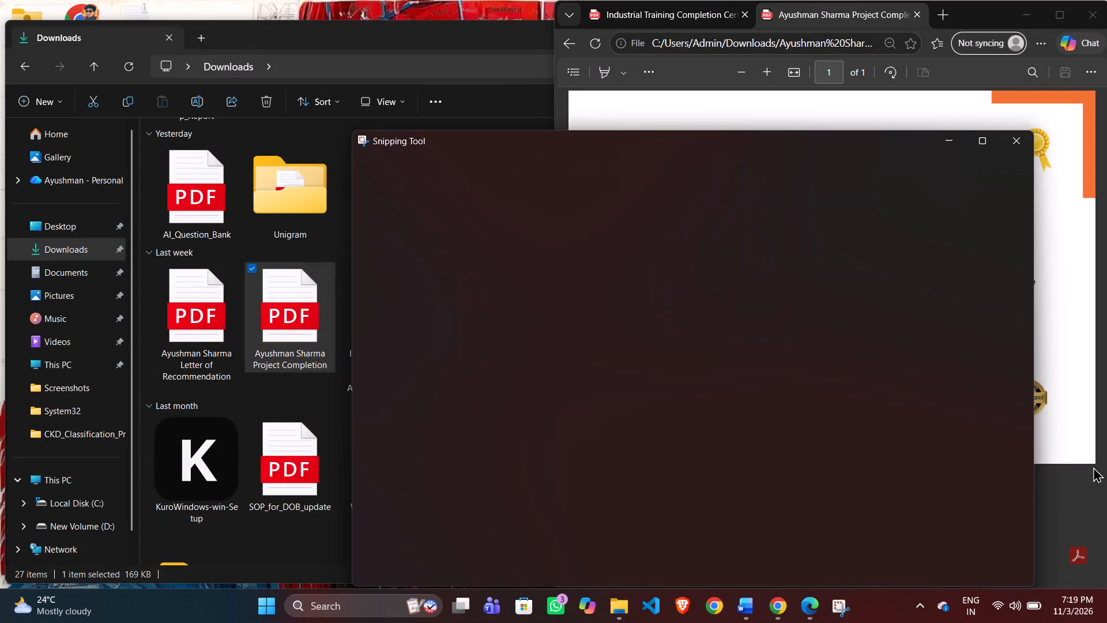
Adjust the snip's crop at the certificate's lower-left corner and apply it.
{"action": "left_click", "coordinate": [451, 399]}
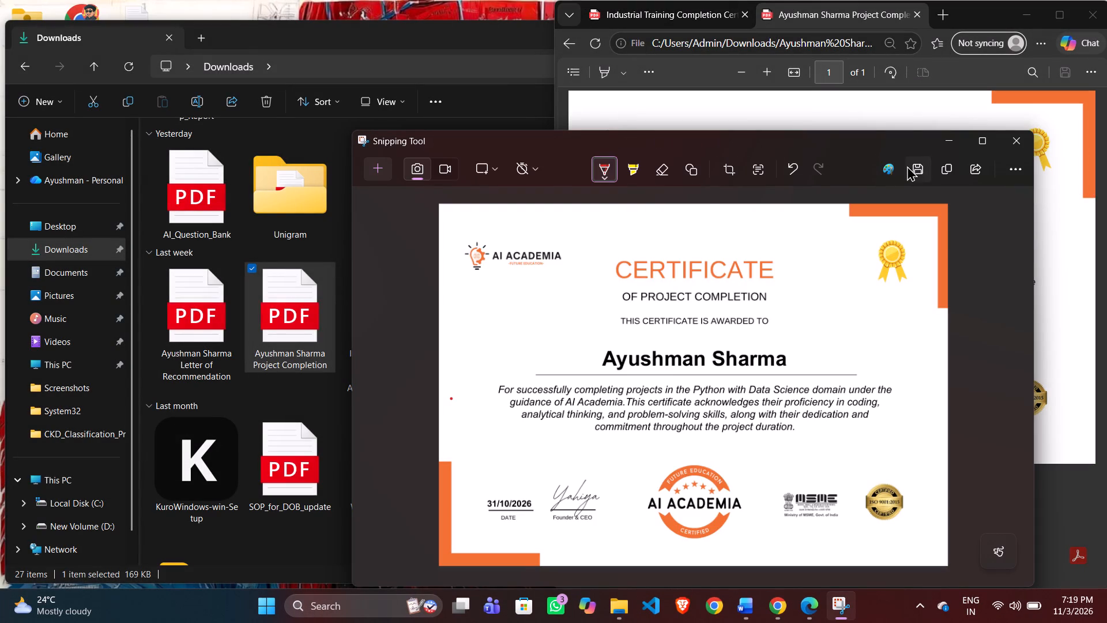
{"action": "left_click", "coordinate": [729, 174]}
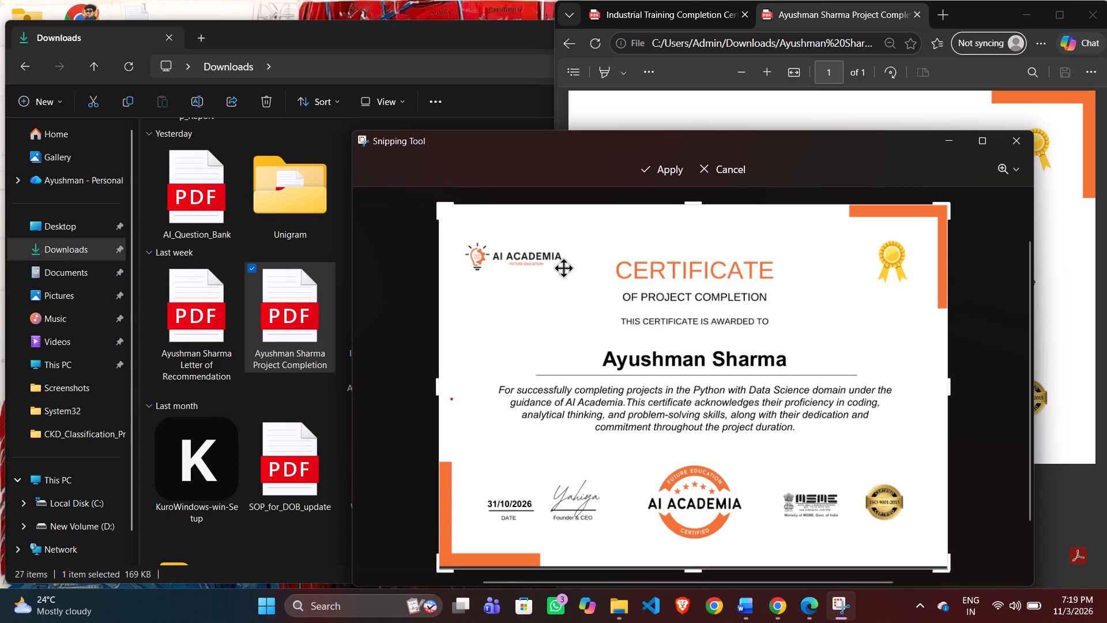
{"action": "left_click", "coordinate": [439, 570]}
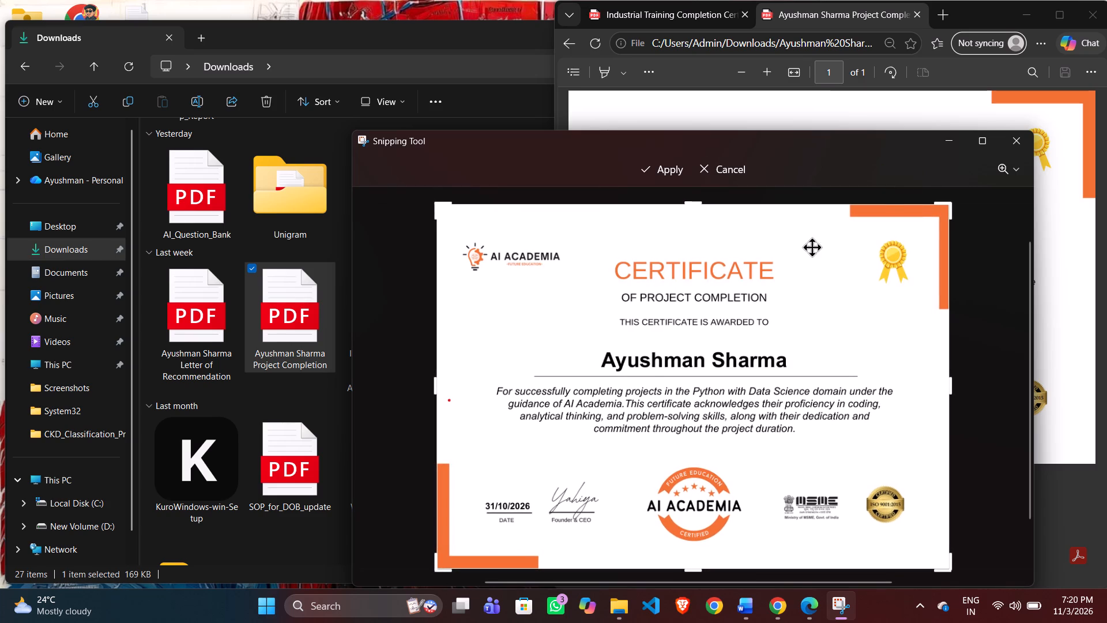
{"action": "left_click", "coordinate": [664, 174]}
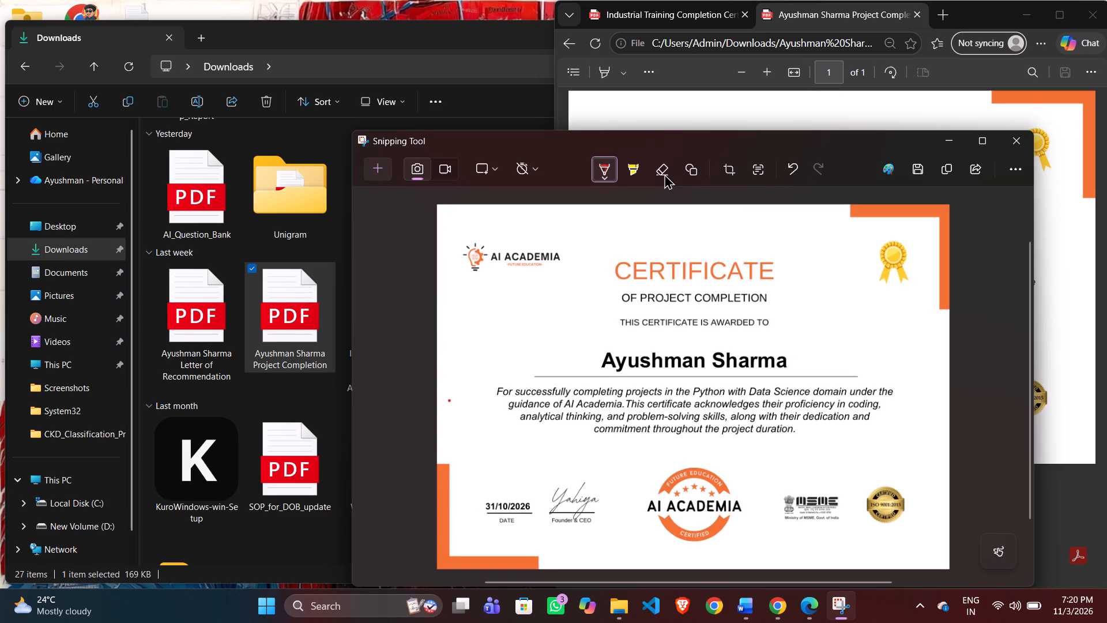
Copy the certificate snip and paste it below the "Annexure B :-" heading in the Word report.
{"action": "left_click", "coordinate": [940, 166]}
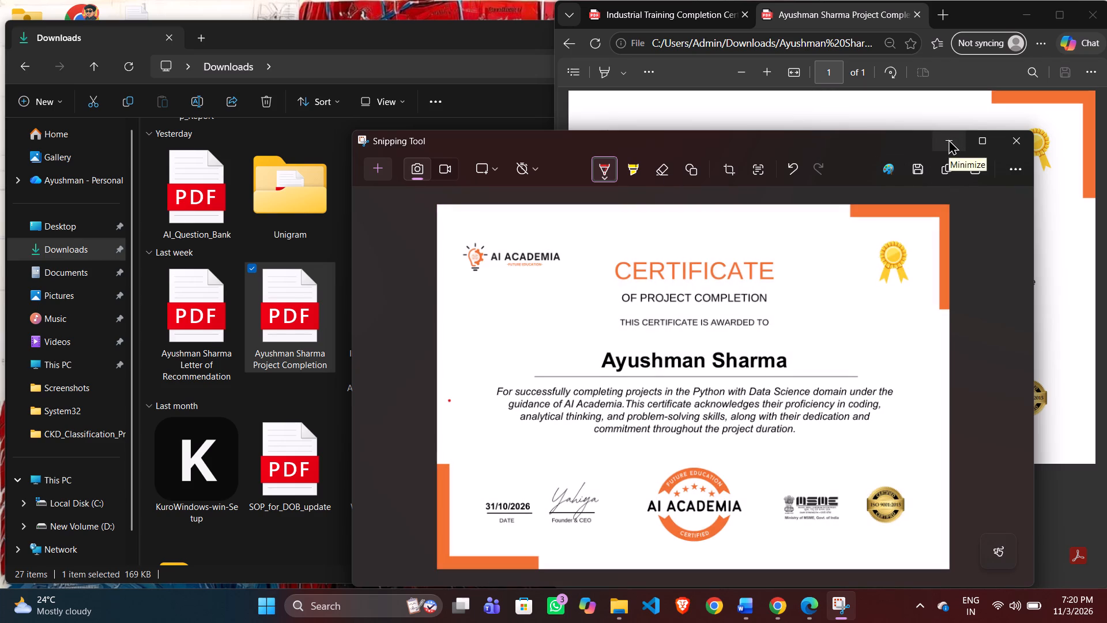
{"action": "left_click", "coordinate": [948, 139]}
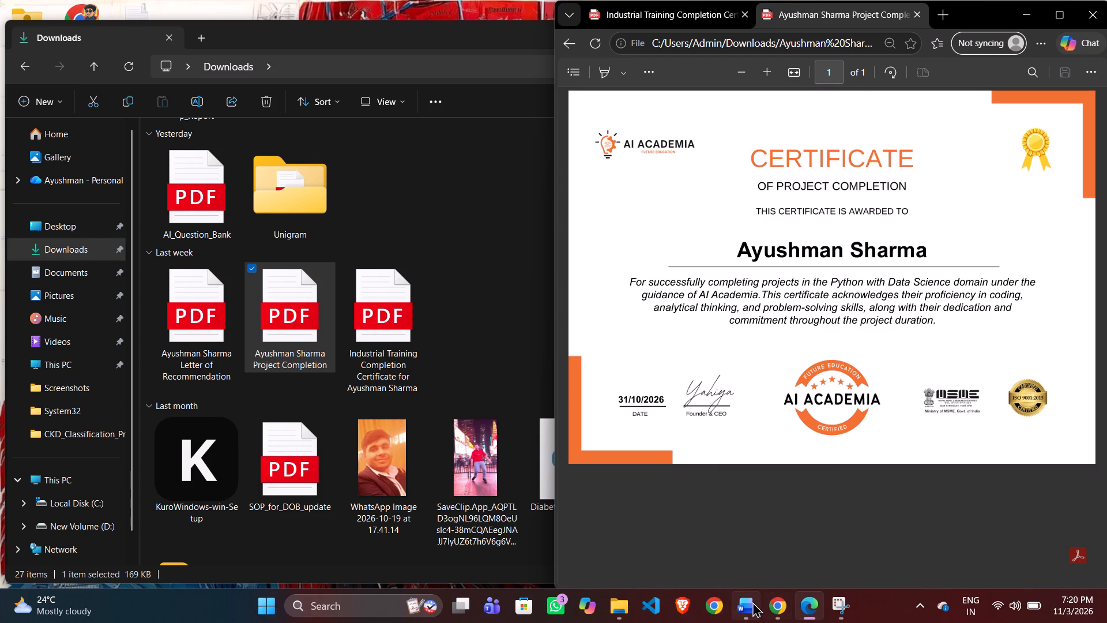
{"action": "left_click", "coordinate": [752, 602]}
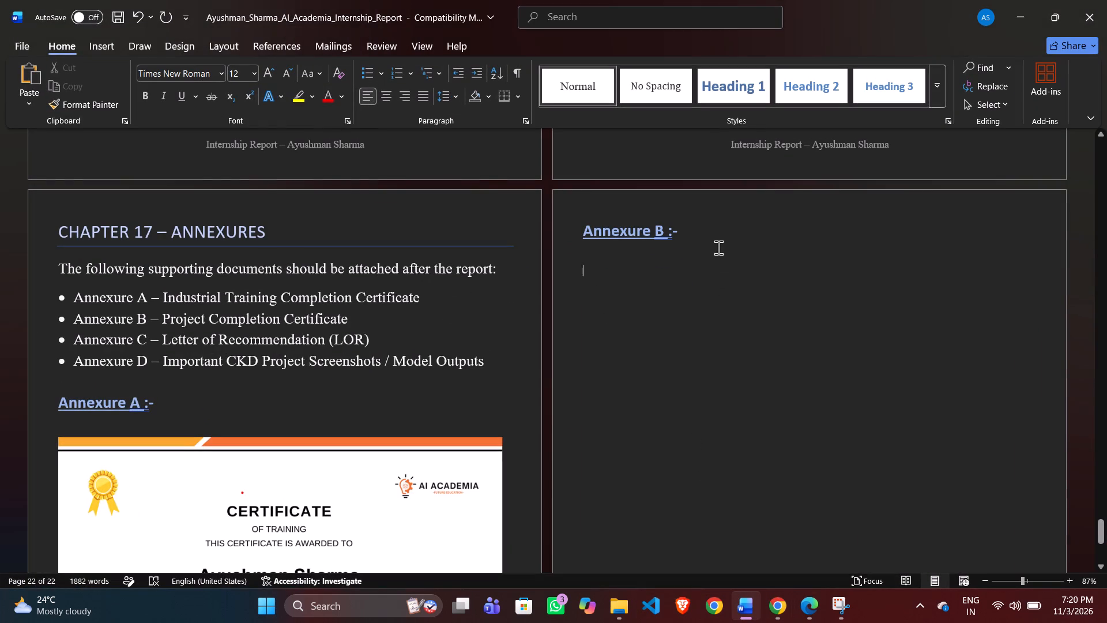
{"action": "key", "text": "ctrl+v"}
Examine the placement of the pasted project certificate under Annexure B and the annexure list in Chapter 17.
{"action": "scroll", "coordinate": [728, 324], "scroll_direction": "down", "scroll_amount": 2}
{"action": "scroll", "coordinate": [728, 324], "scroll_direction": "up", "scroll_amount": 1}
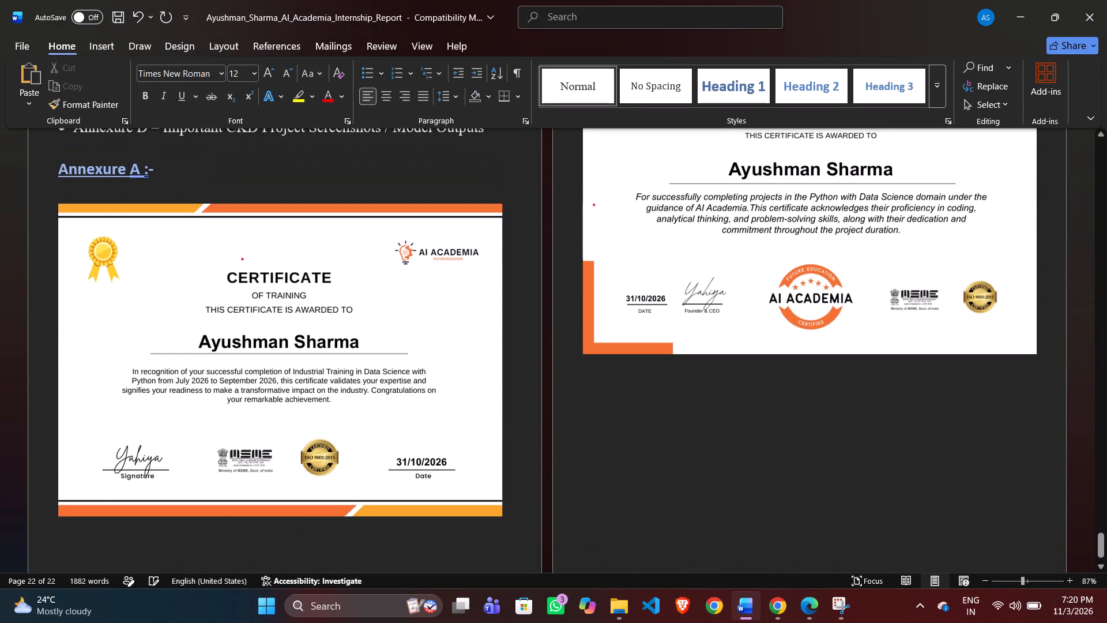
{"action": "scroll", "coordinate": [728, 324], "scroll_direction": "up", "scroll_amount": 1}
{"action": "scroll", "coordinate": [728, 324], "scroll_direction": "right", "scroll_amount": 1}
{"action": "scroll", "coordinate": [728, 324], "scroll_direction": "up", "scroll_amount": 2}
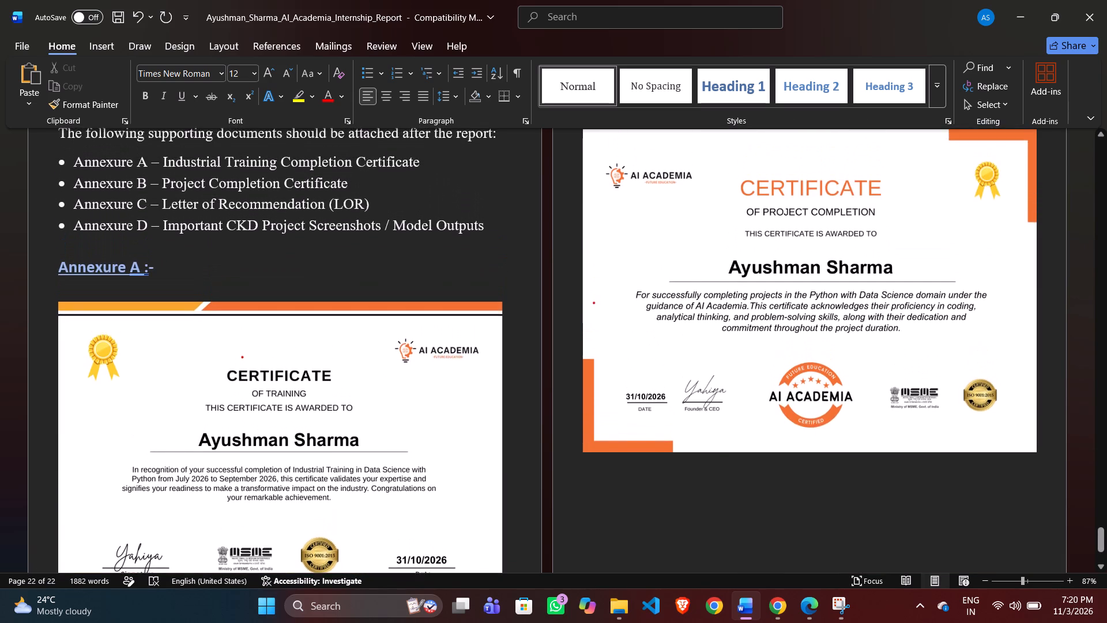
{"action": "scroll", "coordinate": [728, 324], "scroll_direction": "up", "scroll_amount": 1}
{"action": "scroll", "coordinate": [731, 320], "scroll_direction": "down", "scroll_amount": 1}
{"action": "scroll", "coordinate": [731, 320], "scroll_direction": "up", "scroll_amount": 2}
{"action": "scroll", "coordinate": [731, 320], "scroll_direction": "down", "scroll_amount": 1}
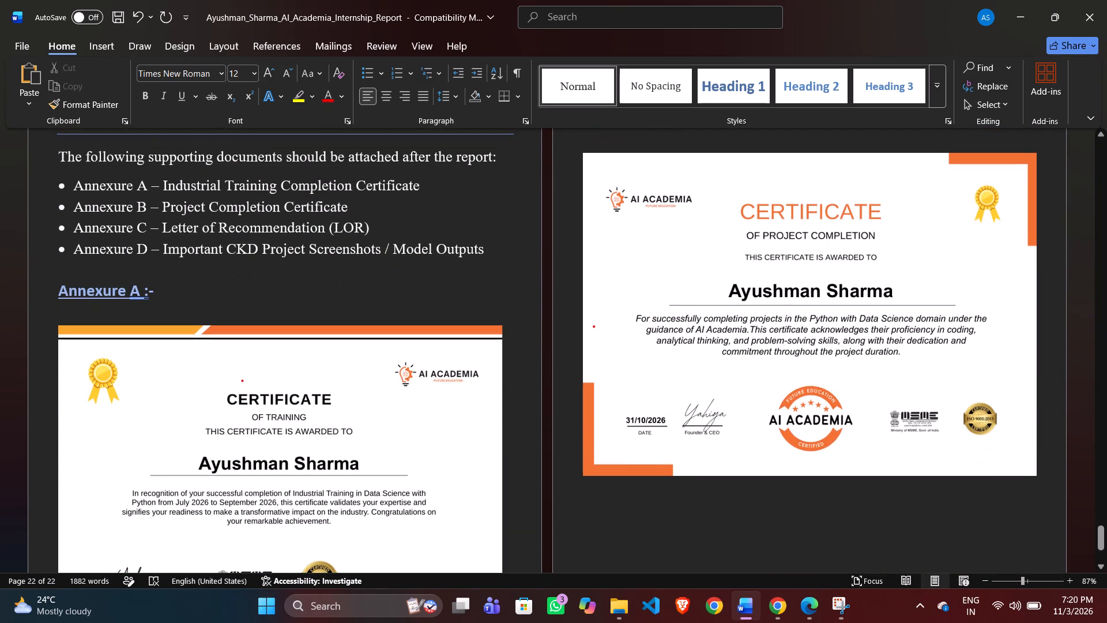
{"action": "left_click", "coordinate": [1049, 466]}
{"action": "left_click", "coordinate": [969, 430]}
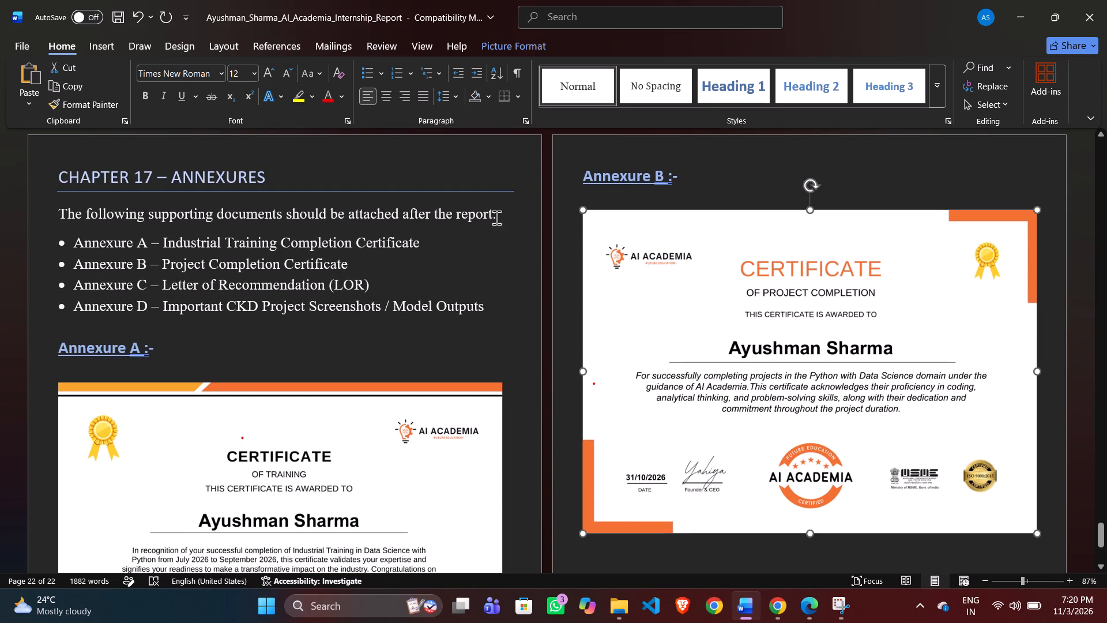
{"action": "scroll", "coordinate": [586, 259], "scroll_direction": "down", "scroll_amount": 2}
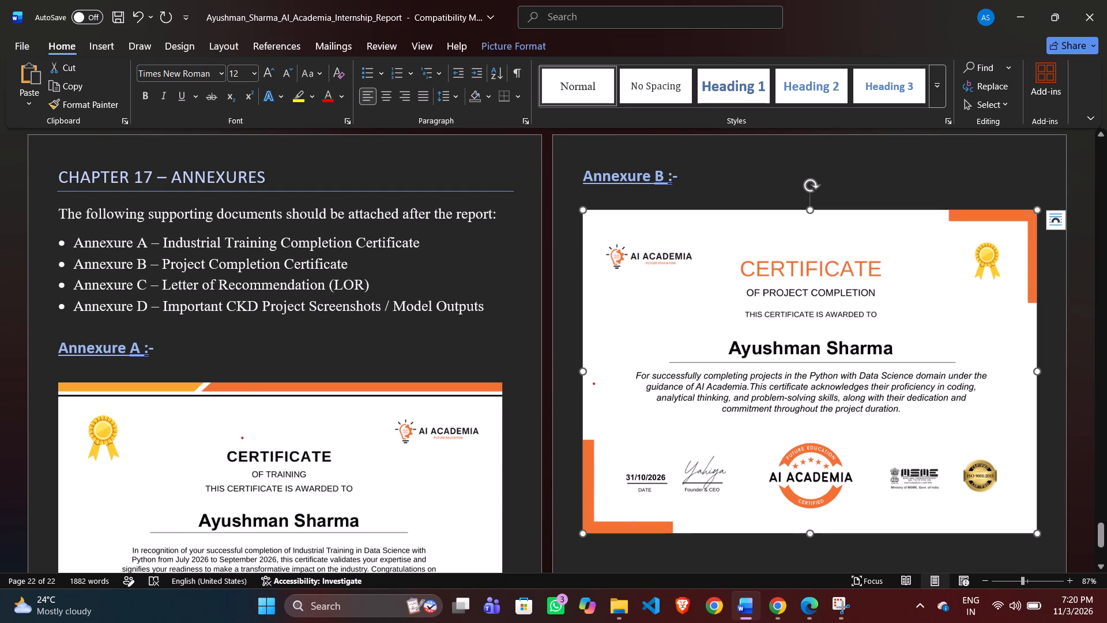
{"action": "left_click", "coordinate": [888, 158]}
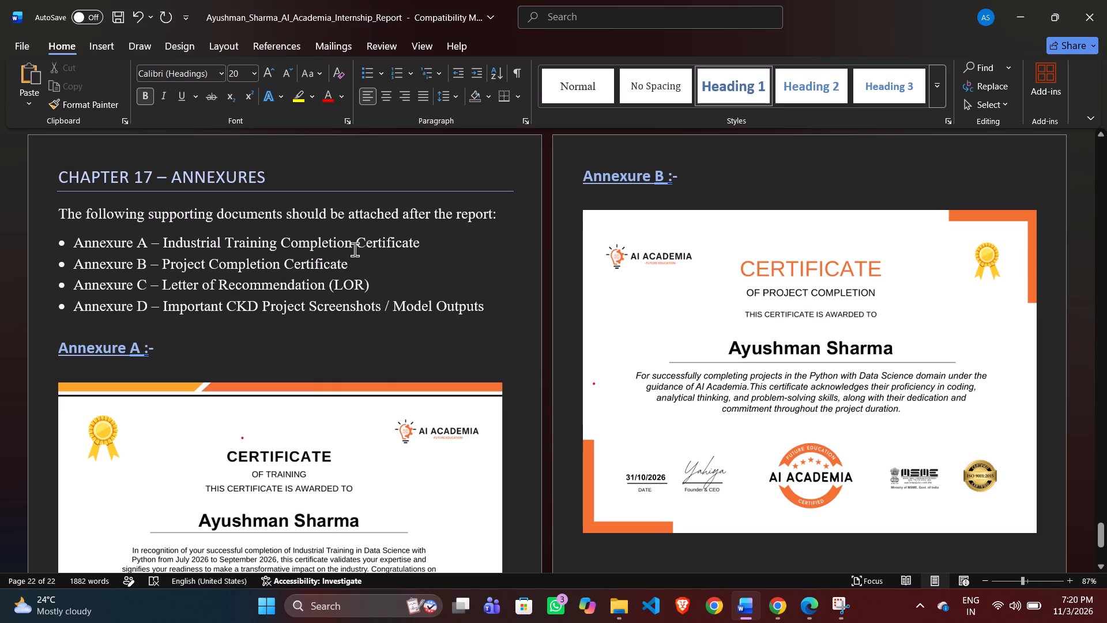
{"action": "scroll", "coordinate": [355, 249], "scroll_direction": "right", "scroll_amount": 1}
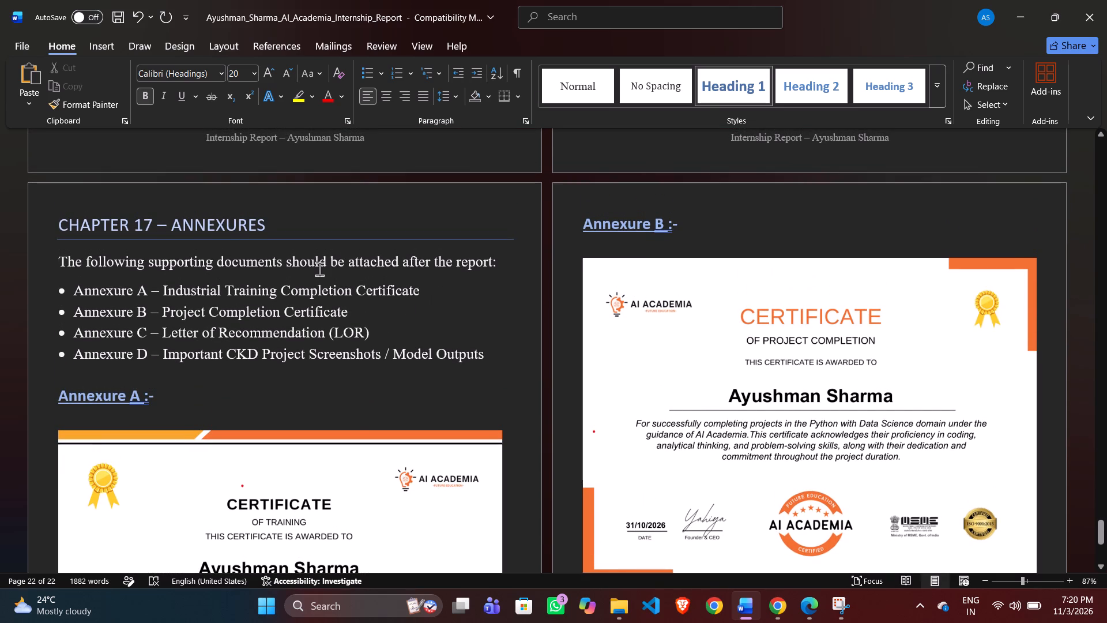
{"action": "scroll", "coordinate": [319, 269], "scroll_direction": "down", "scroll_amount": 2}
{"action": "scroll", "coordinate": [319, 269], "scroll_direction": "up", "scroll_amount": 2}
{"action": "scroll", "coordinate": [319, 269], "scroll_direction": "right", "scroll_amount": 1}
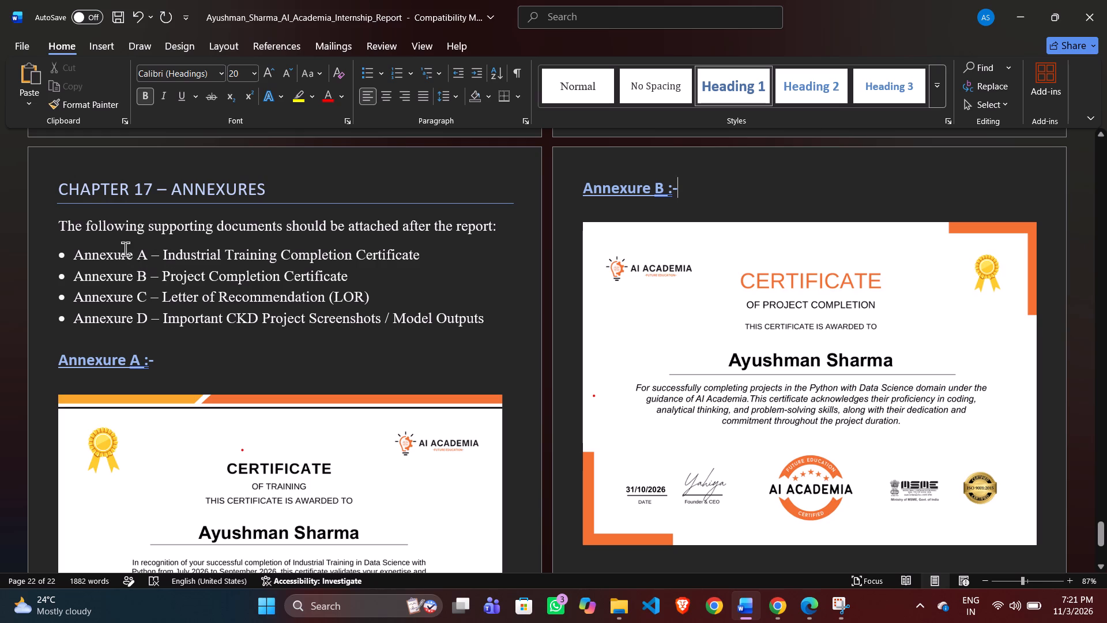
Add a bullet reading "Annexure A" above the Industrial Training item in Chapter 17's annexure list, copying the label from that item.
{"action": "left_click", "coordinate": [73, 254]}
{"action": "key", "text": "Return"}
{"action": "left_click_drag", "start_coordinate": [74, 278], "coordinate": [96, 276]}
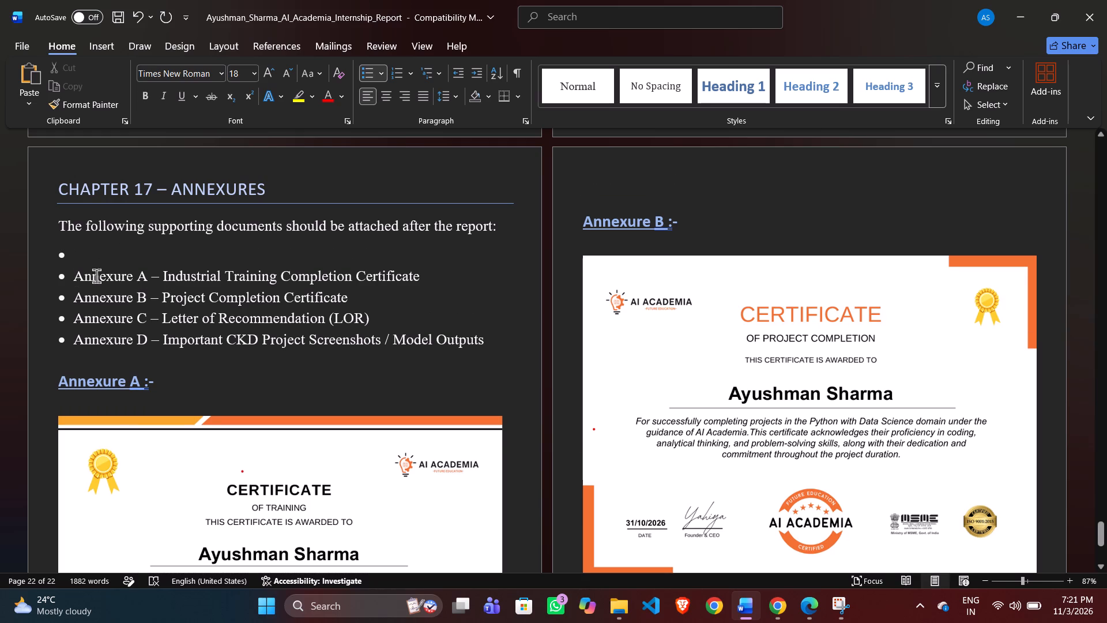
{"action": "left_click_drag", "start_coordinate": [96, 276], "coordinate": [146, 279]}
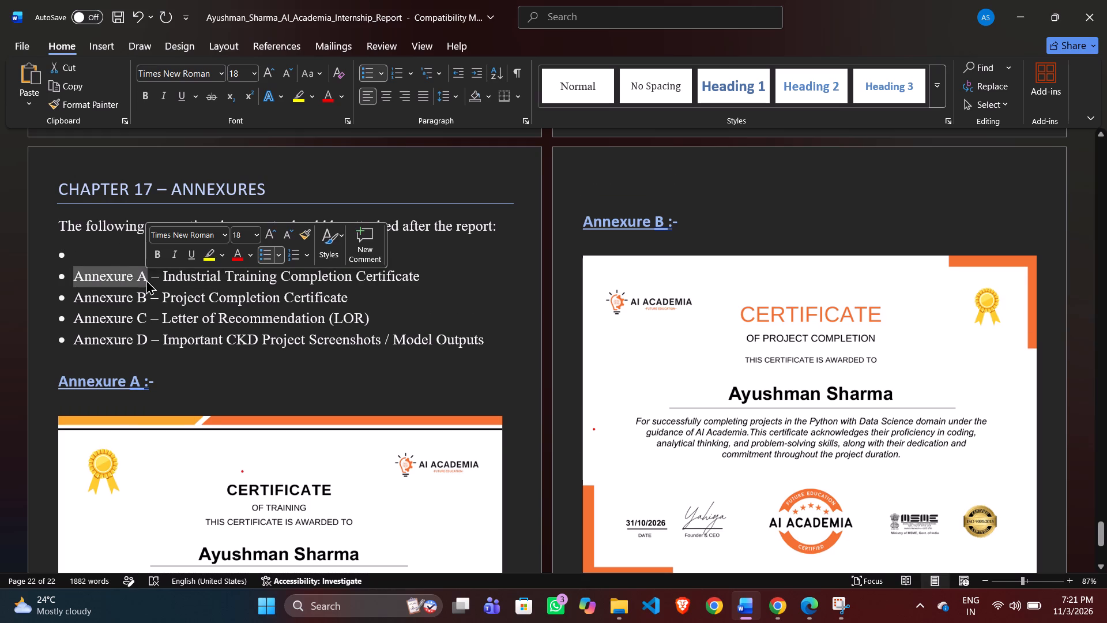
{"action": "key", "text": "ctrl+c"}
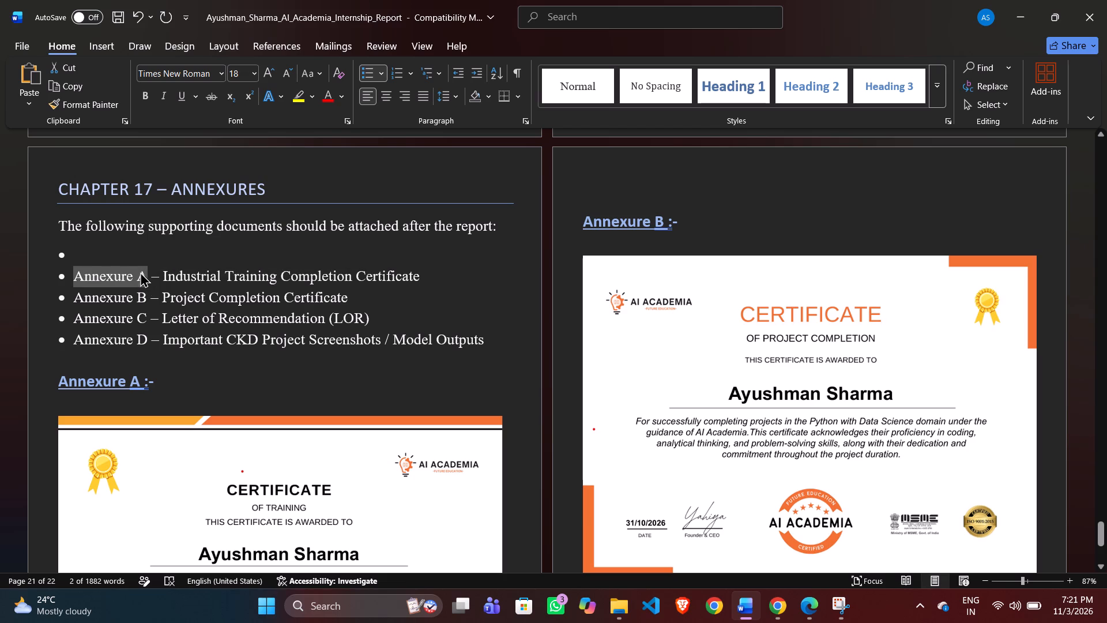
{"action": "left_click", "coordinate": [101, 261]}
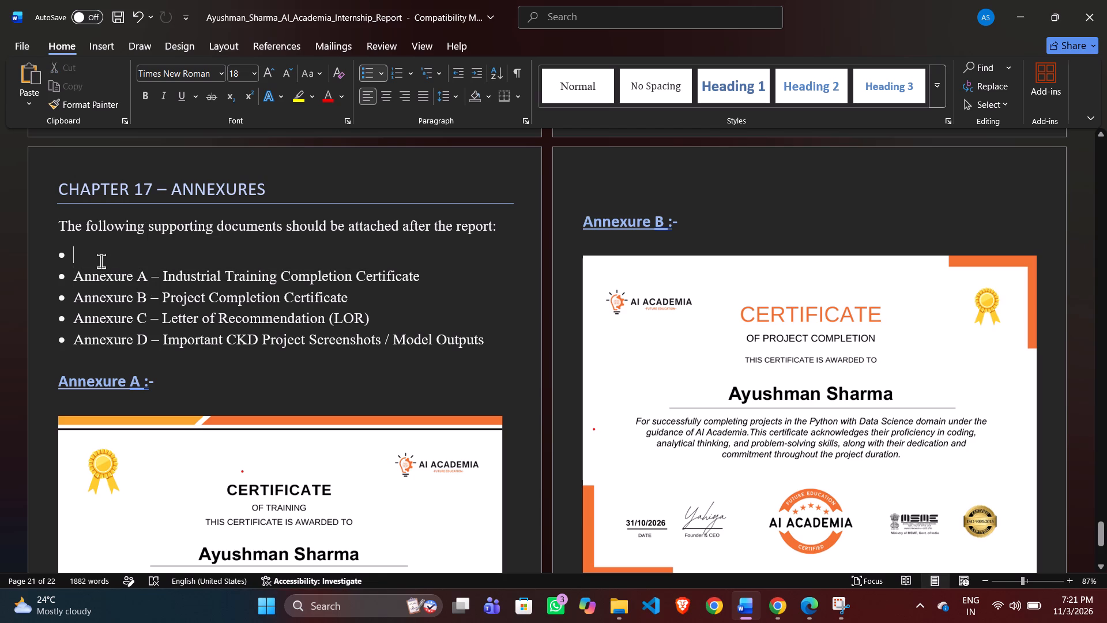
{"action": "key", "text": "ctrl+v"}
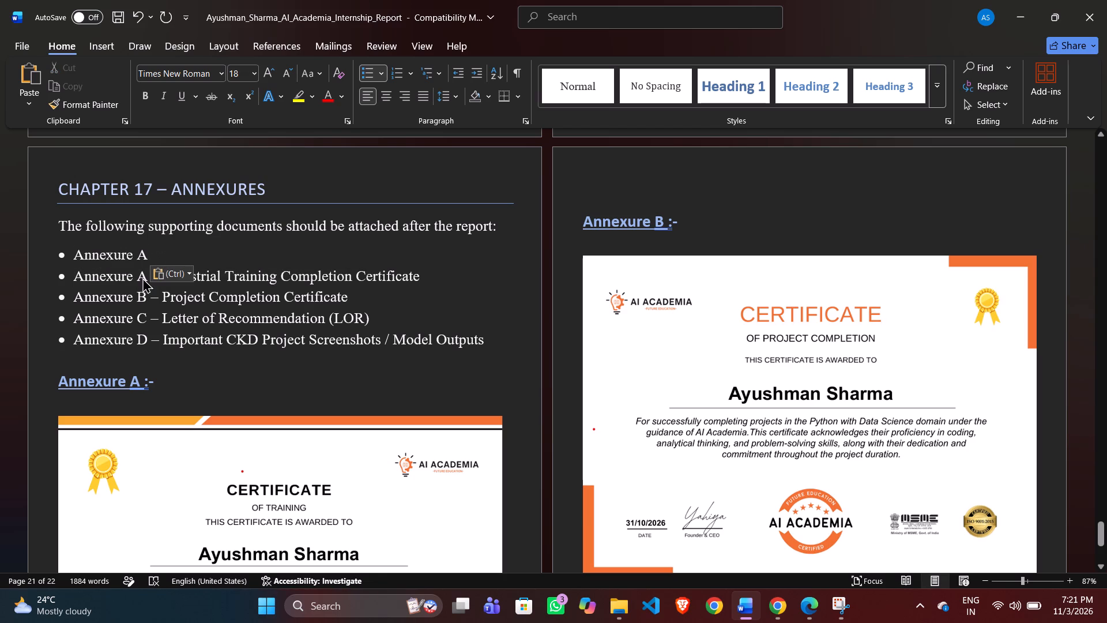
Reletter the four annexure list items below the new first bullet as Annexure B, C, D and E.
{"action": "left_click", "coordinate": [142, 277]}
{"action": "key", "text": "BackSpace"}
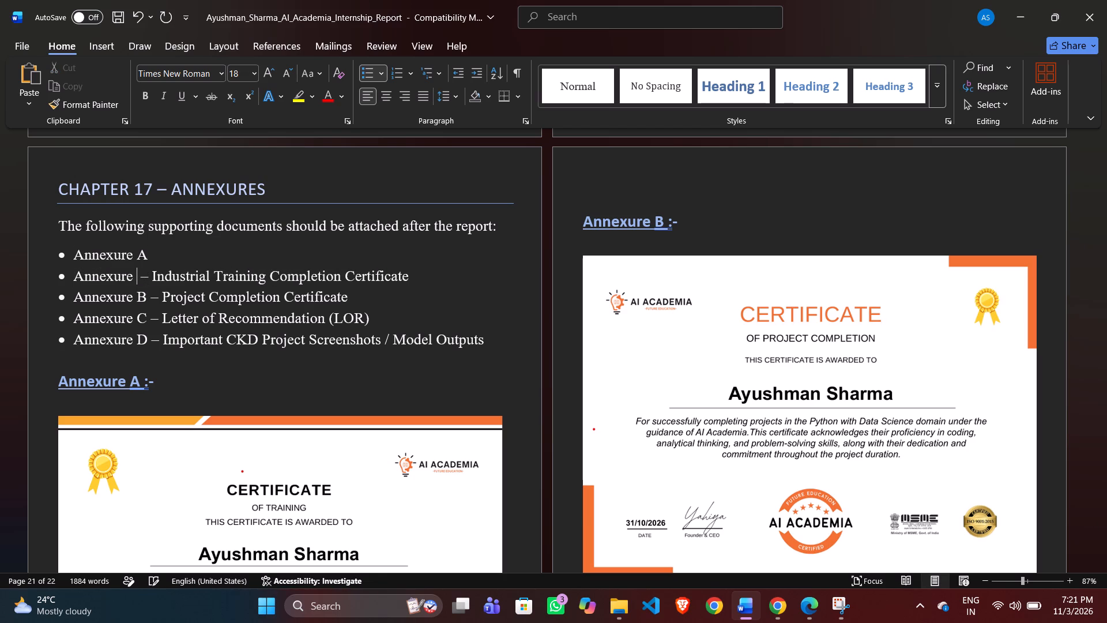
{"action": "key", "text": "b"}
{"action": "key", "text": "BackSpace"}
{"action": "key", "text": "shift+b"}
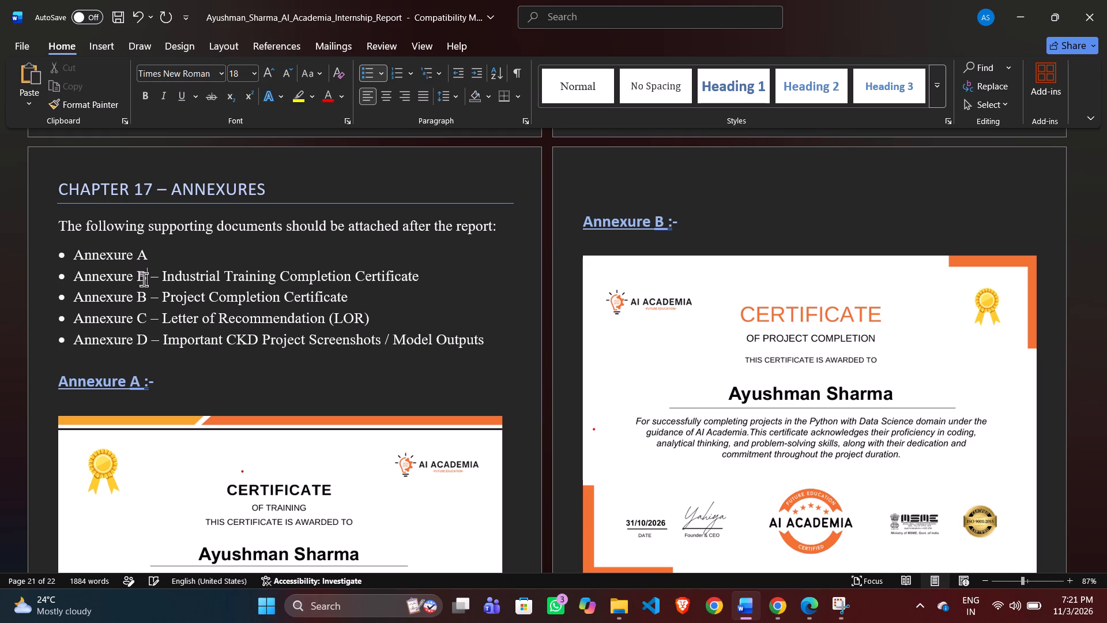
{"action": "left_click", "coordinate": [145, 298]}
{"action": "key", "text": "BackSpace"}
{"action": "key", "text": "shift+c"}
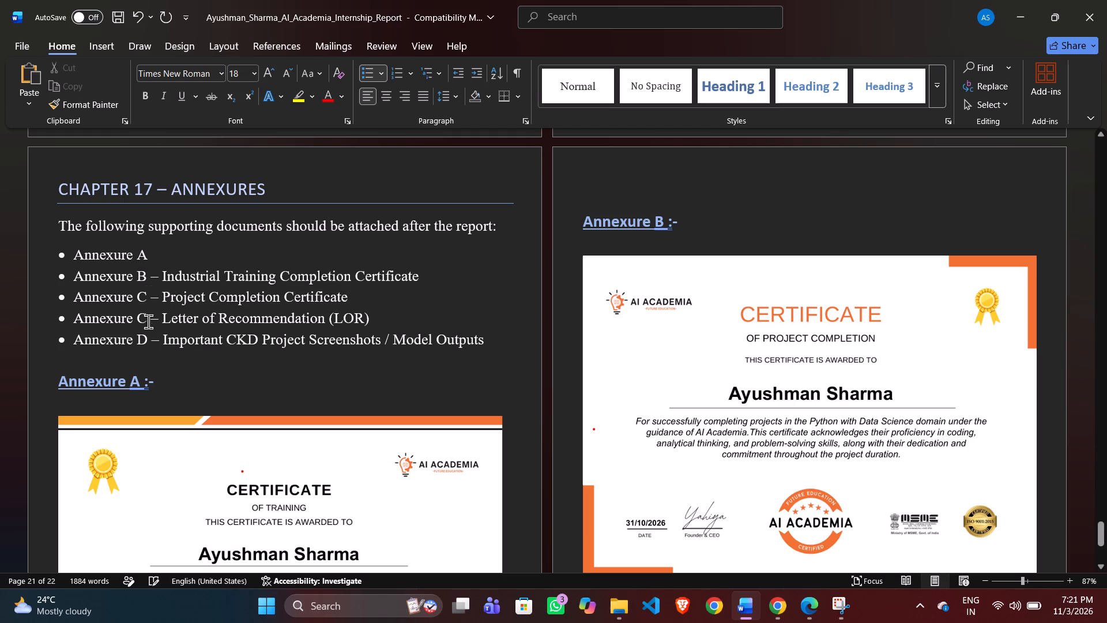
{"action": "left_click", "coordinate": [147, 316]}
{"action": "key", "text": "BackSpace"}
{"action": "key", "text": "shift+d"}
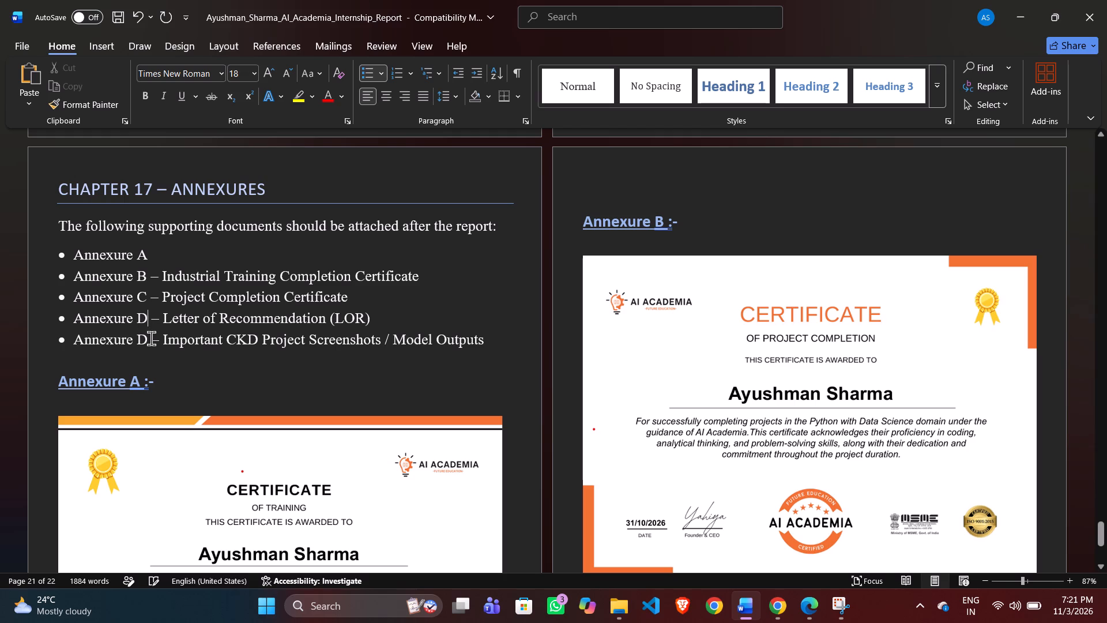
{"action": "left_click_drag", "start_coordinate": [146, 340], "coordinate": [239, 315]}
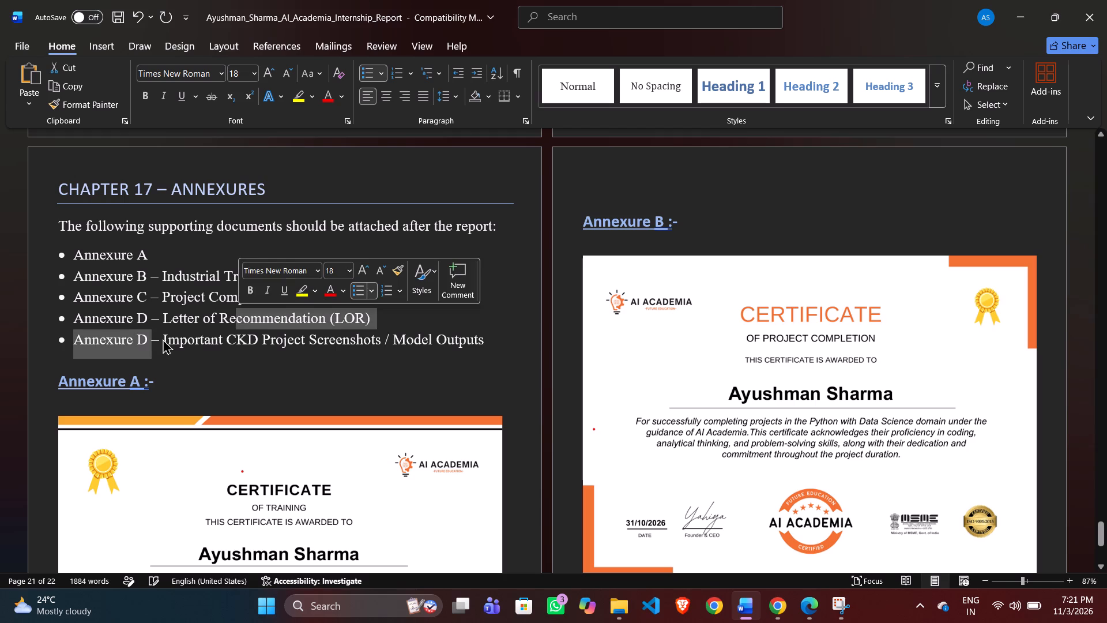
{"action": "left_click", "coordinate": [148, 335]}
{"action": "key", "text": "BackSpace"}
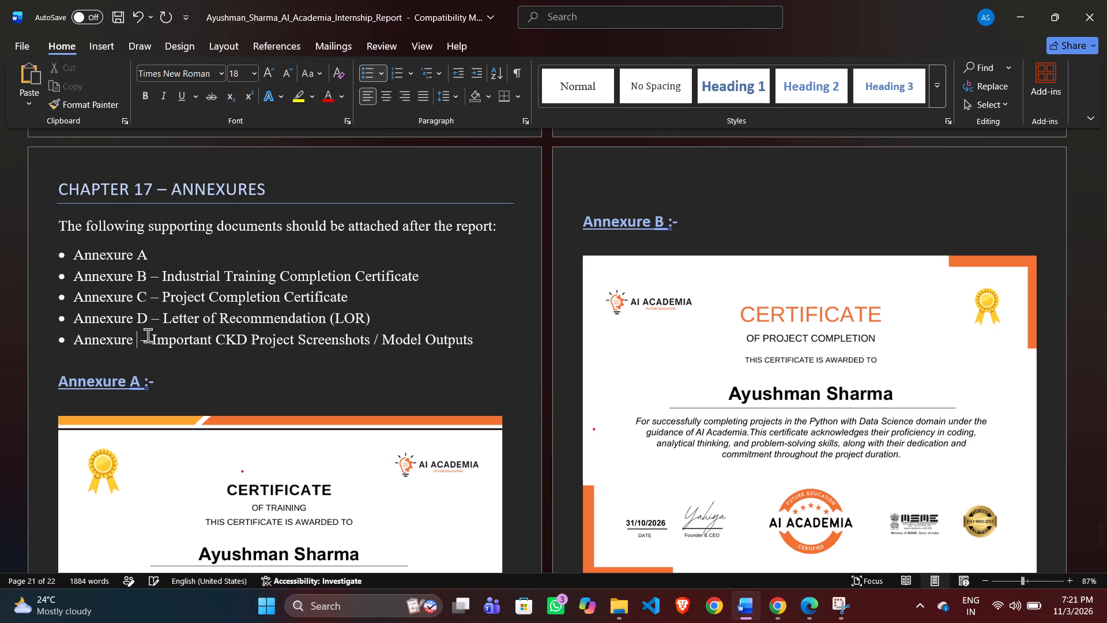
{"action": "key", "text": "shift+e"}
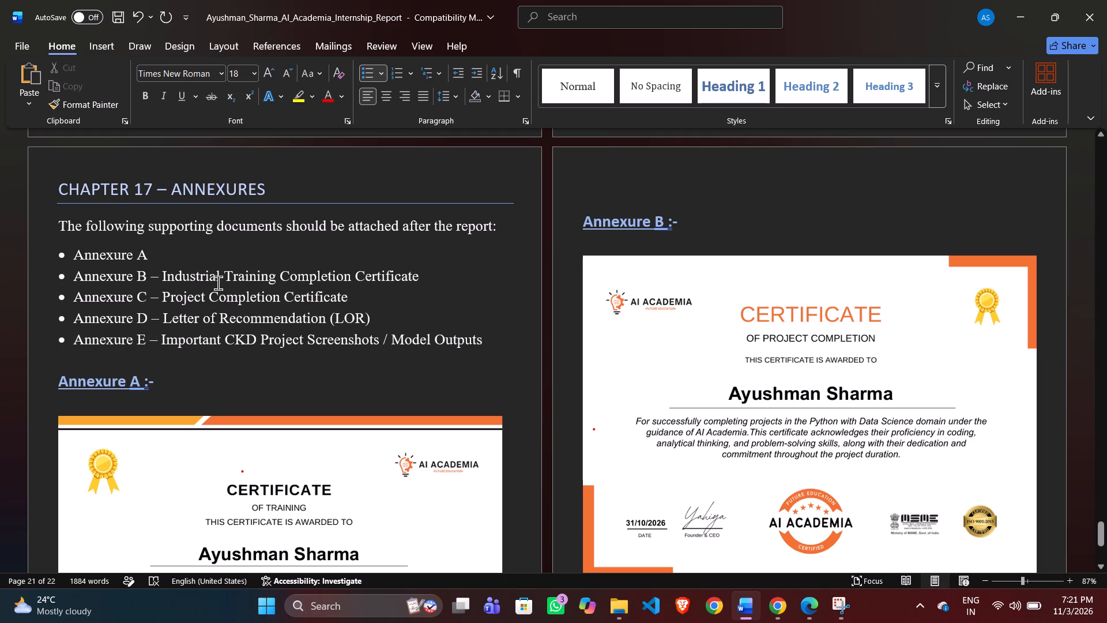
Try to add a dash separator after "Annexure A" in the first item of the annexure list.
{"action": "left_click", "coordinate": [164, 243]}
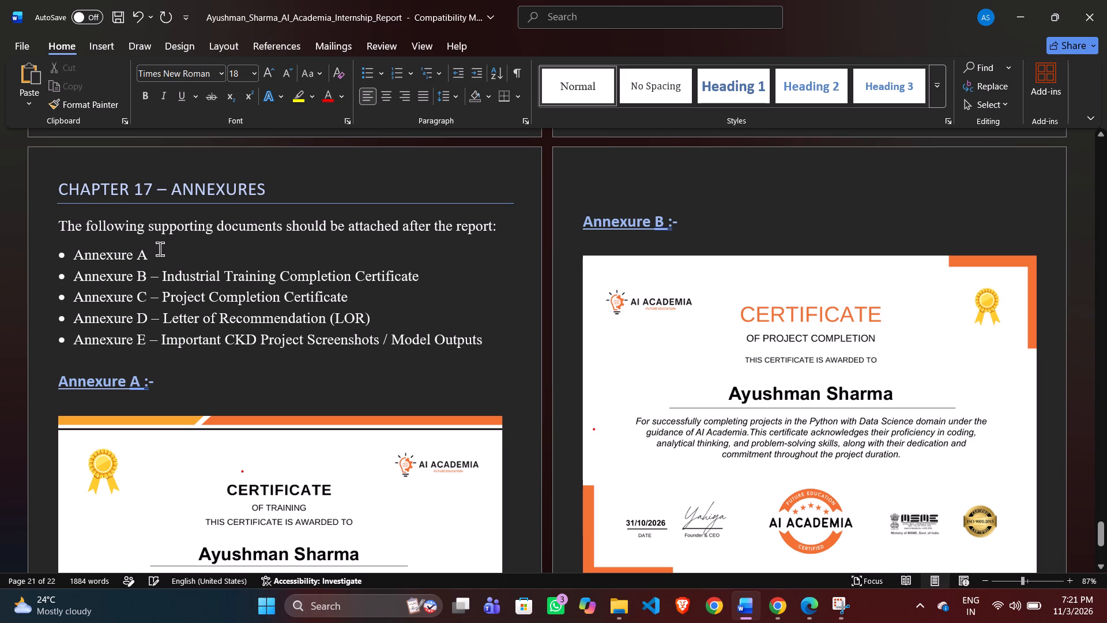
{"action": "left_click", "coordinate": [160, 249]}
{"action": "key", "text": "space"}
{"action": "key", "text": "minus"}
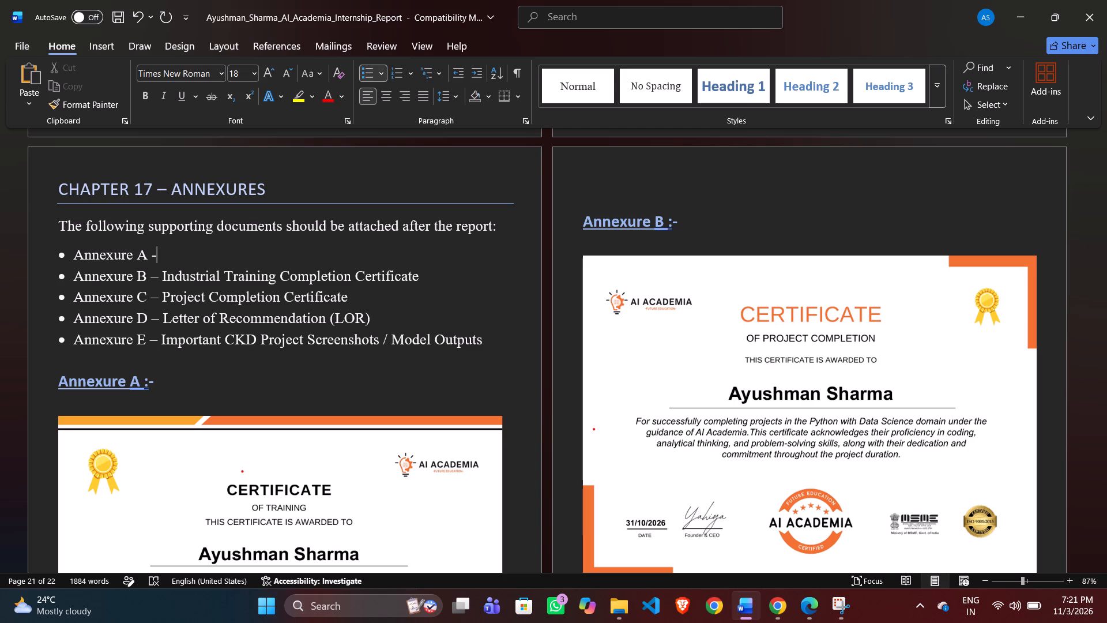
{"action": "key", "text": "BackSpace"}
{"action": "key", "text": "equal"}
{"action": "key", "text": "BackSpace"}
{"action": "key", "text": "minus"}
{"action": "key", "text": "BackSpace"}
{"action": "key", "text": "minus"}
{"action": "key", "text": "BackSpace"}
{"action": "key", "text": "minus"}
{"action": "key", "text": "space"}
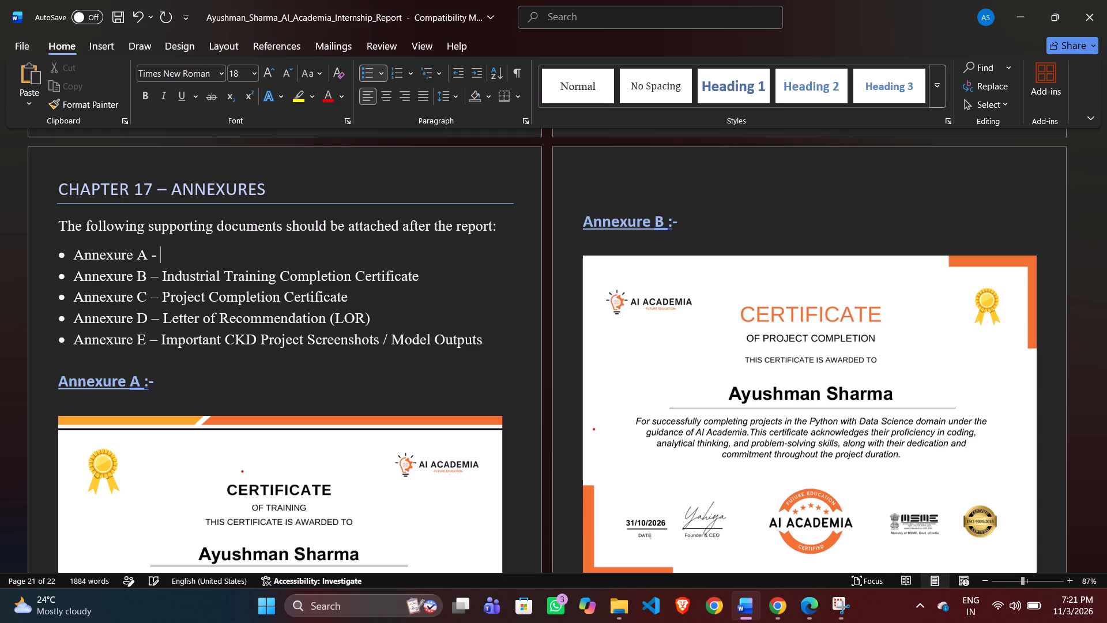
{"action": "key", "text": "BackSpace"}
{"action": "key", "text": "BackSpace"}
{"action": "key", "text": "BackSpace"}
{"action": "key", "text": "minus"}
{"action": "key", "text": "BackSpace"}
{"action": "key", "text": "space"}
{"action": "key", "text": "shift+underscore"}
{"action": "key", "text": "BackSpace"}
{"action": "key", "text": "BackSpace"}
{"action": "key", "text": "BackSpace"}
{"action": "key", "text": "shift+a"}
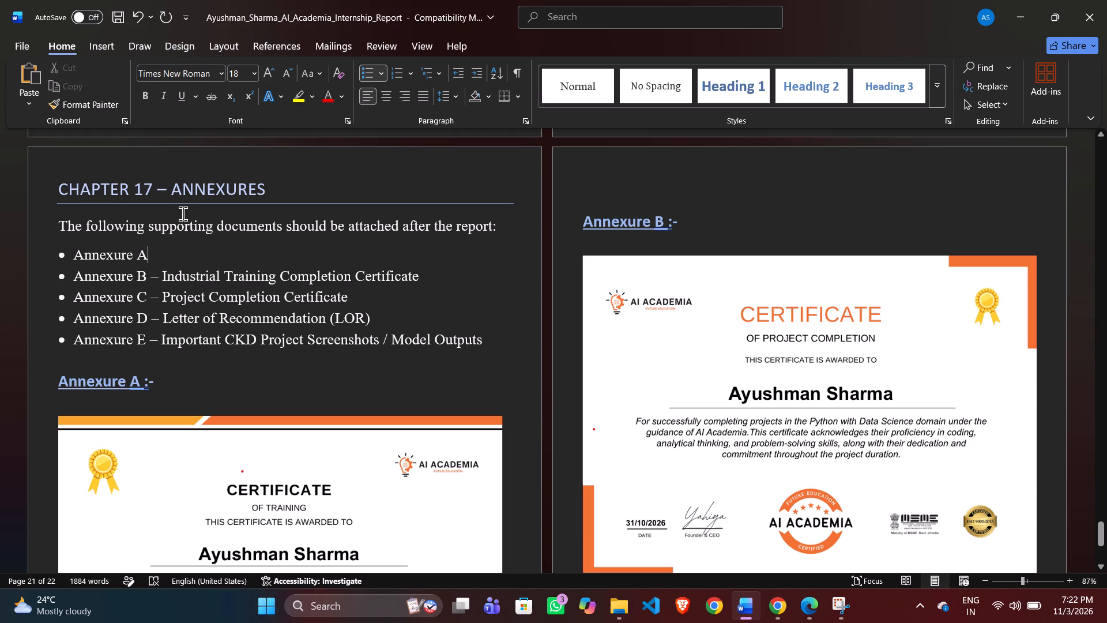
Add a spaced dash after "Annexure A" in the first item of the annexure list.
{"action": "key", "text": "space"}
{"action": "type", "text": "-"}
{"action": "key", "text": "space"}
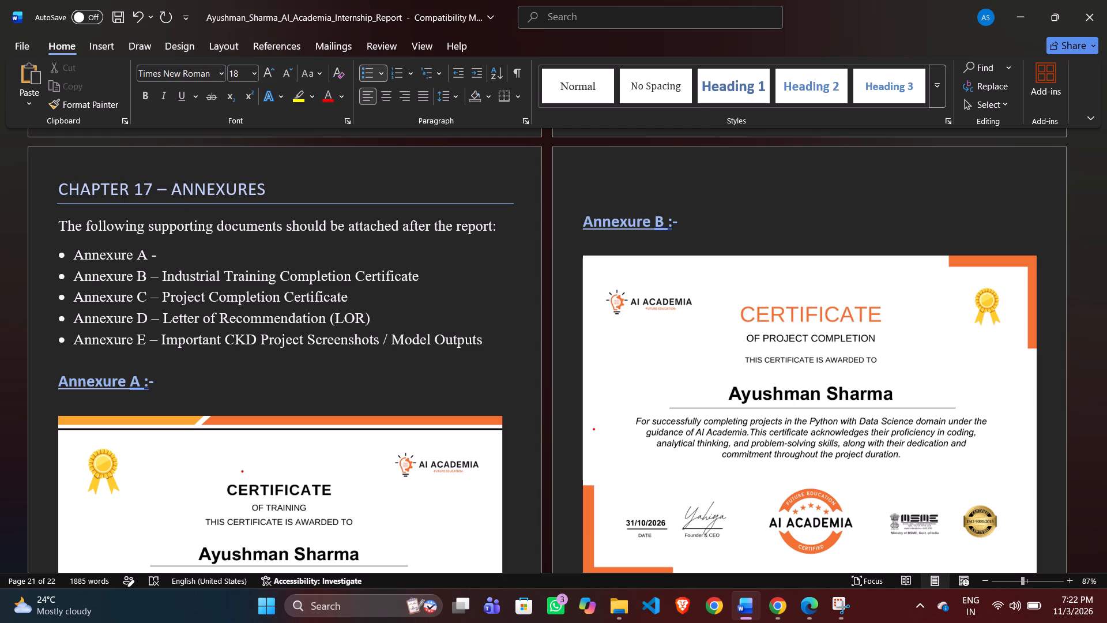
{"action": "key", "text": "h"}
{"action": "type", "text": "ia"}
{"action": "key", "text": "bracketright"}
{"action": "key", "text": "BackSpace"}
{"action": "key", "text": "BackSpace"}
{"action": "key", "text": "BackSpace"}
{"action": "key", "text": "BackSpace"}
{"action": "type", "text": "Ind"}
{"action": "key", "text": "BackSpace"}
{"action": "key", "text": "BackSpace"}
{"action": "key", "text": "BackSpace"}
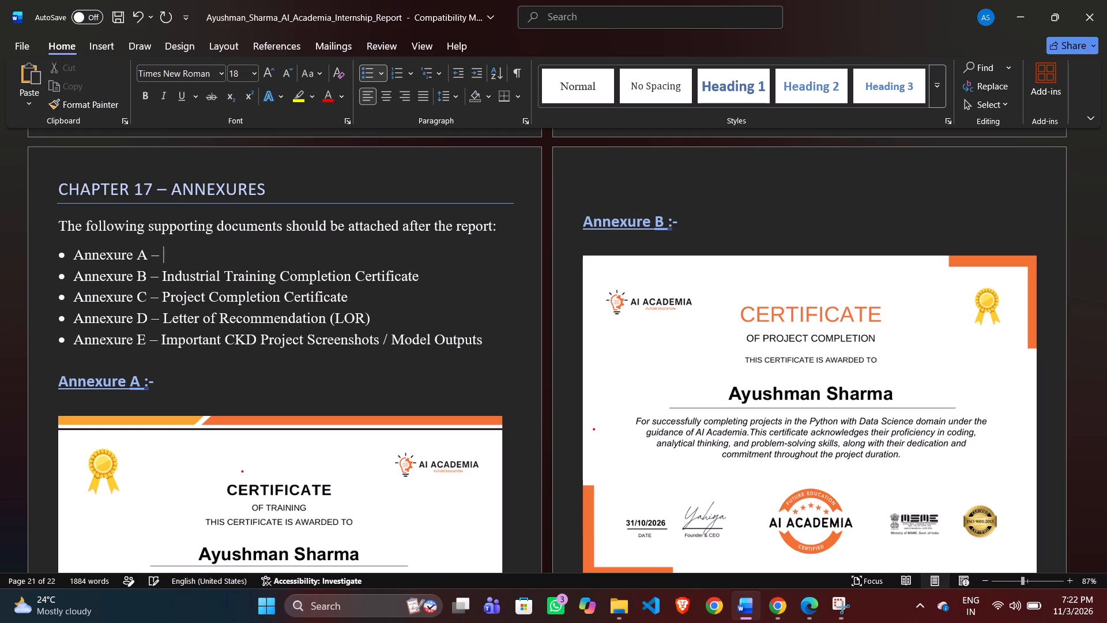
Enter "Offer Letter" as the description of Annexure A in the annexure list.
{"action": "type", "text": "Ofe"}
{"action": "key", "text": "BackSpace"}
{"action": "type", "text": "fer Letter and"}
{"action": "key", "text": "space"}
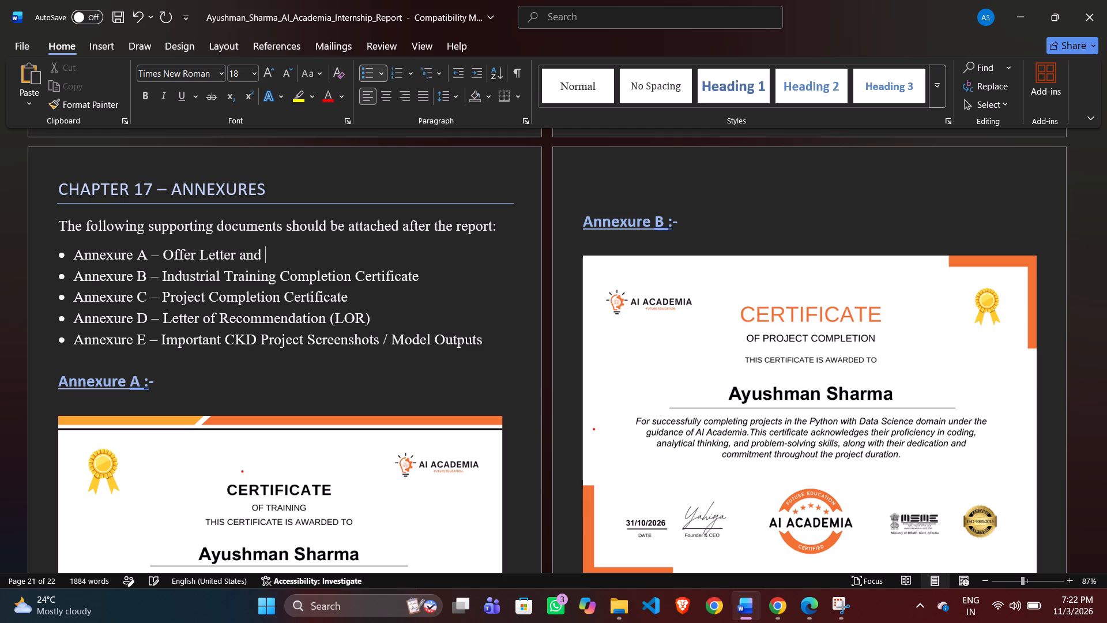
{"action": "key", "text": "BackSpace"}
{"action": "key", "text": "BackSpace"}
{"action": "key", "text": "BackSpace"}
{"action": "key", "text": "BackSpace"}
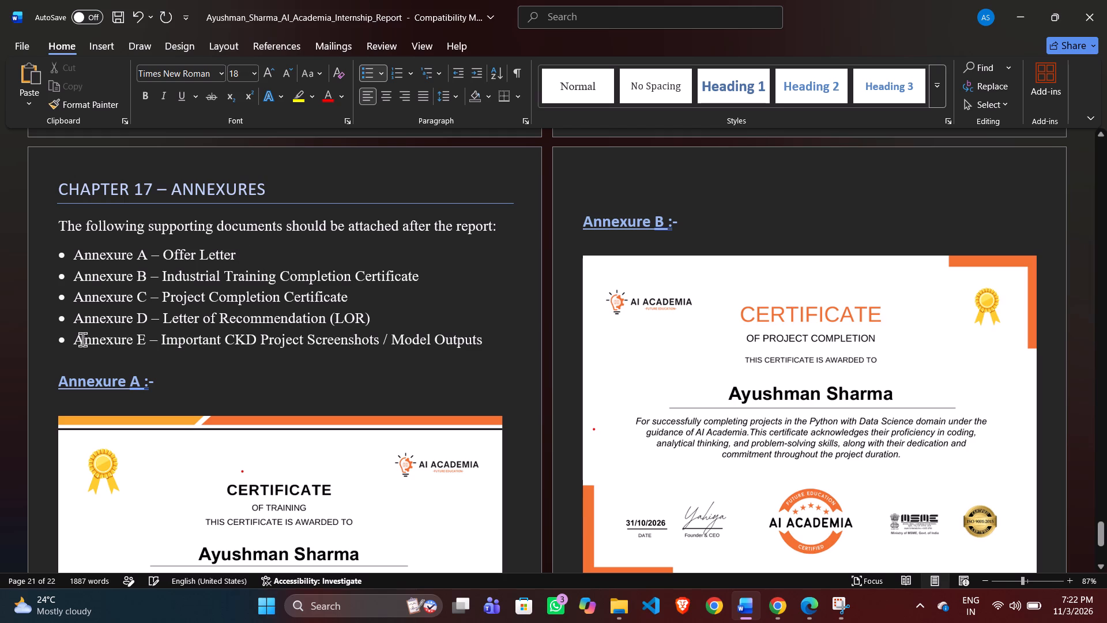
Look over the files in the Downloads folder in File Explorer, and return to the report.
{"action": "scroll", "coordinate": [279, 320], "scroll_direction": "down", "scroll_amount": 2}
{"action": "scroll", "coordinate": [279, 320], "scroll_direction": "up", "scroll_amount": 2}
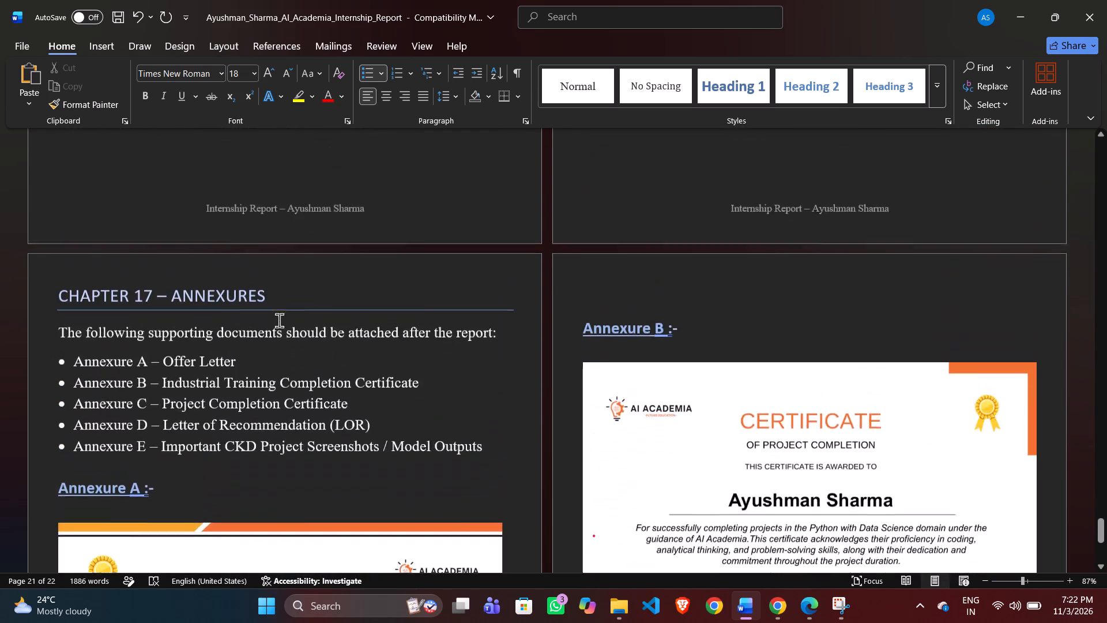
{"action": "left_click", "coordinate": [618, 615]}
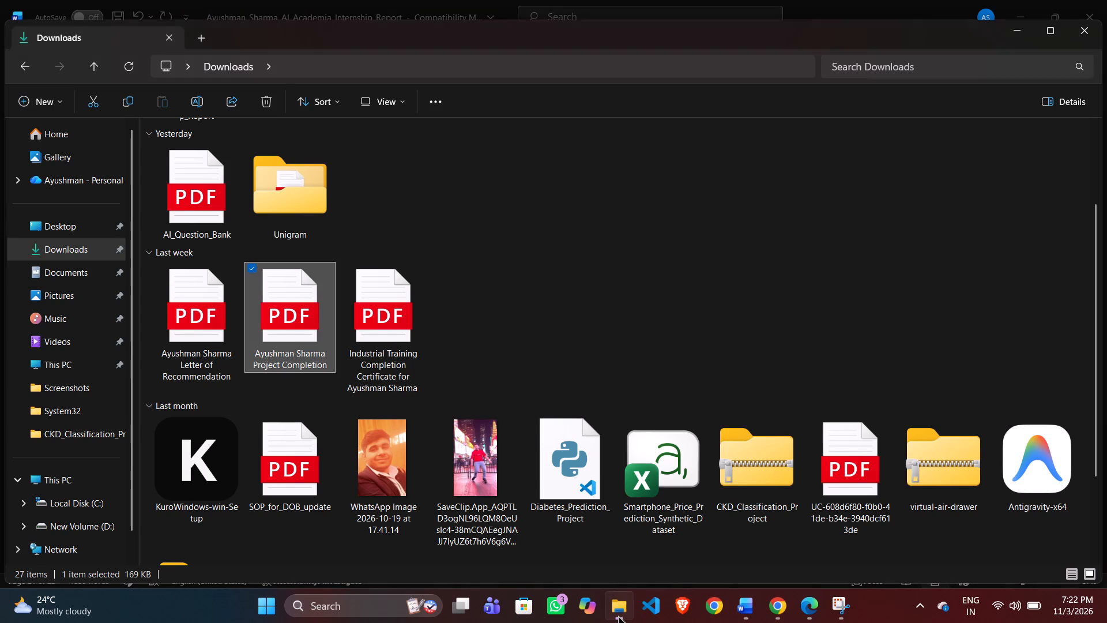
{"action": "left_click", "coordinate": [626, 620]}
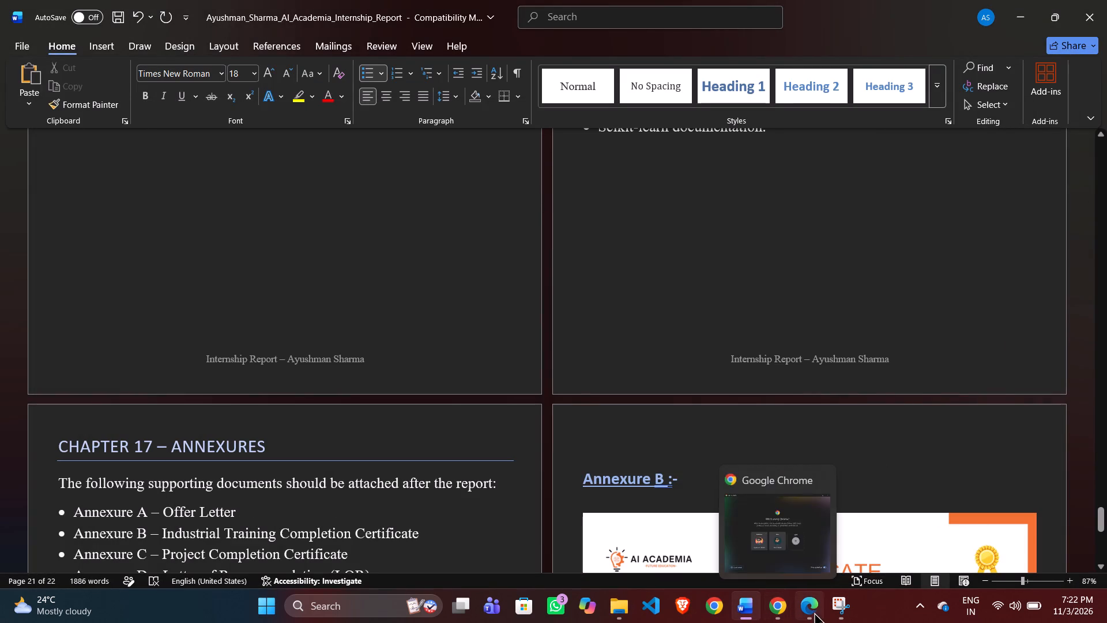
Switch to WhatsApp.
{"action": "left_click", "coordinate": [563, 616]}
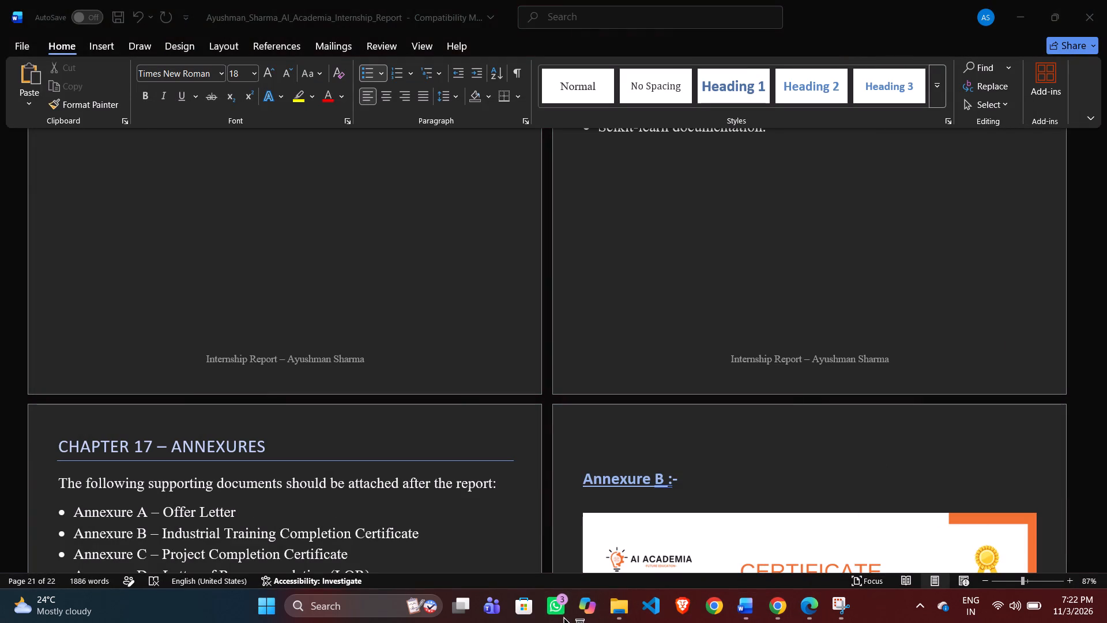
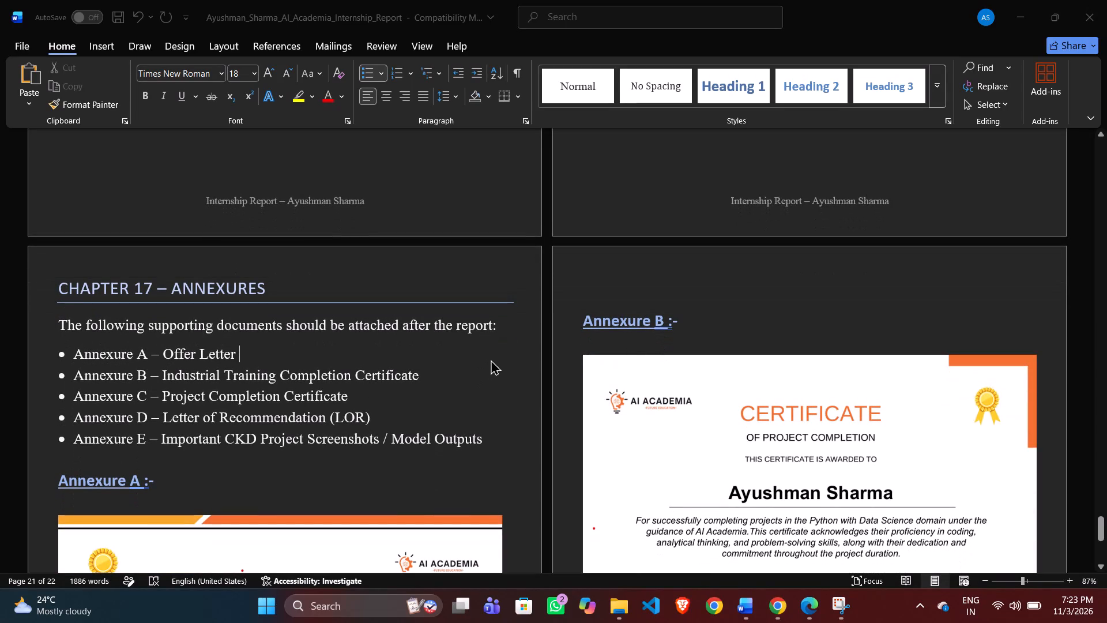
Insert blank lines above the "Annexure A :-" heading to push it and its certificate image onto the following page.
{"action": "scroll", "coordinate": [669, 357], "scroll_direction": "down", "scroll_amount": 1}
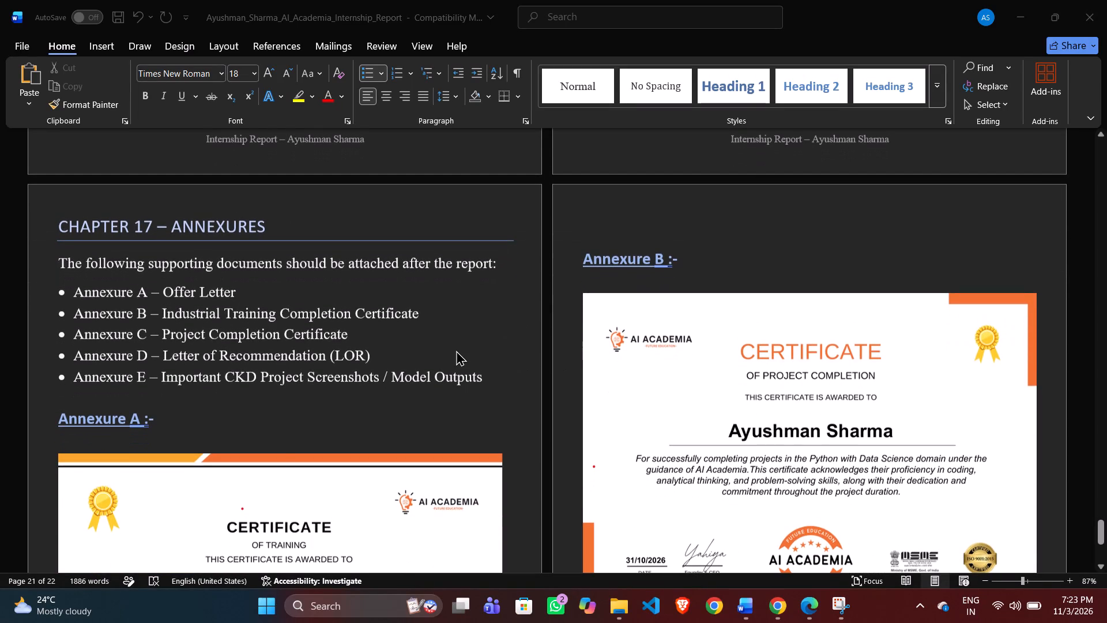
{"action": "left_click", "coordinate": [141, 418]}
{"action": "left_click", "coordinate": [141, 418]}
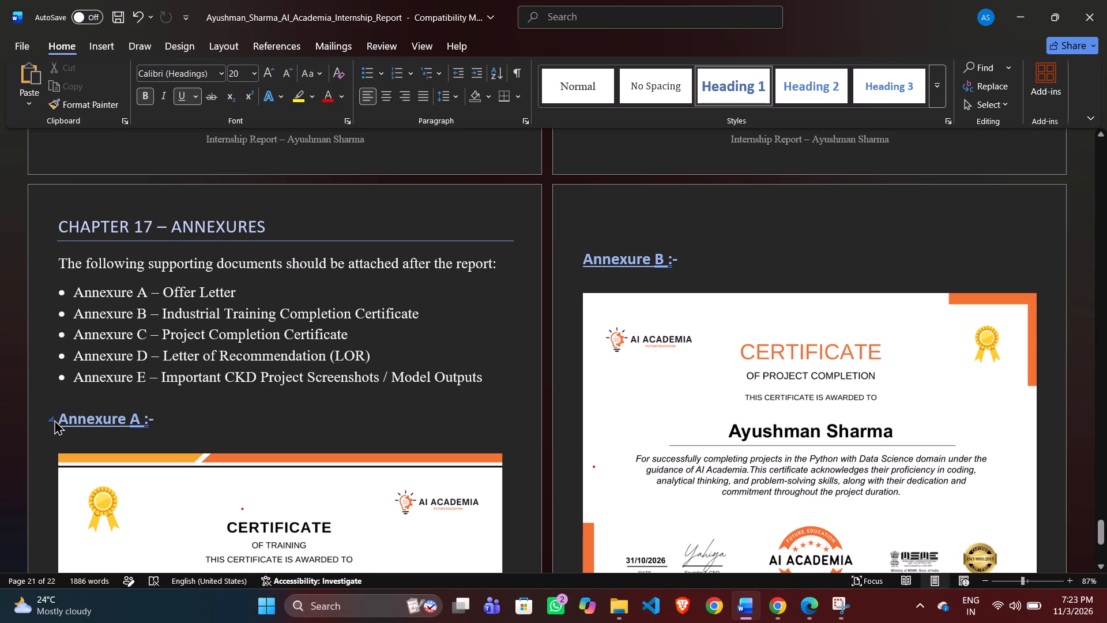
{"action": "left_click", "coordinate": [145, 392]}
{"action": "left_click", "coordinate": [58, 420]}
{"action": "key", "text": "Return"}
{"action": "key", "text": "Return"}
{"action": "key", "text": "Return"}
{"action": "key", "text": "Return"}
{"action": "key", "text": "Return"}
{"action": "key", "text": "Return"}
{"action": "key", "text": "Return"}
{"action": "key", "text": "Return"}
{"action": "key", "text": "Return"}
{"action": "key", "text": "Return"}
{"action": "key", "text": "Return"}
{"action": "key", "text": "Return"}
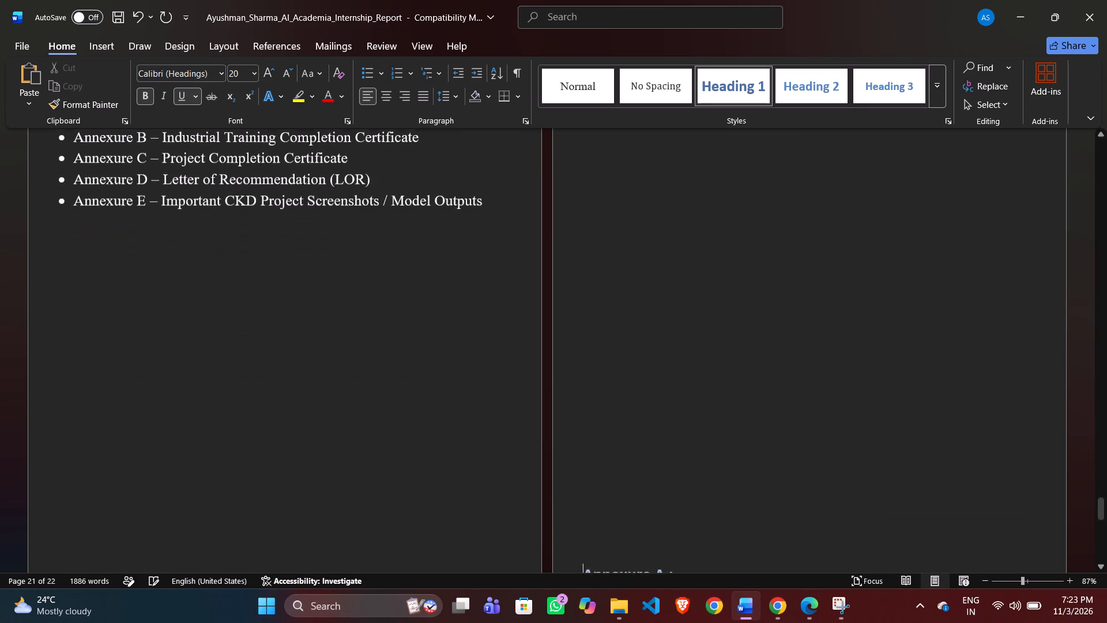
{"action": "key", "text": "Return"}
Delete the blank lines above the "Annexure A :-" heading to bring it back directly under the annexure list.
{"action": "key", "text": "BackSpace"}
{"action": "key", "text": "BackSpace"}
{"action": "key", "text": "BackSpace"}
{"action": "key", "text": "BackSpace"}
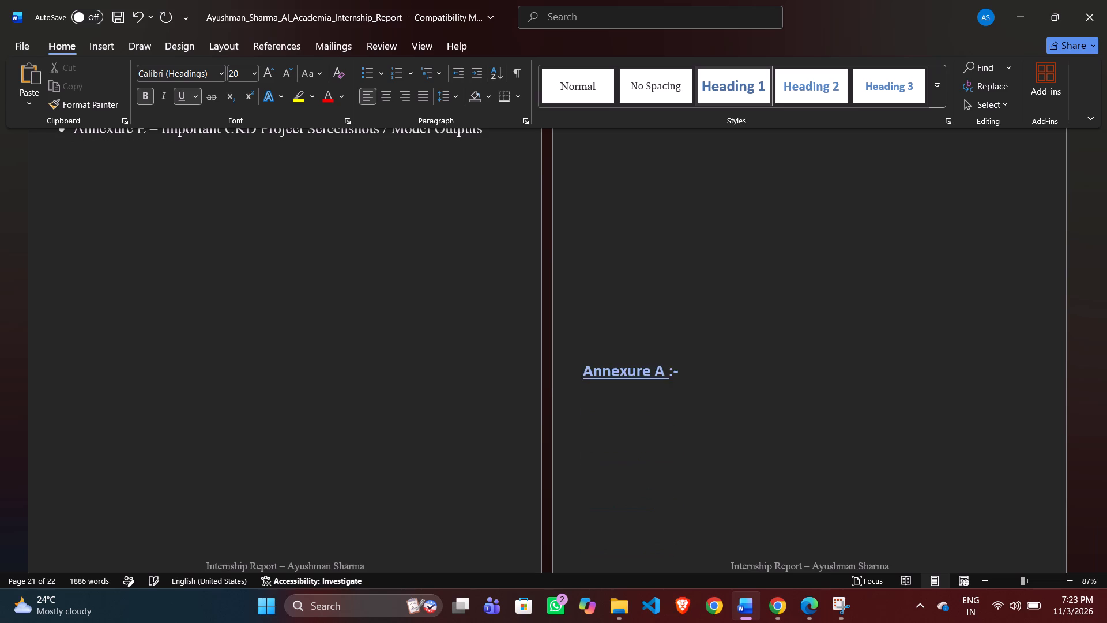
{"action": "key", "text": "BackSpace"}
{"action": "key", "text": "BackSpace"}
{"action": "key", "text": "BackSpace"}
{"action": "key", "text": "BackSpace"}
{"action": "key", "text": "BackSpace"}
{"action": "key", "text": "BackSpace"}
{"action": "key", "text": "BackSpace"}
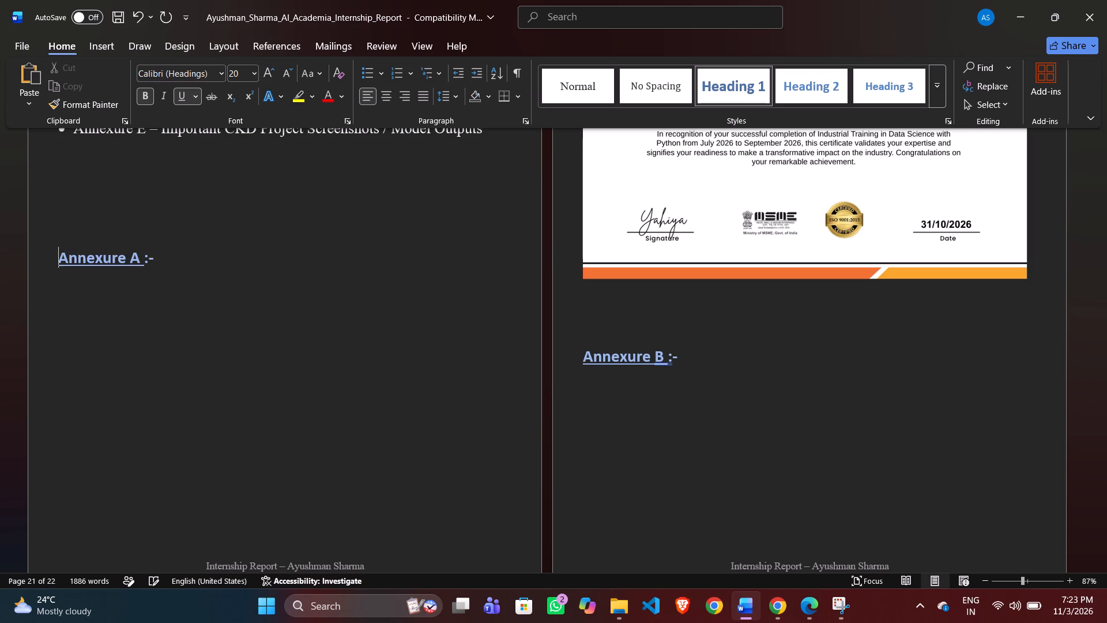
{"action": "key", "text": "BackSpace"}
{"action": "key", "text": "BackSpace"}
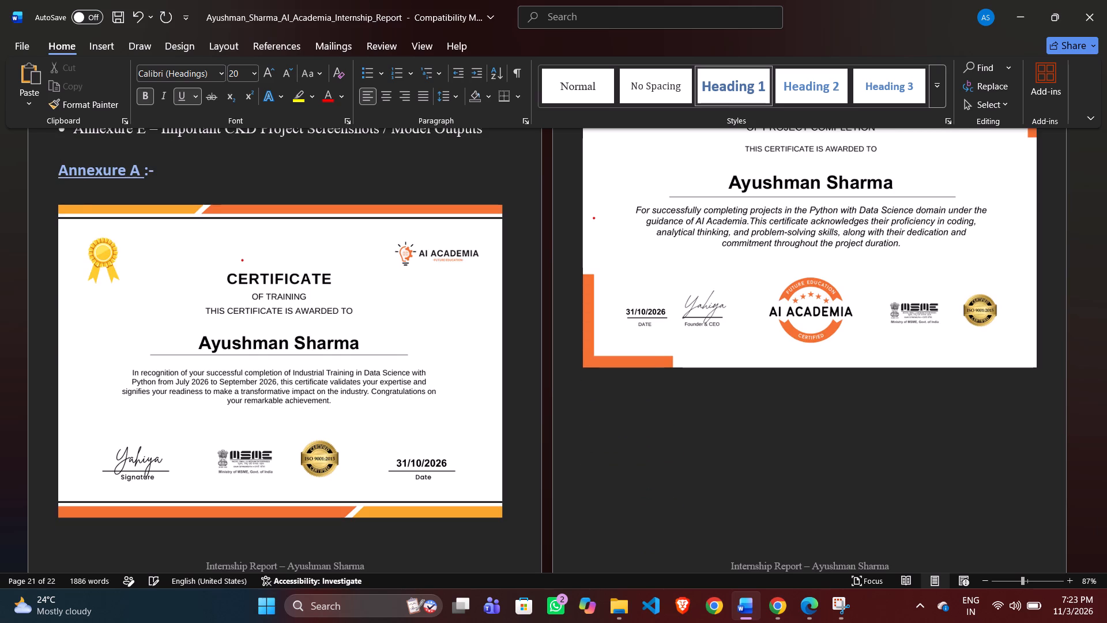
Insert blank lines between the annexure list and the "Annexure A :-" heading to move the heading onto the next page.
{"action": "key", "text": "Return"}
{"action": "key", "text": "Return"}
{"action": "key", "text": "Return"}
{"action": "key", "text": "Return"}
{"action": "key", "text": "Return"}
{"action": "key", "text": "Return"}
{"action": "key", "text": "Return"}
{"action": "key", "text": "Return"}
{"action": "key", "text": "Return"}
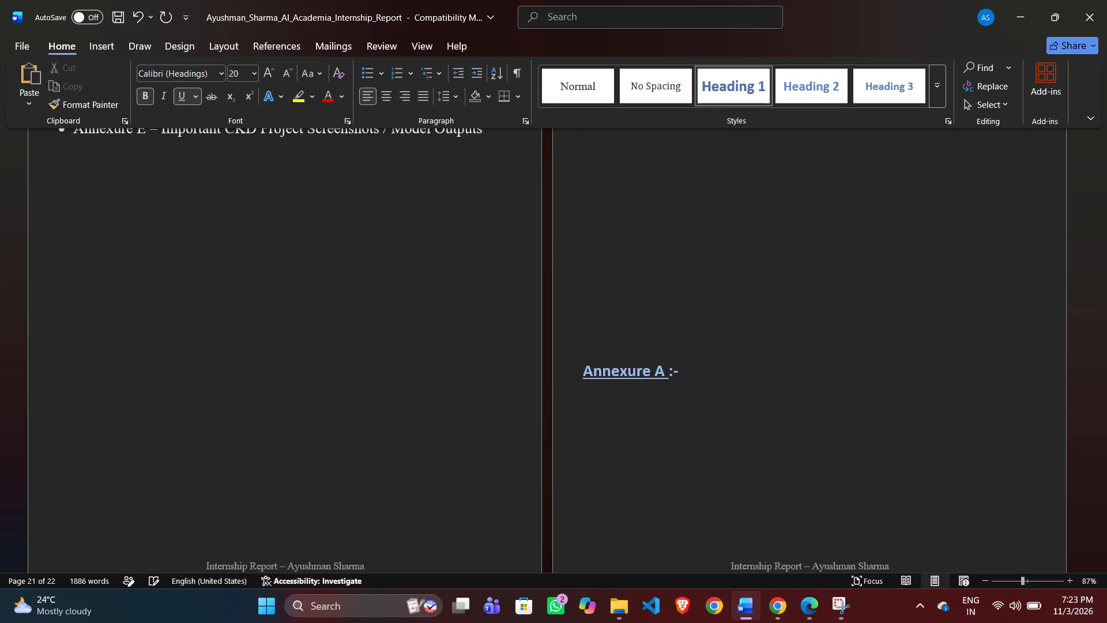
{"action": "scroll", "coordinate": [178, 393], "scroll_direction": "up", "scroll_amount": 3}
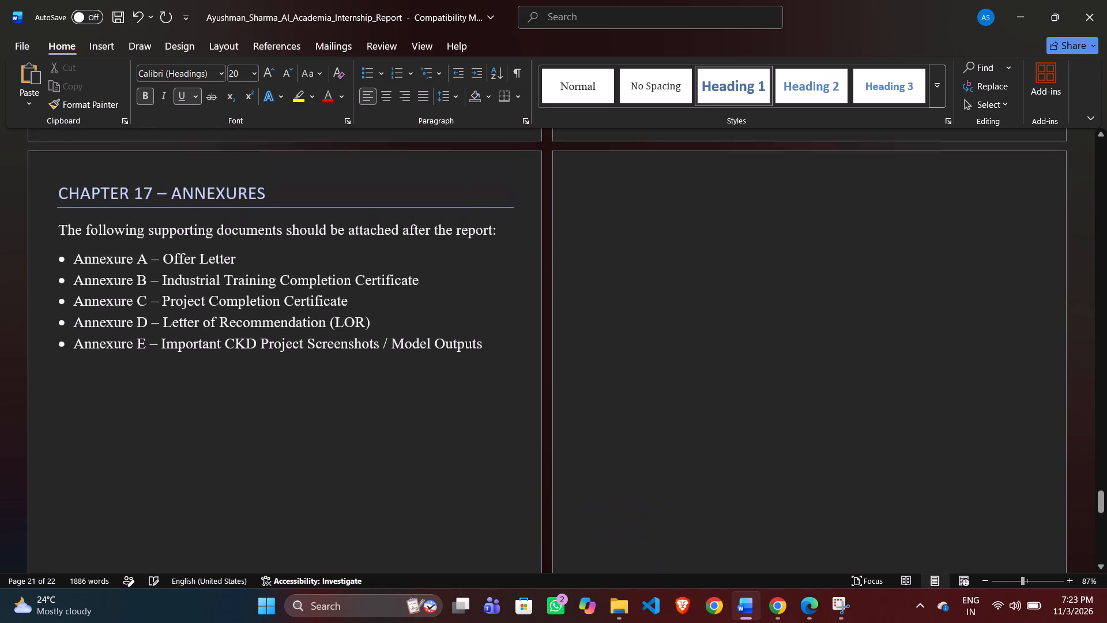
{"action": "scroll", "coordinate": [178, 393], "scroll_direction": "right", "scroll_amount": 1}
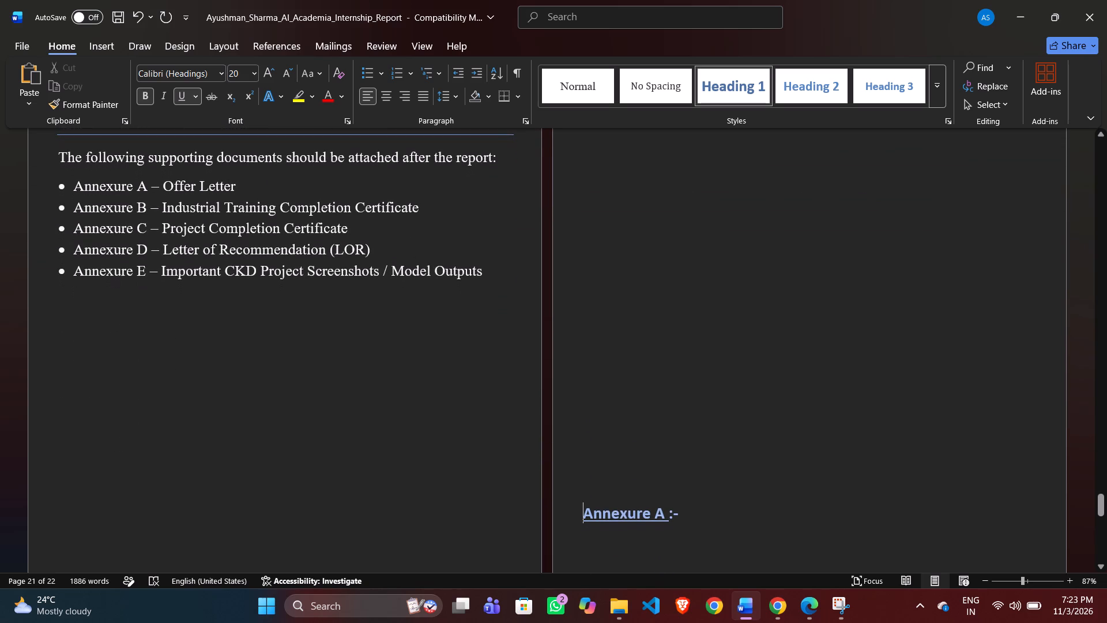
{"action": "key", "text": "BackSpace"}
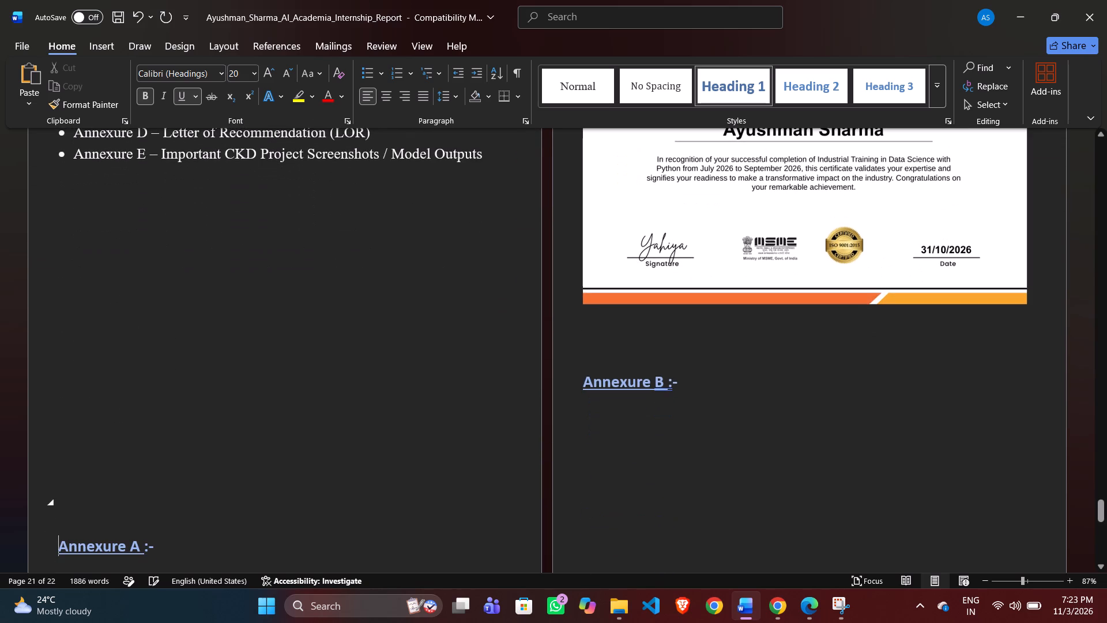
{"action": "key", "text": "Return"}
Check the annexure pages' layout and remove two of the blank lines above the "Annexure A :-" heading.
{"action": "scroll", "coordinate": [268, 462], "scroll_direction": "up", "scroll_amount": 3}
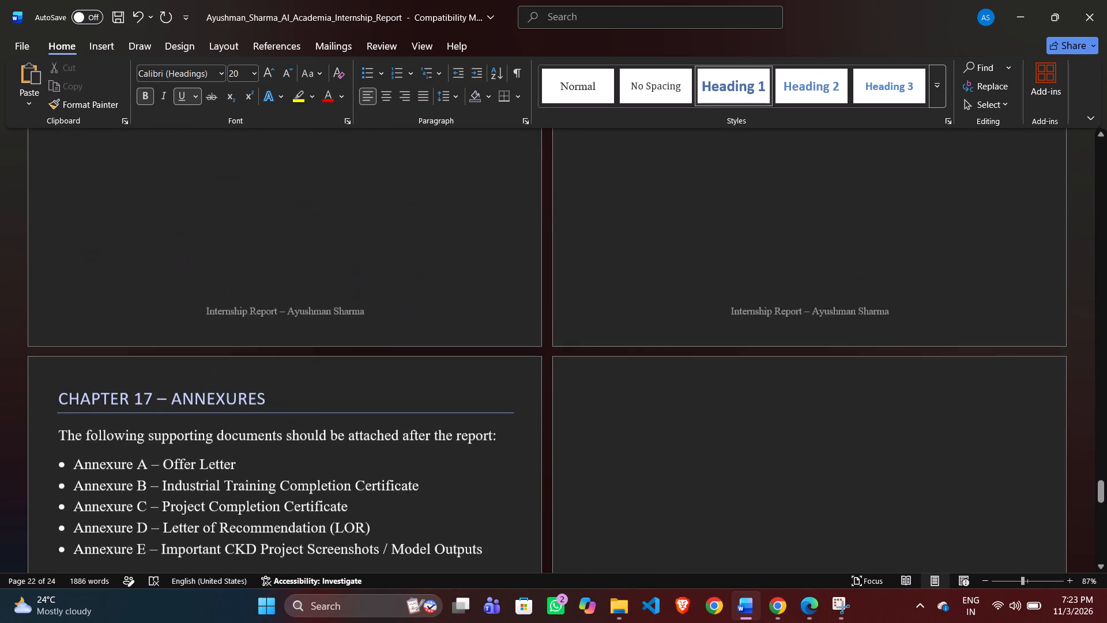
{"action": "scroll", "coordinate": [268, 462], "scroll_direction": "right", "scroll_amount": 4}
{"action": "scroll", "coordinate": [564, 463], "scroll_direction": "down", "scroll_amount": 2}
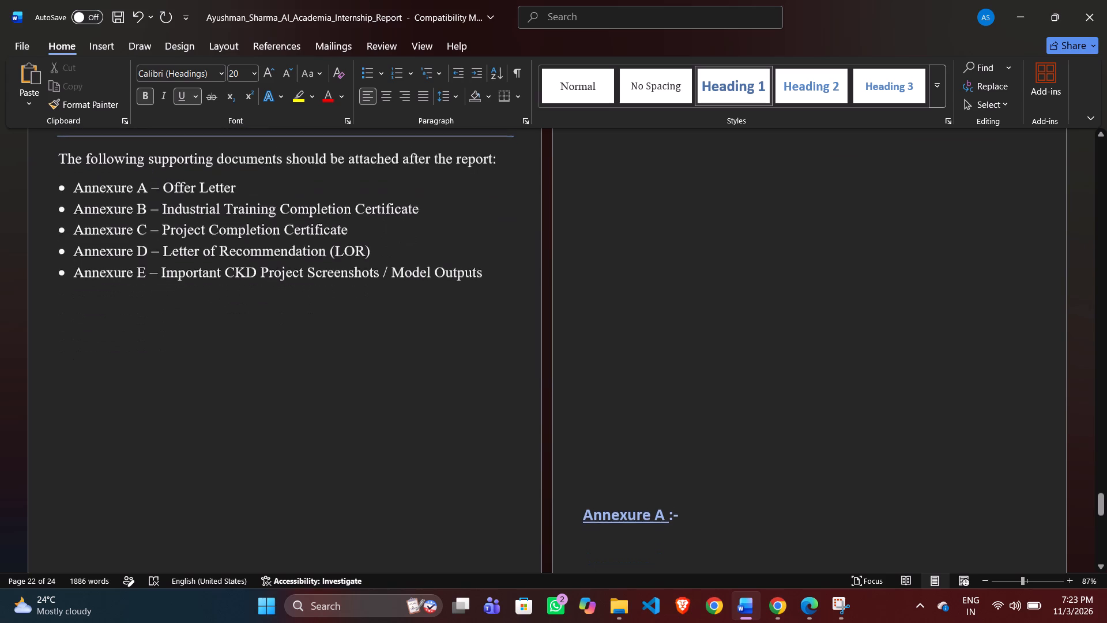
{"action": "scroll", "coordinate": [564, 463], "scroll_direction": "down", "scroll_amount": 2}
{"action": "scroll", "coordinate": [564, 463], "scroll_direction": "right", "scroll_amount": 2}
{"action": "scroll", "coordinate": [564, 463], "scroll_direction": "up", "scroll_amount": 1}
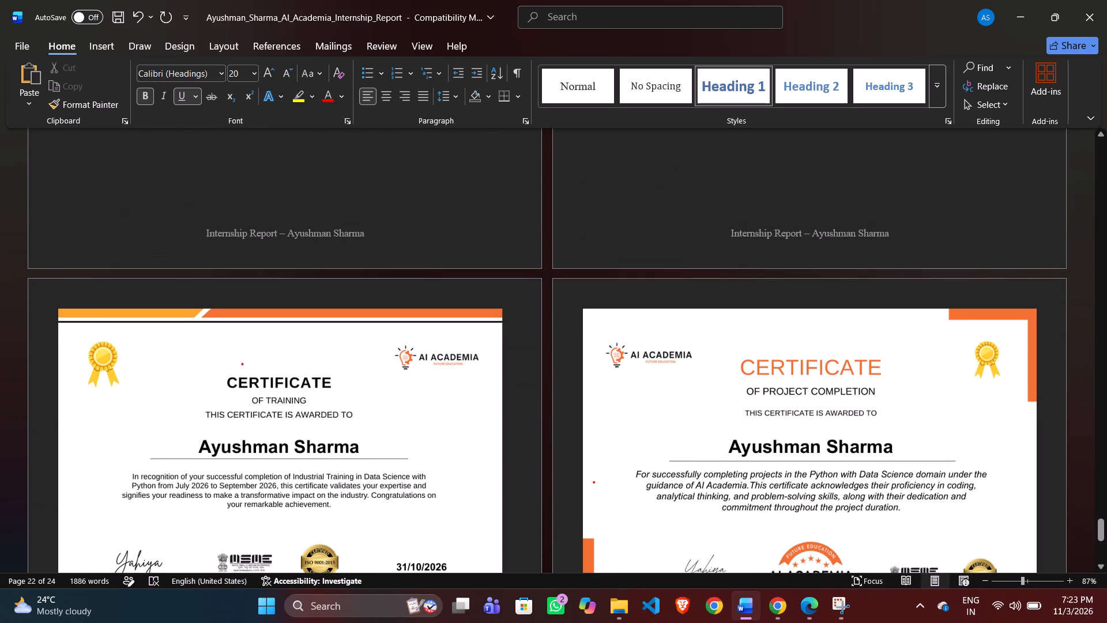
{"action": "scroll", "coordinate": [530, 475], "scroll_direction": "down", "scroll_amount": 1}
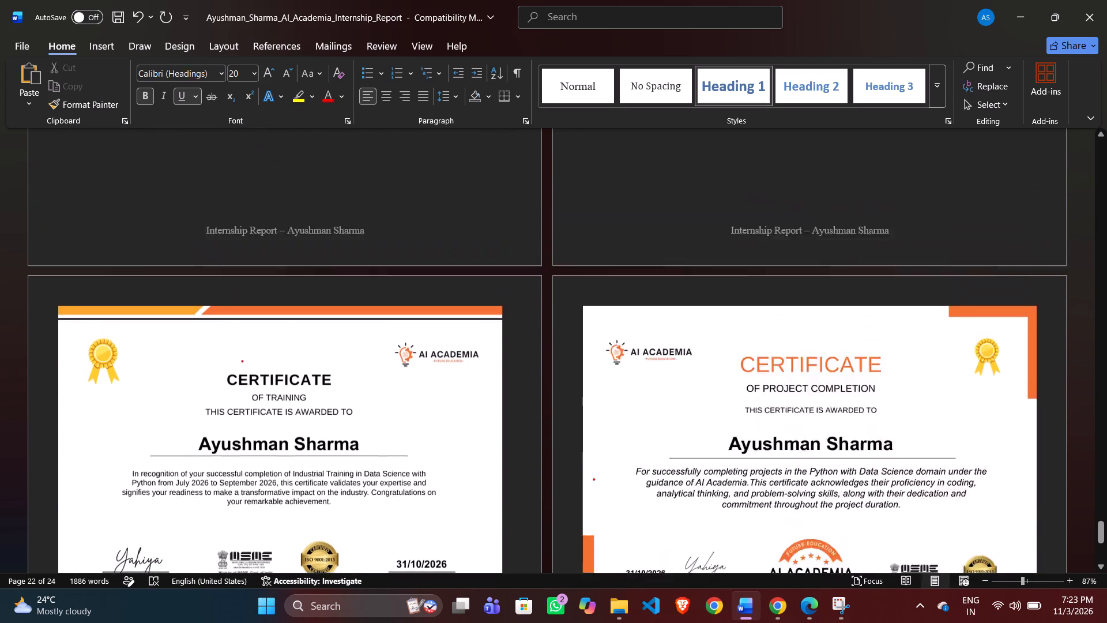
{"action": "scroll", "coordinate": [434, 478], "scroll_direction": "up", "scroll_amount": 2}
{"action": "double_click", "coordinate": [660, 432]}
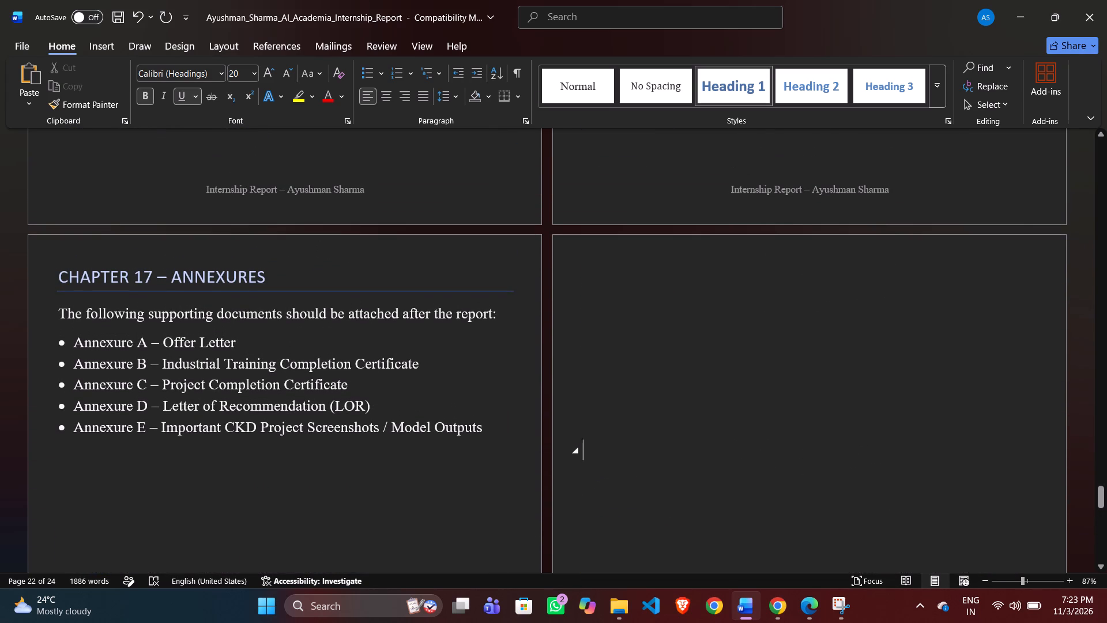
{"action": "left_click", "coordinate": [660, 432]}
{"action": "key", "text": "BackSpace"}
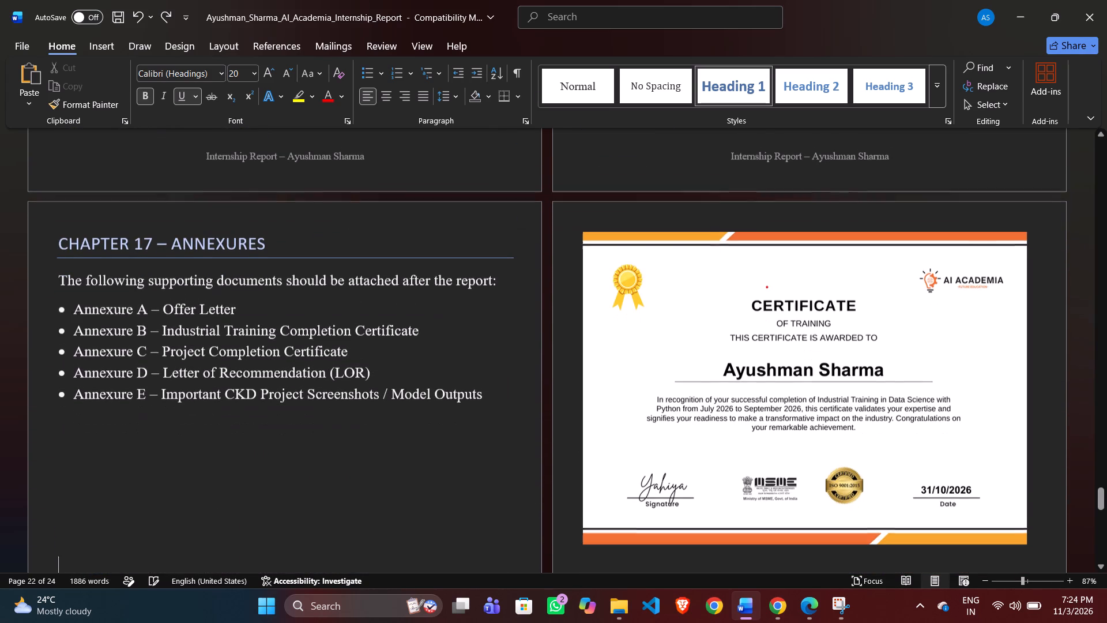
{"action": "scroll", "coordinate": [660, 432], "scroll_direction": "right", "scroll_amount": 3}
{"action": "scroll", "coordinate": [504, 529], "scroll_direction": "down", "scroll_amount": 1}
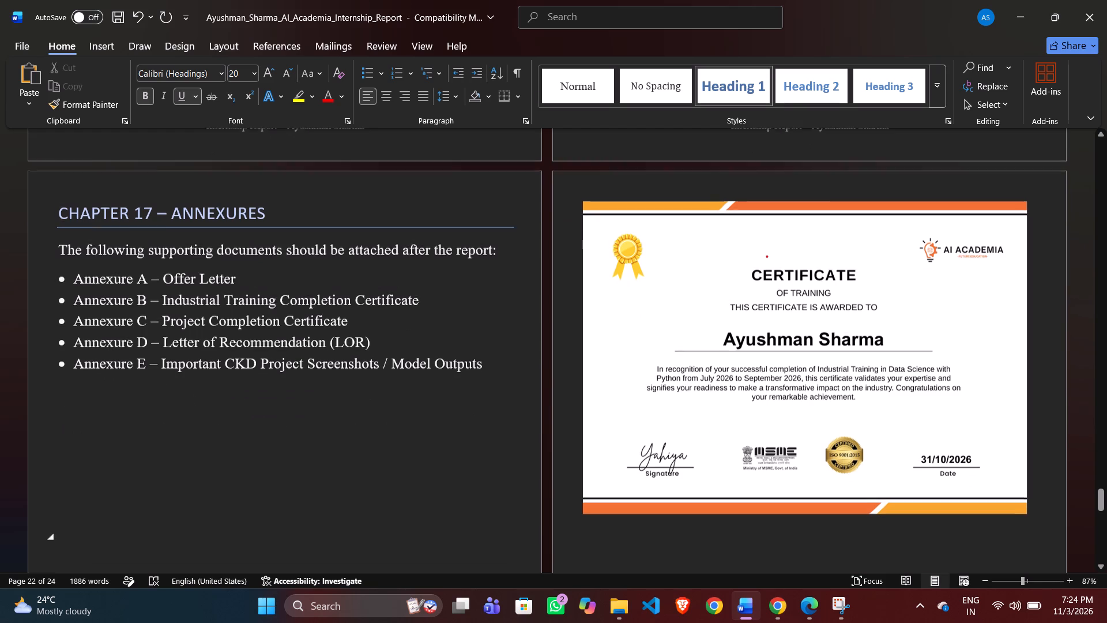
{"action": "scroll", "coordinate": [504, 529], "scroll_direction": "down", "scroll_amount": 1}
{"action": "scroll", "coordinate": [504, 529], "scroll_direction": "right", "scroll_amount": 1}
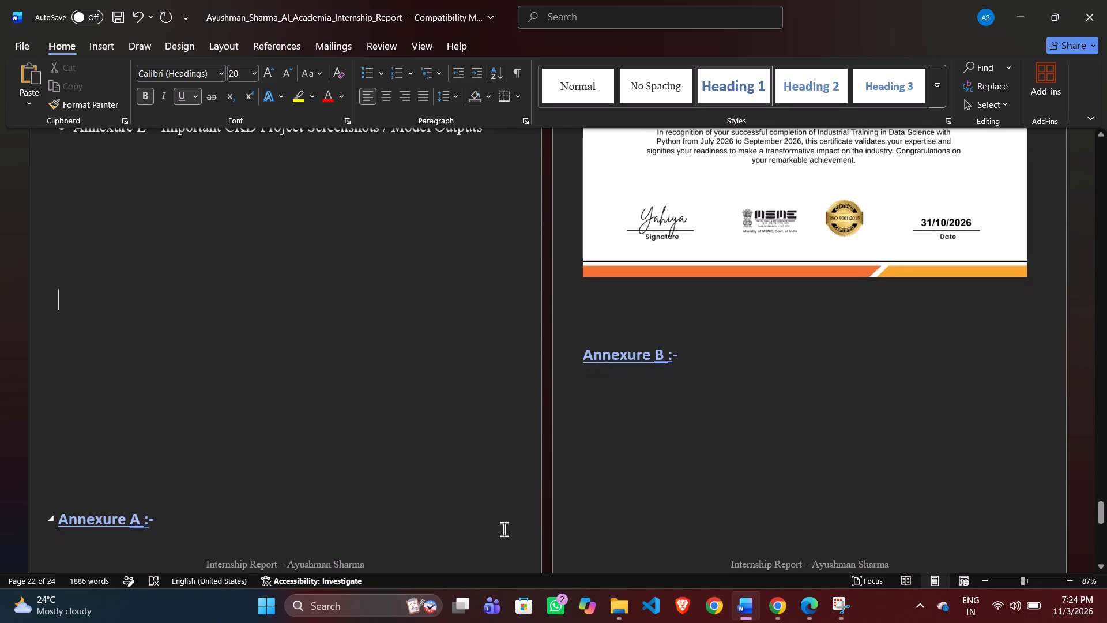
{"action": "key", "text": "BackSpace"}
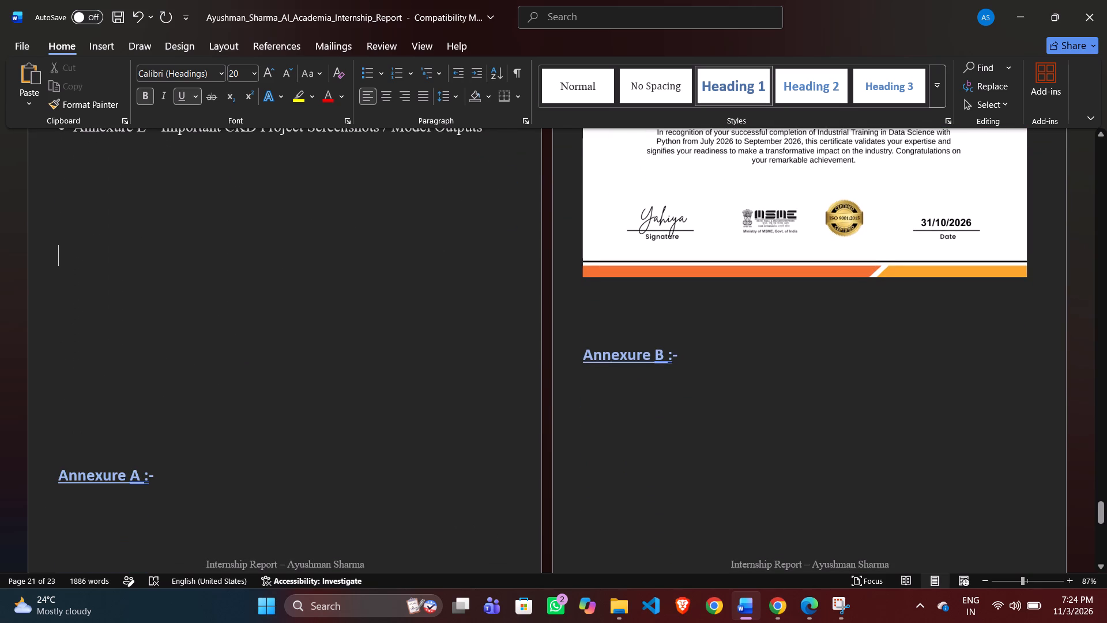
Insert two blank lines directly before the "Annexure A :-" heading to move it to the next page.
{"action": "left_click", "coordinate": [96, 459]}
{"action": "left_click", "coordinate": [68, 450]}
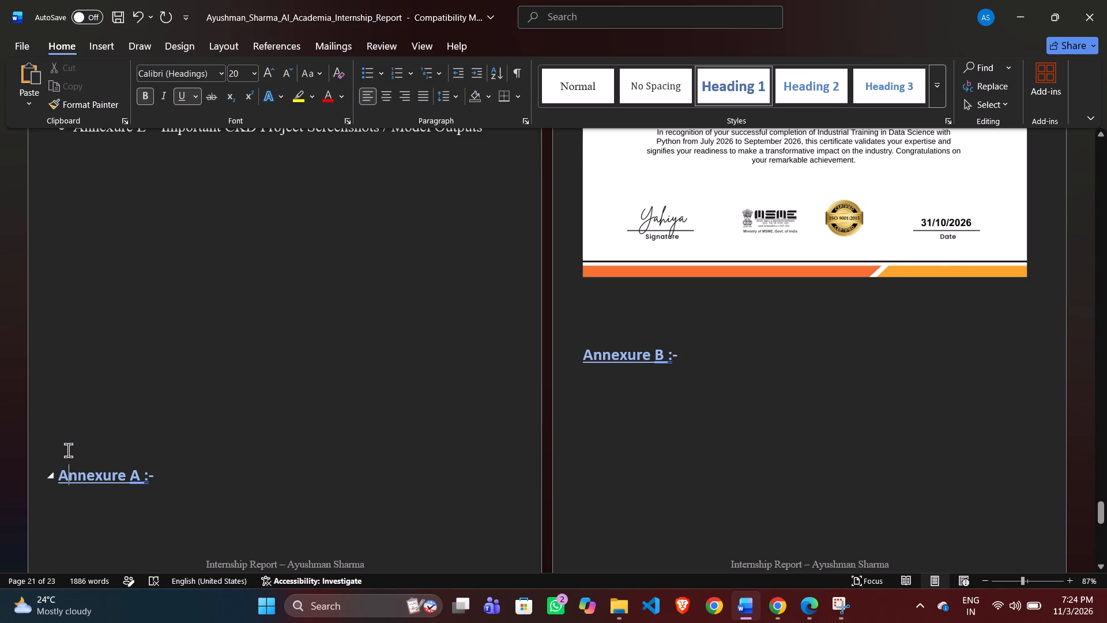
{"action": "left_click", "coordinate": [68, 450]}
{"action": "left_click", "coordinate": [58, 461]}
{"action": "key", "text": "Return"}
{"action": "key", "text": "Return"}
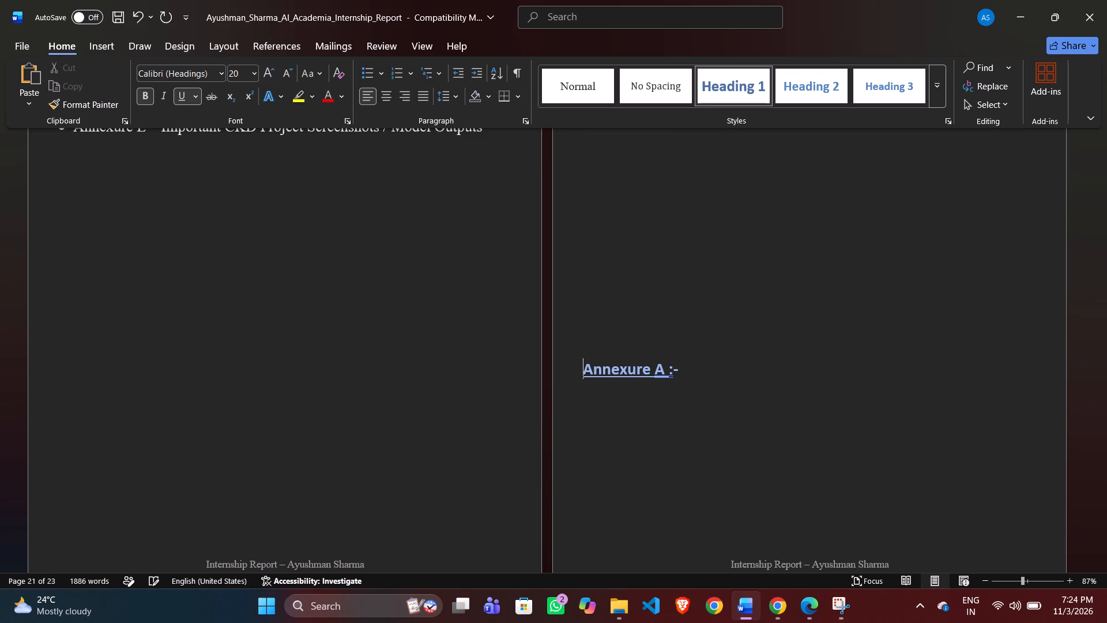
Select the run of blank lines above the "Annexure A :-" heading on the page after the annexure list and delete it.
{"action": "scroll", "coordinate": [58, 461], "scroll_direction": "up", "scroll_amount": 2}
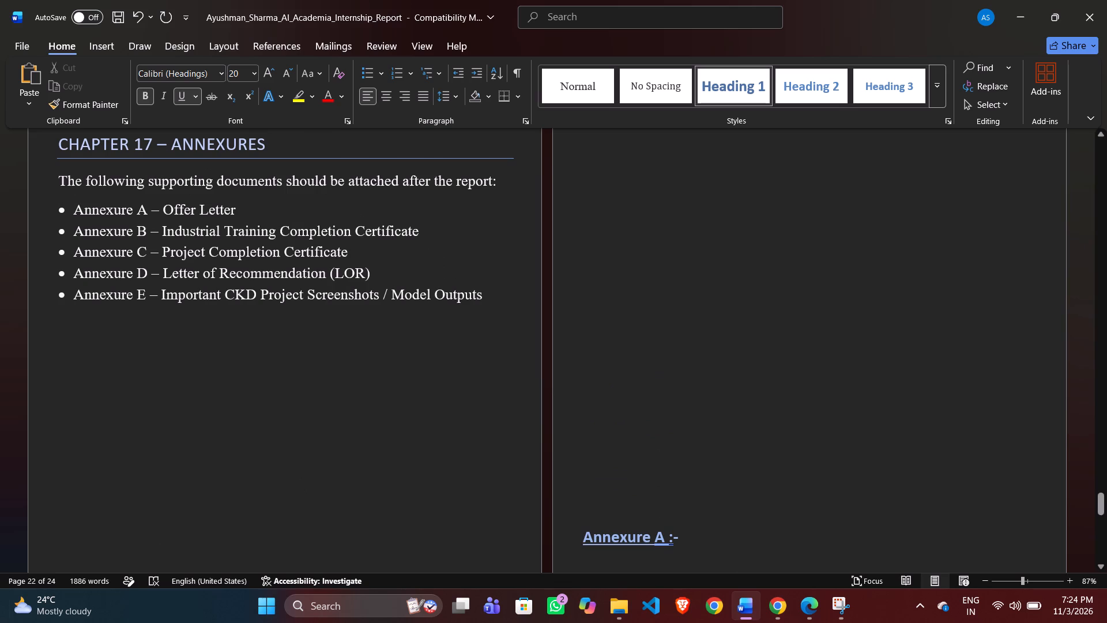
{"action": "left_click_drag", "start_coordinate": [594, 483], "coordinate": [570, 270]}
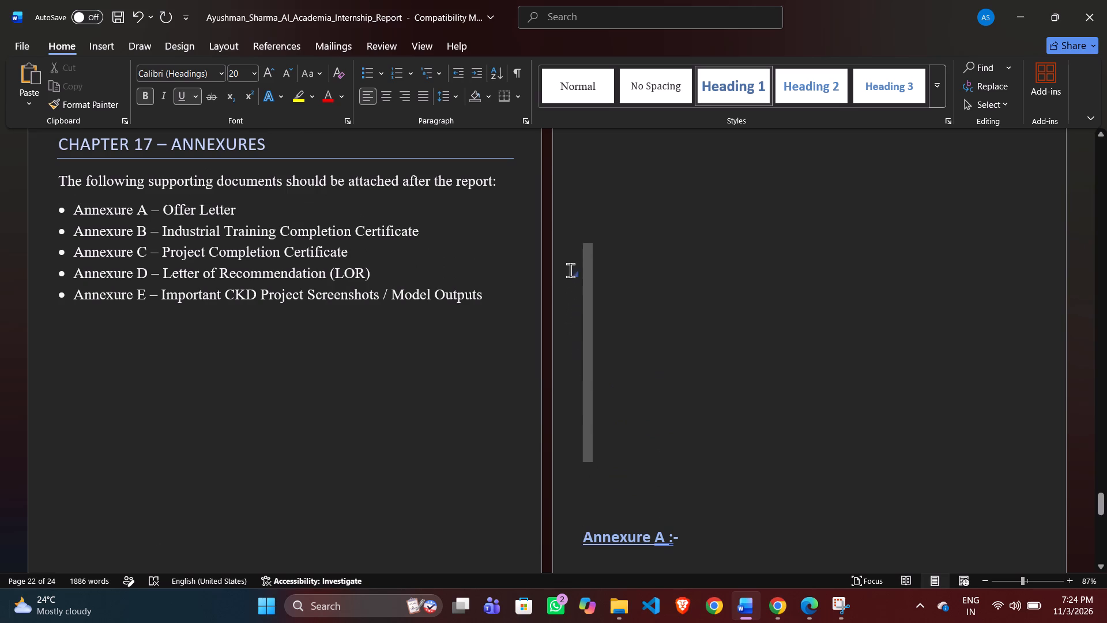
{"action": "left_click_drag", "start_coordinate": [570, 270], "coordinate": [582, 182]}
{"action": "scroll", "coordinate": [570, 232], "scroll_direction": "down", "scroll_amount": 1}
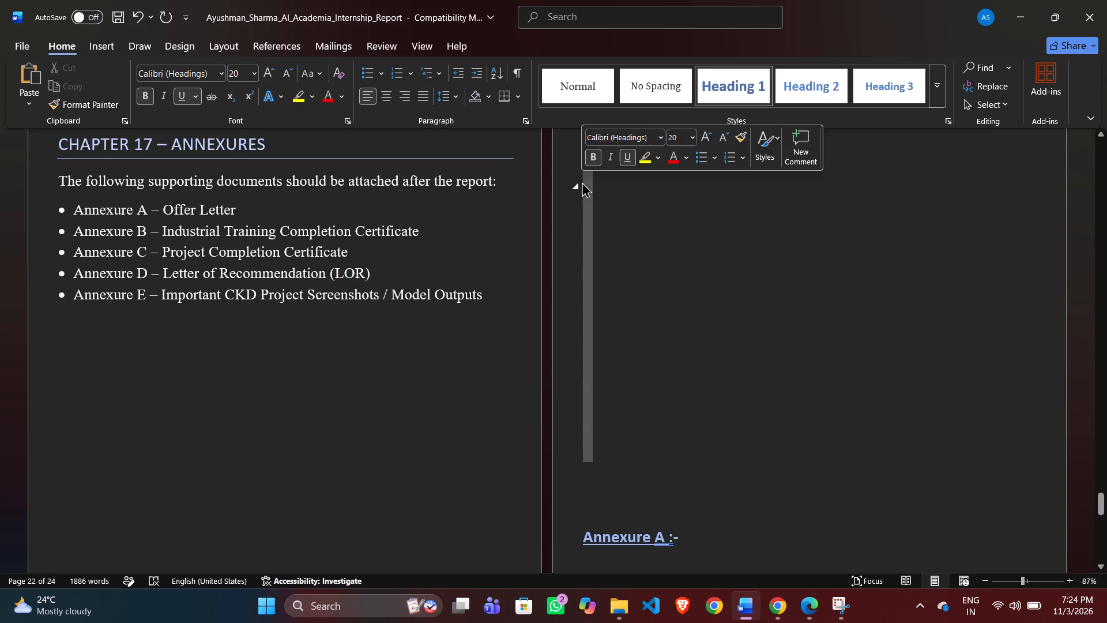
{"action": "key", "text": "BackSpace"}
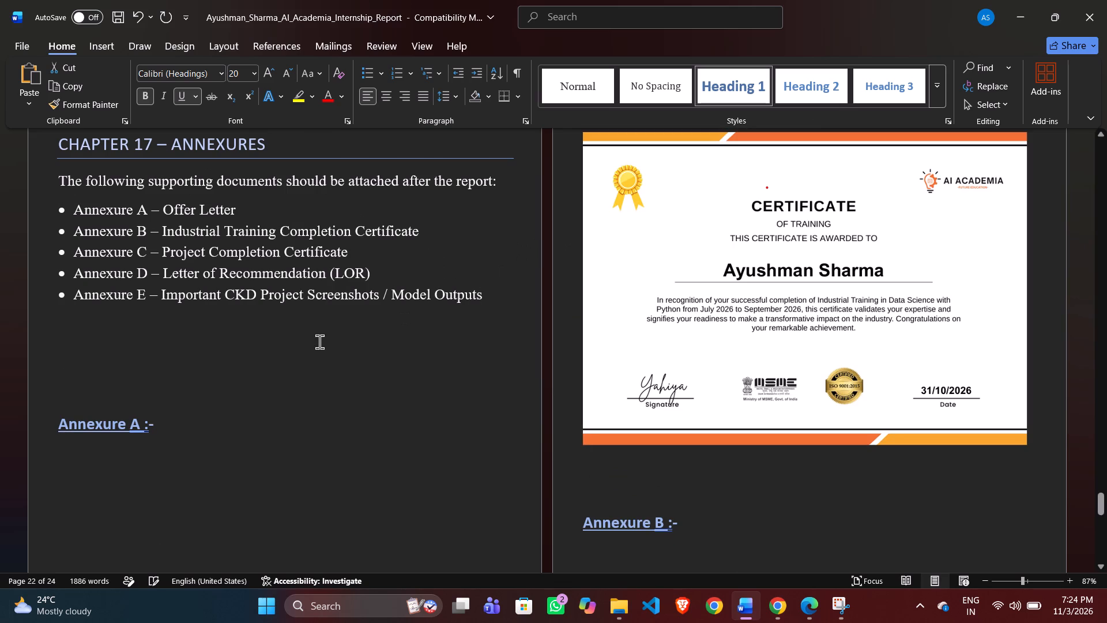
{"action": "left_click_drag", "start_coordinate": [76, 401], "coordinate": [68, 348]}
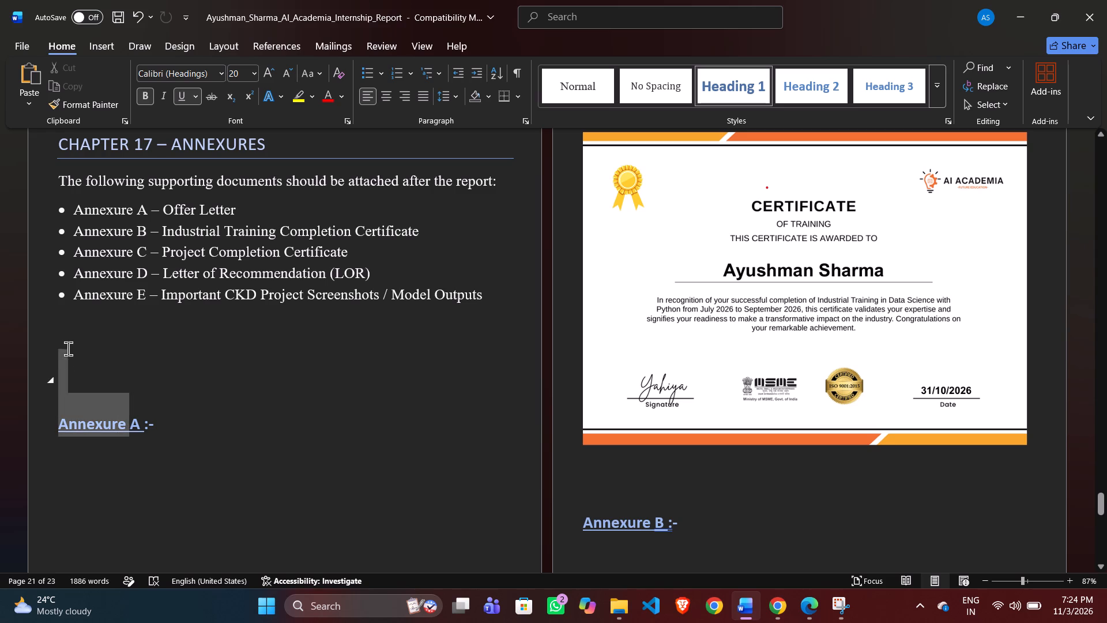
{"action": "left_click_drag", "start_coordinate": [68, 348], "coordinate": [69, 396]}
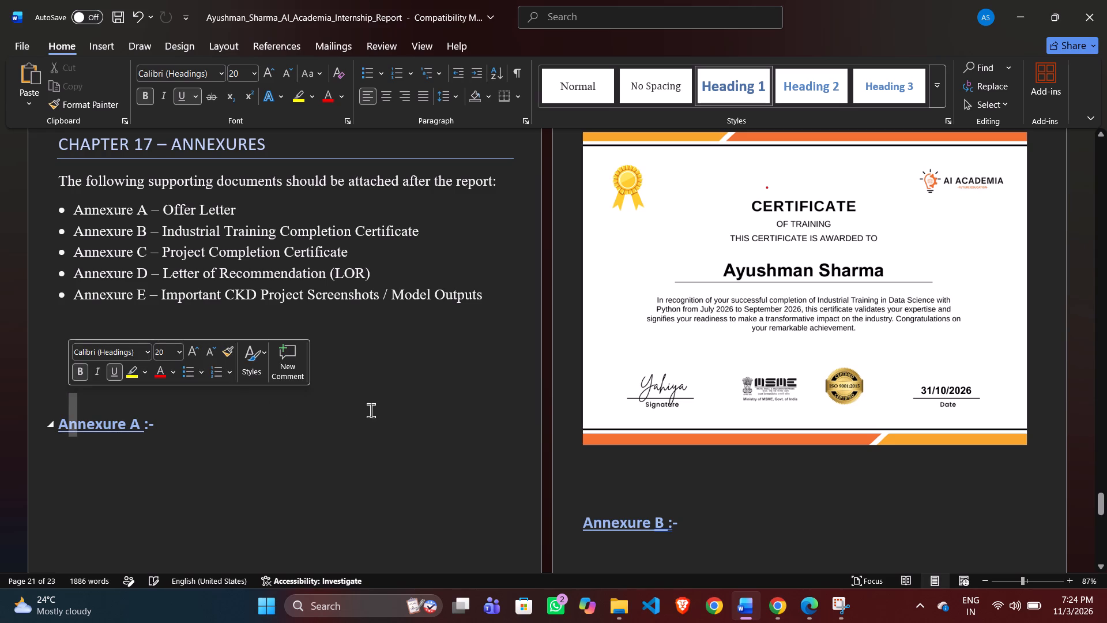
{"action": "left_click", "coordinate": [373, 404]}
{"action": "scroll", "coordinate": [373, 404], "scroll_direction": "down", "scroll_amount": 1}
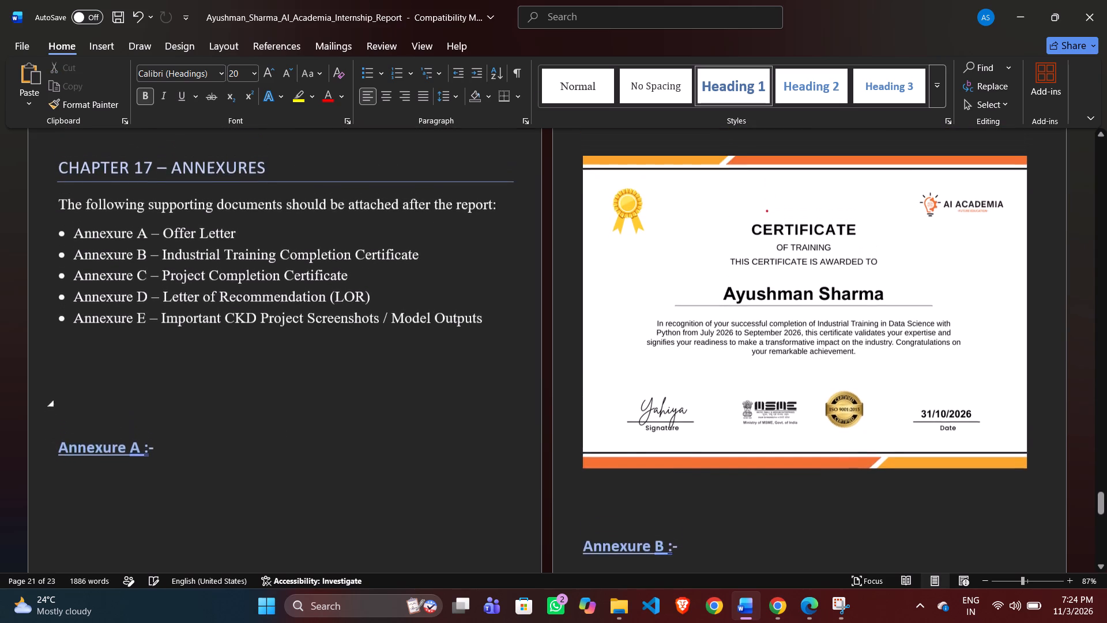
{"action": "scroll", "coordinate": [373, 404], "scroll_direction": "right", "scroll_amount": 1}
{"action": "scroll", "coordinate": [373, 404], "scroll_direction": "down", "scroll_amount": 1}
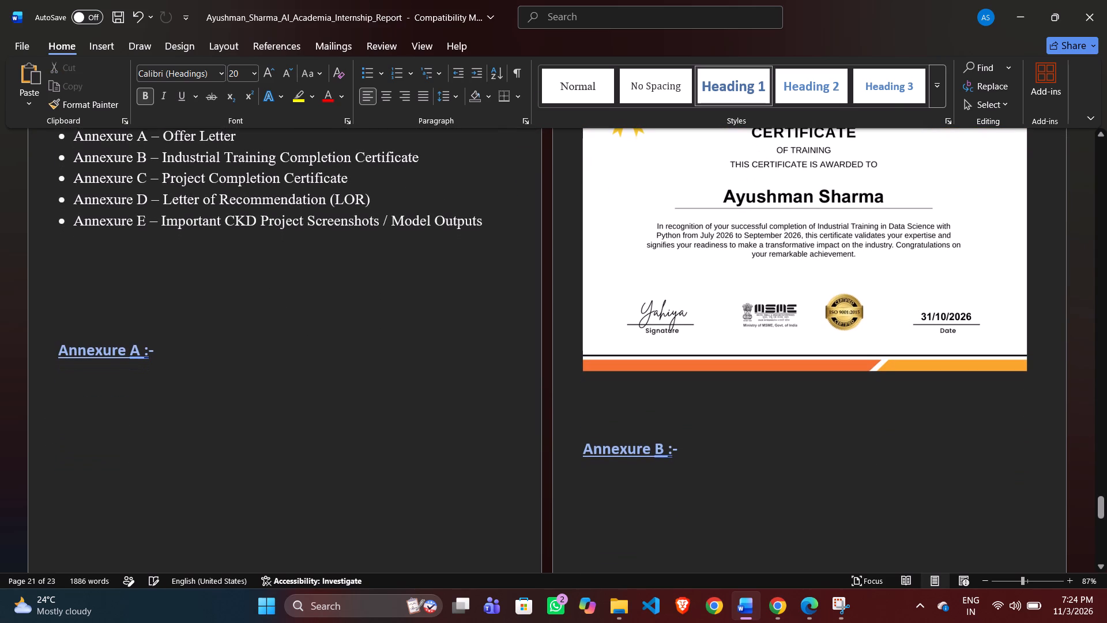
{"action": "scroll", "coordinate": [373, 404], "scroll_direction": "down", "scroll_amount": 2}
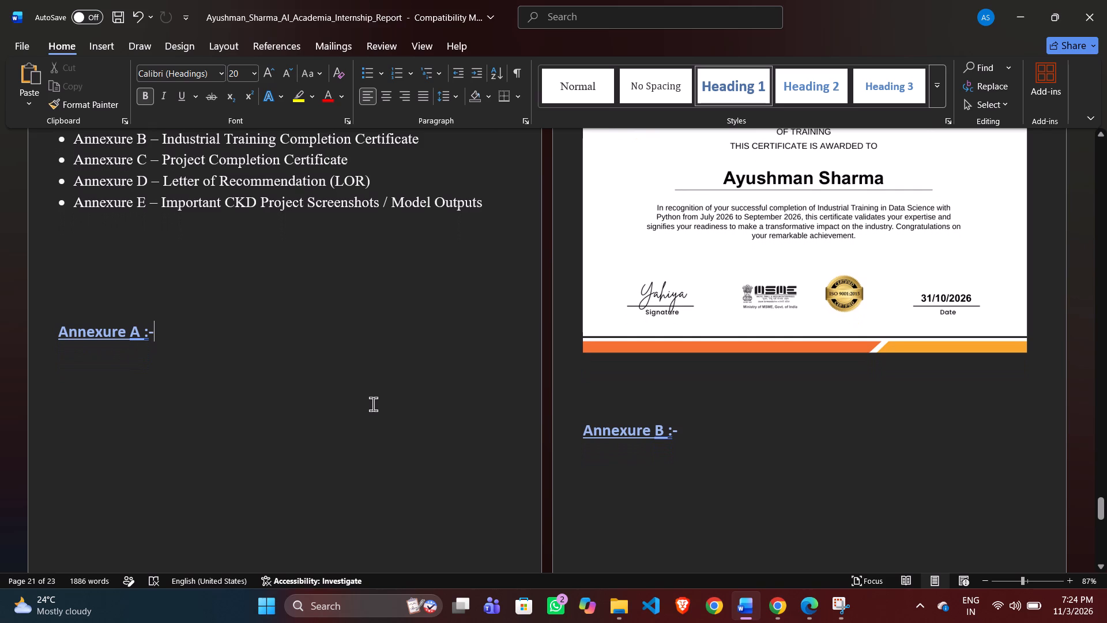
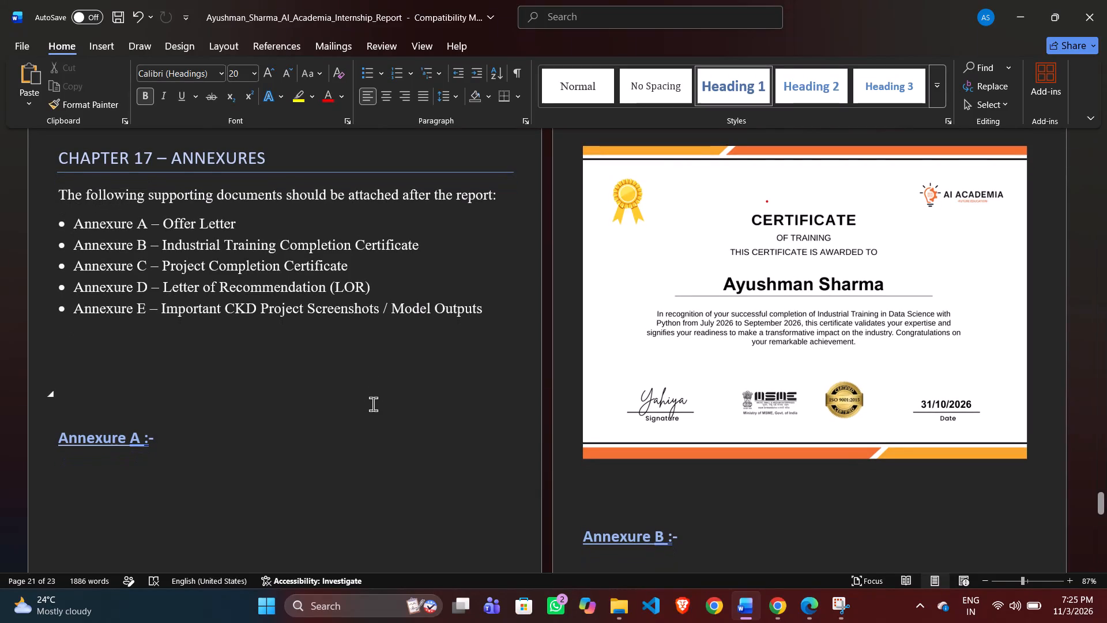
Remove the blank heading-styled line directly above the "Annexure A :-" heading, below the Chapter 17 annexure list.
{"action": "left_click", "coordinate": [65, 415]}
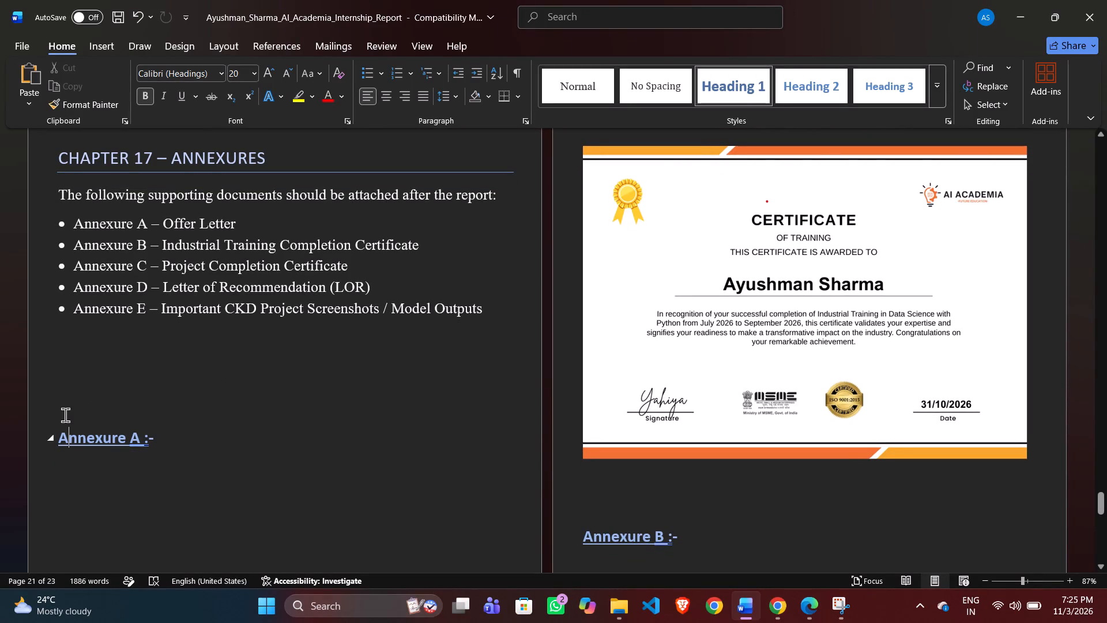
{"action": "left_click", "coordinate": [54, 406]}
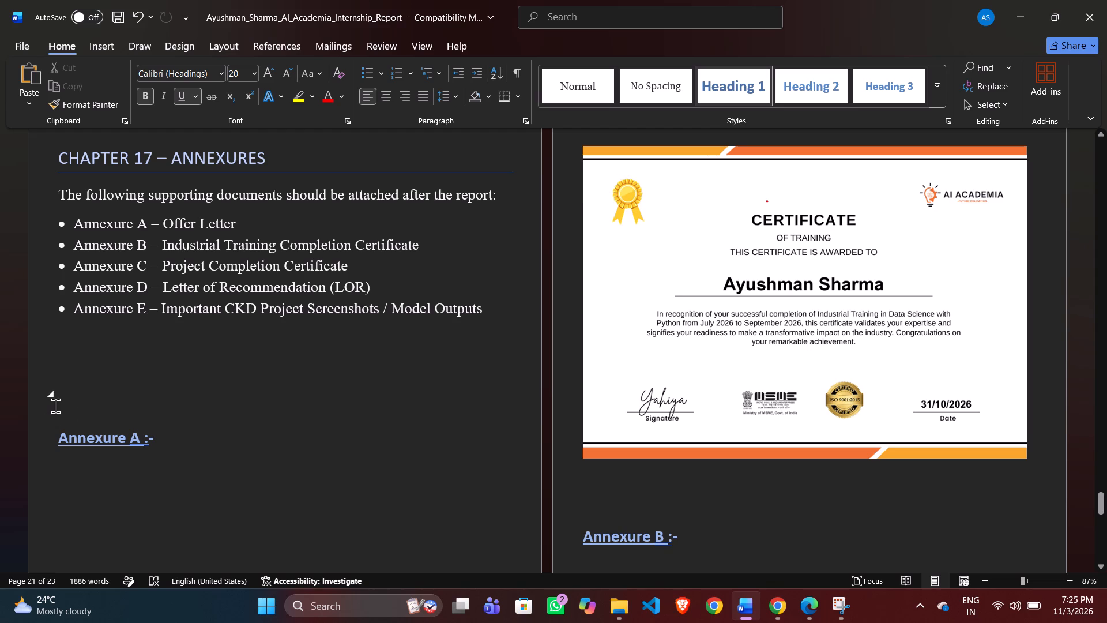
{"action": "left_click", "coordinate": [50, 396]}
Delete the extra blank lines above and beneath the "Annexure A :-" heading so the training certificate directly follows it.
{"action": "key", "text": "BackSpace"}
{"action": "key", "text": "BackSpace"}
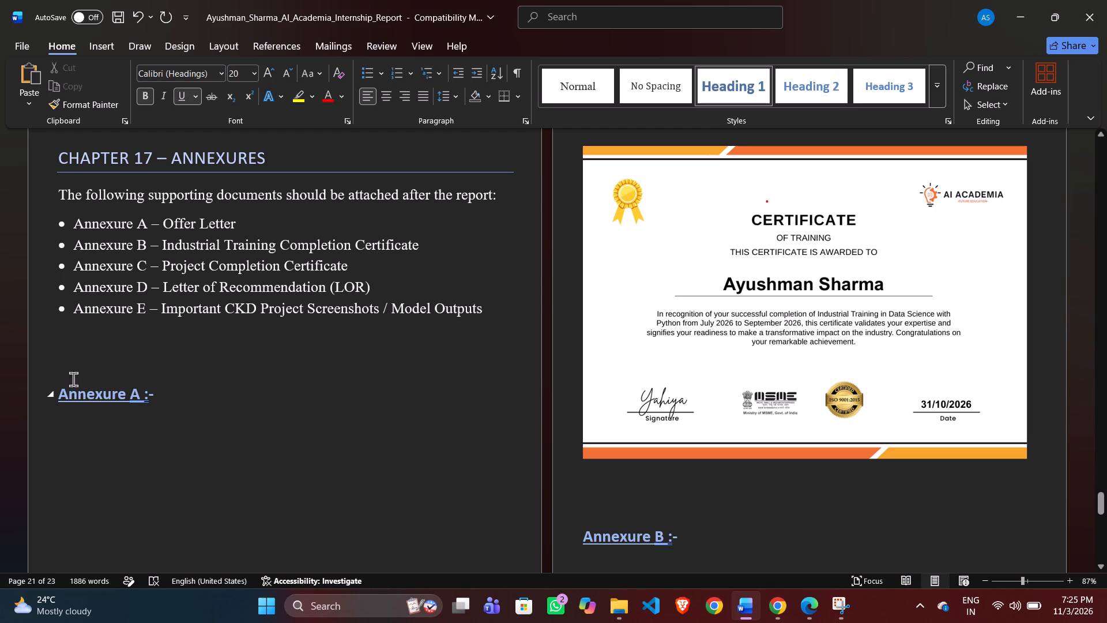
{"action": "left_click", "coordinate": [54, 391]}
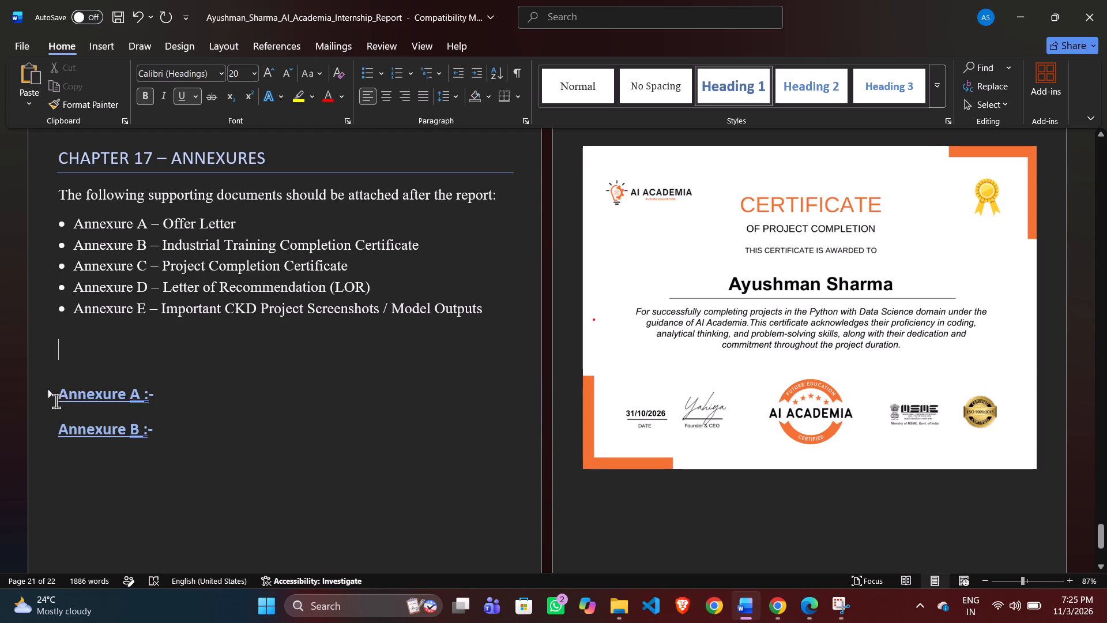
{"action": "left_click", "coordinate": [53, 396]}
{"action": "scroll", "coordinate": [334, 407], "scroll_direction": "down", "scroll_amount": 1}
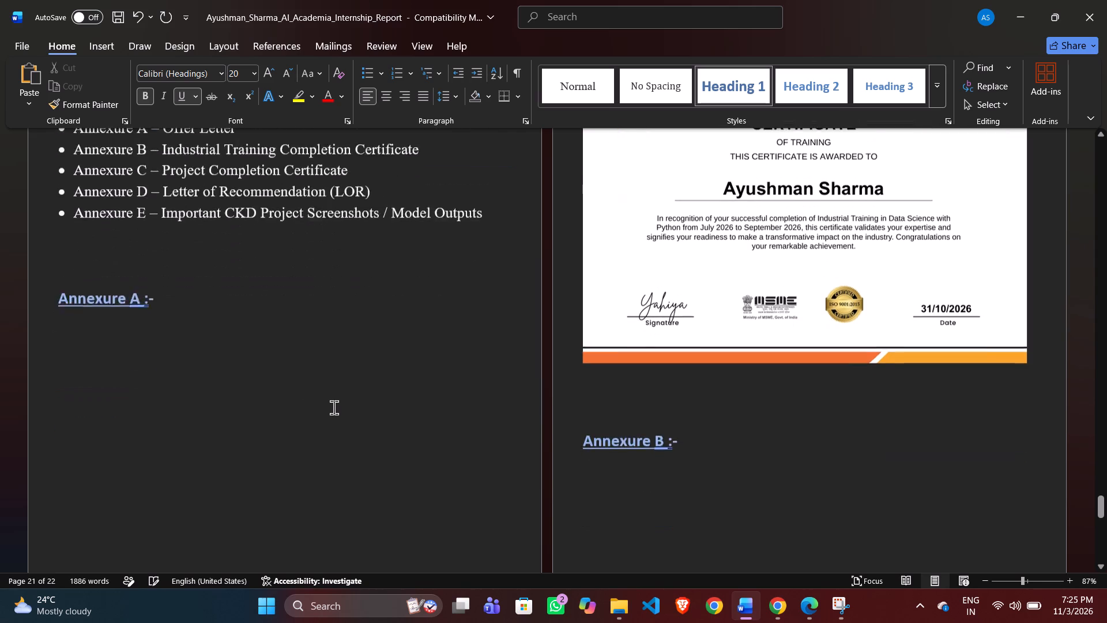
{"action": "scroll", "coordinate": [334, 407], "scroll_direction": "down", "scroll_amount": 1}
{"action": "left_click", "coordinate": [210, 419]}
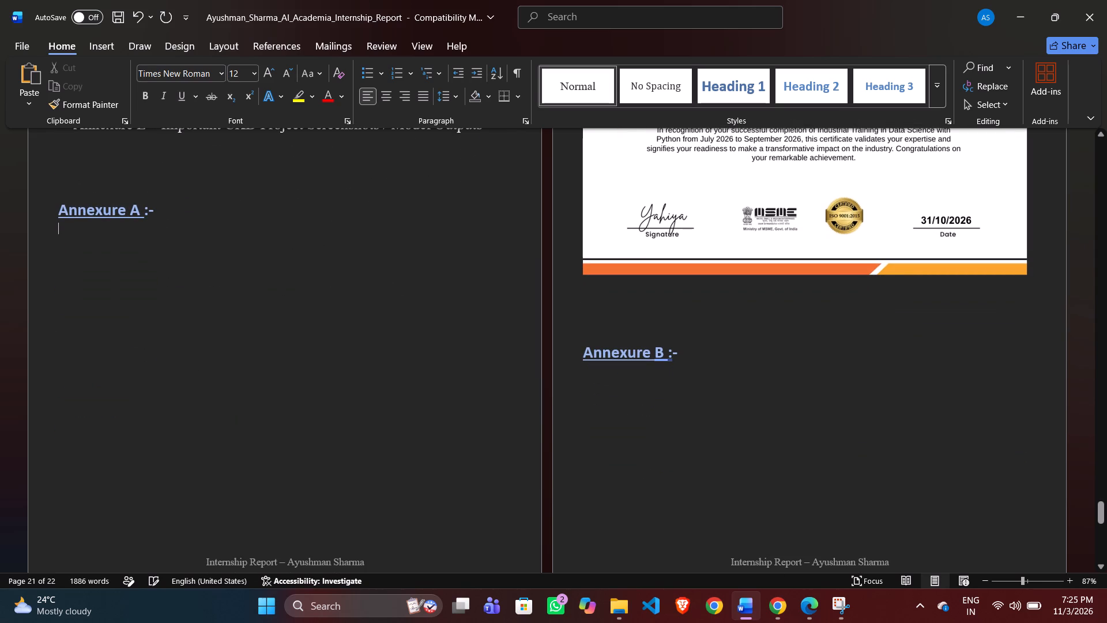
{"action": "key", "text": "BackSpace"}
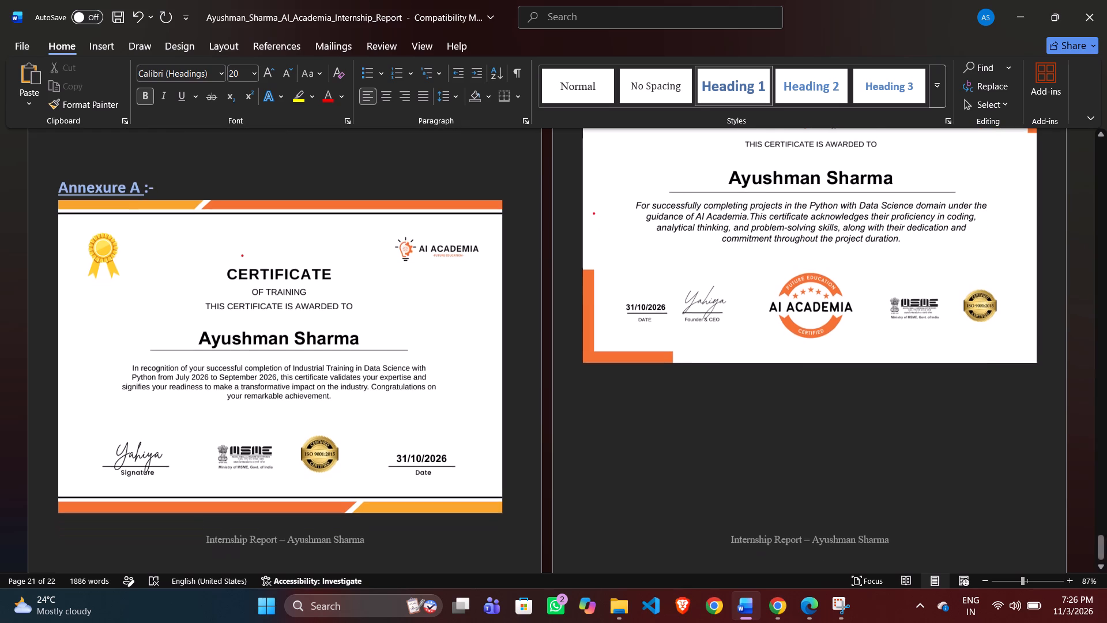
Delete the remaining blank line between the annexure list and the "Annexure A :-" heading, and collapse that heading's section.
{"action": "left_click", "coordinate": [118, 175]}
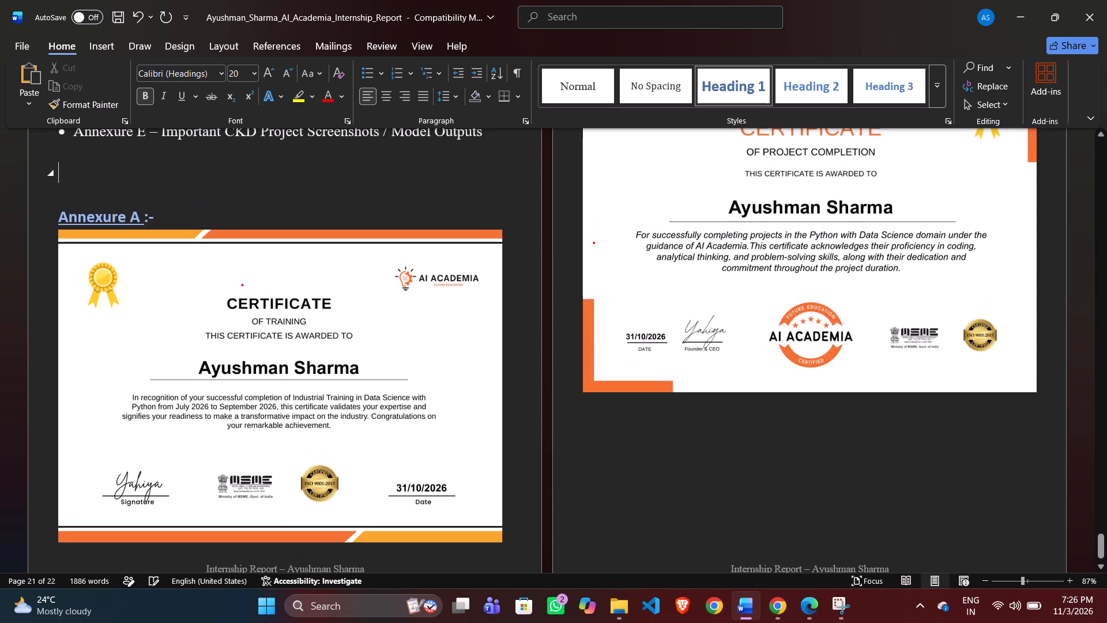
{"action": "key", "text": "BackSpace"}
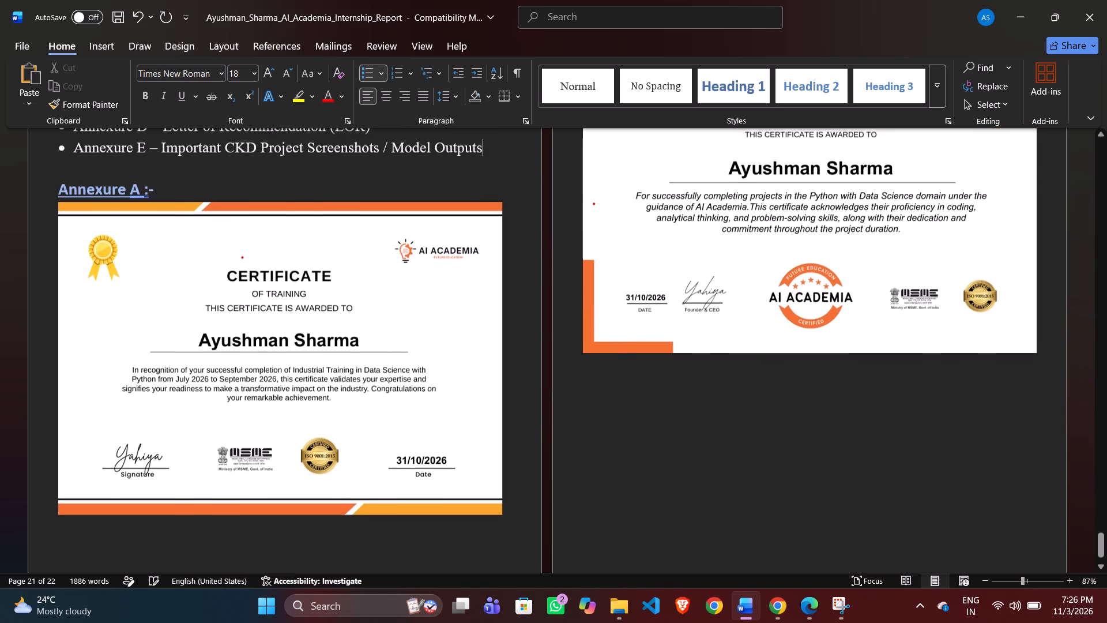
{"action": "left_click", "coordinate": [123, 173]}
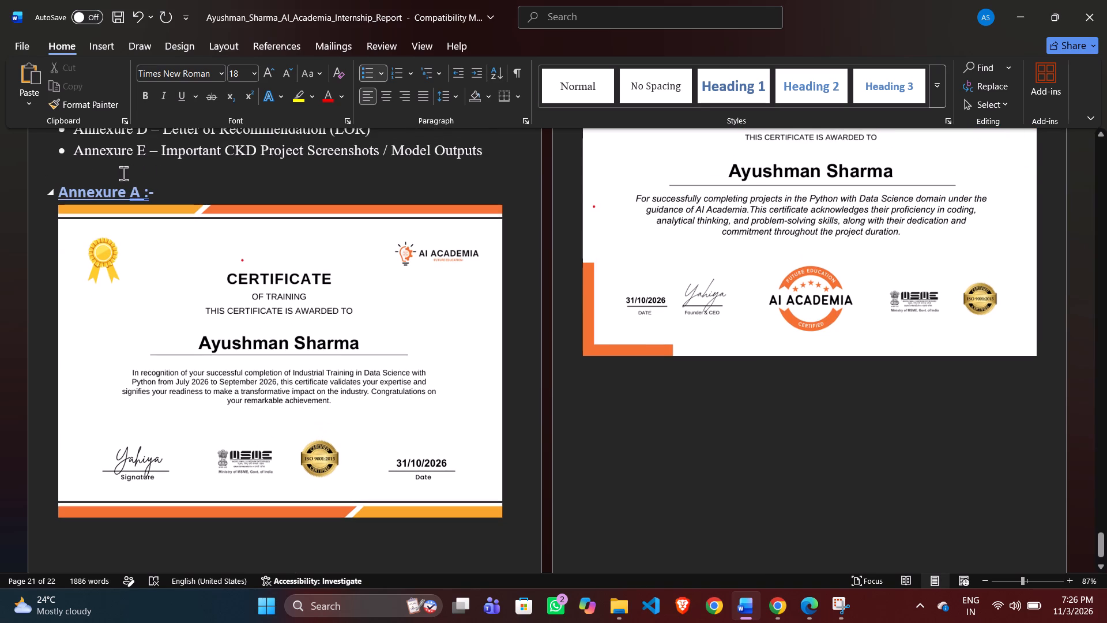
{"action": "left_click", "coordinate": [51, 194]}
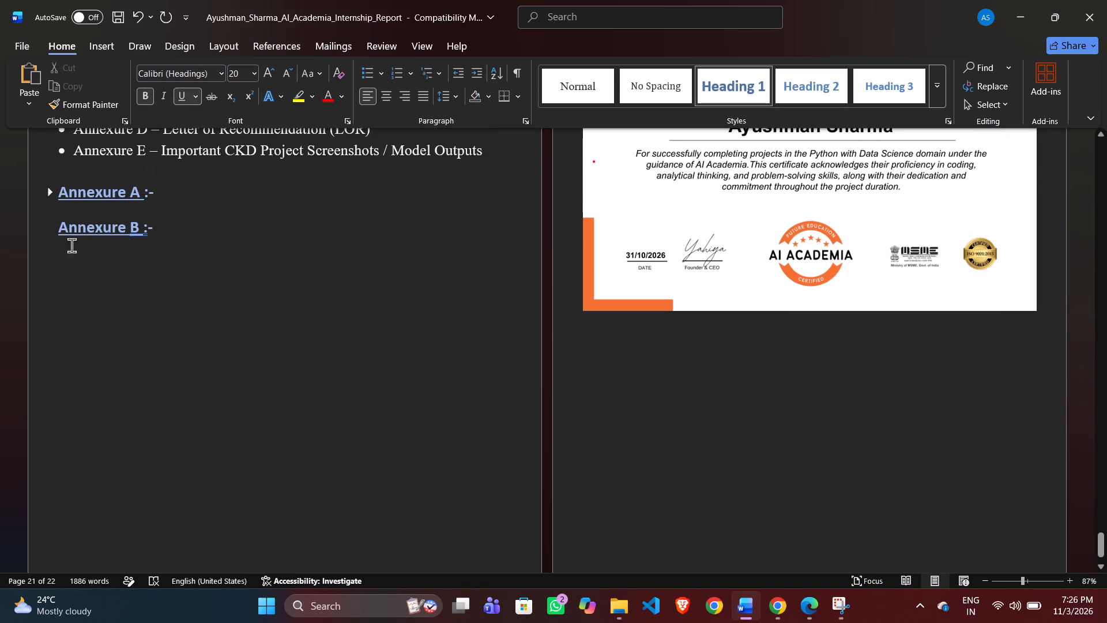
Delete the blank line beneath the "Annexure B :-" heading and collapse that heading's section.
{"action": "left_click", "coordinate": [85, 262]}
{"action": "key", "text": "BackSpace"}
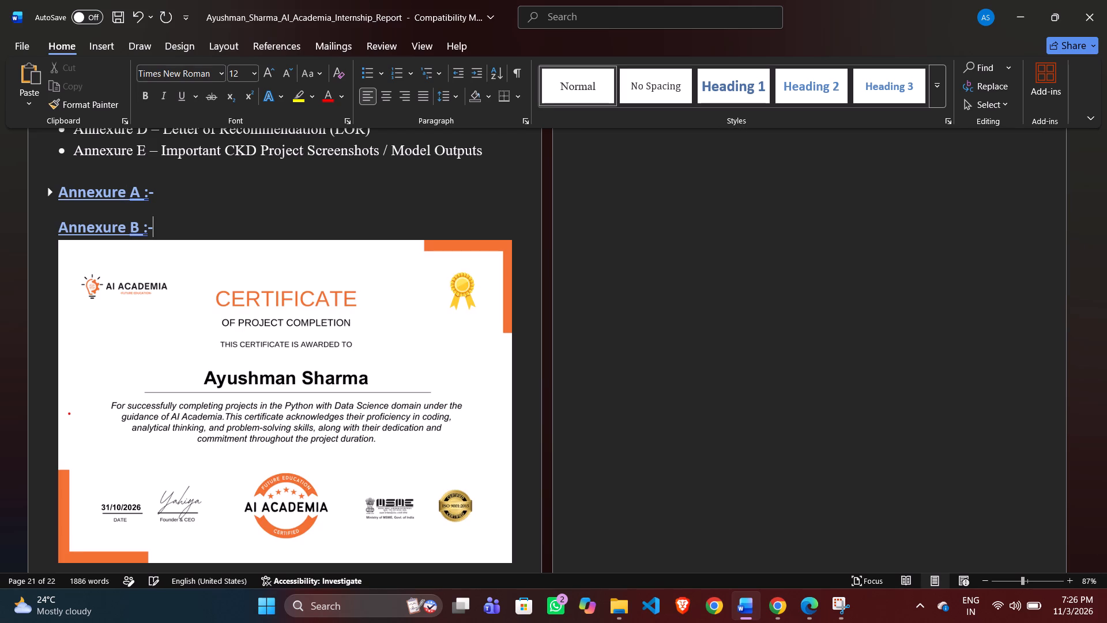
{"action": "left_click", "coordinate": [50, 230]}
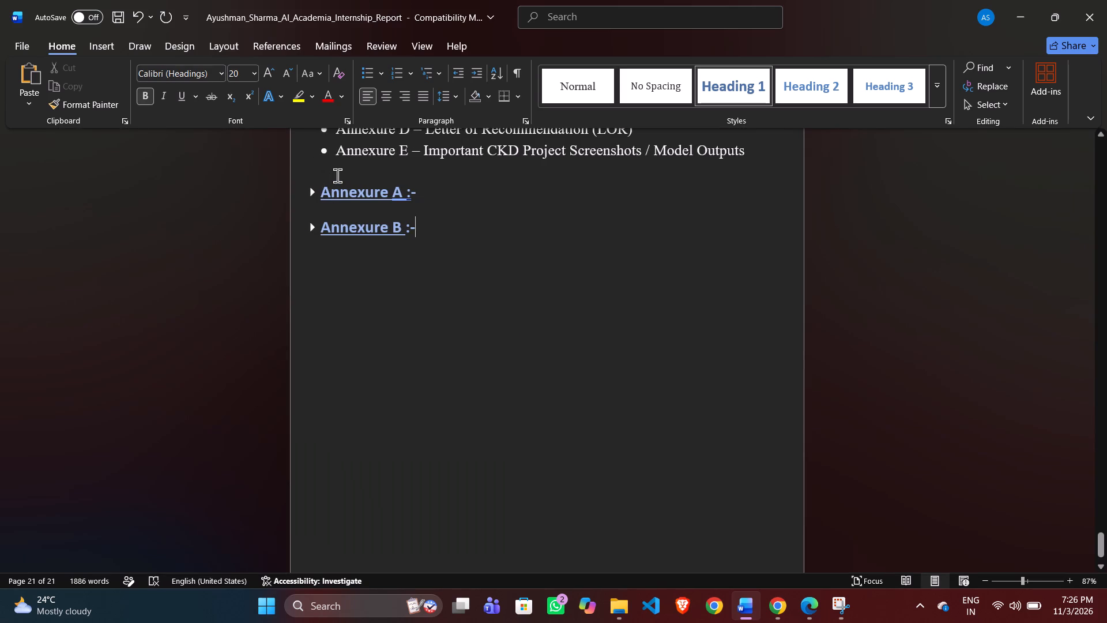
Insert an empty heading line between the annexure list and the collapsed "Annexure A :-" heading.
{"action": "left_click", "coordinate": [334, 175]}
{"action": "left_click", "coordinate": [322, 174]}
{"action": "left_click", "coordinate": [416, 170]}
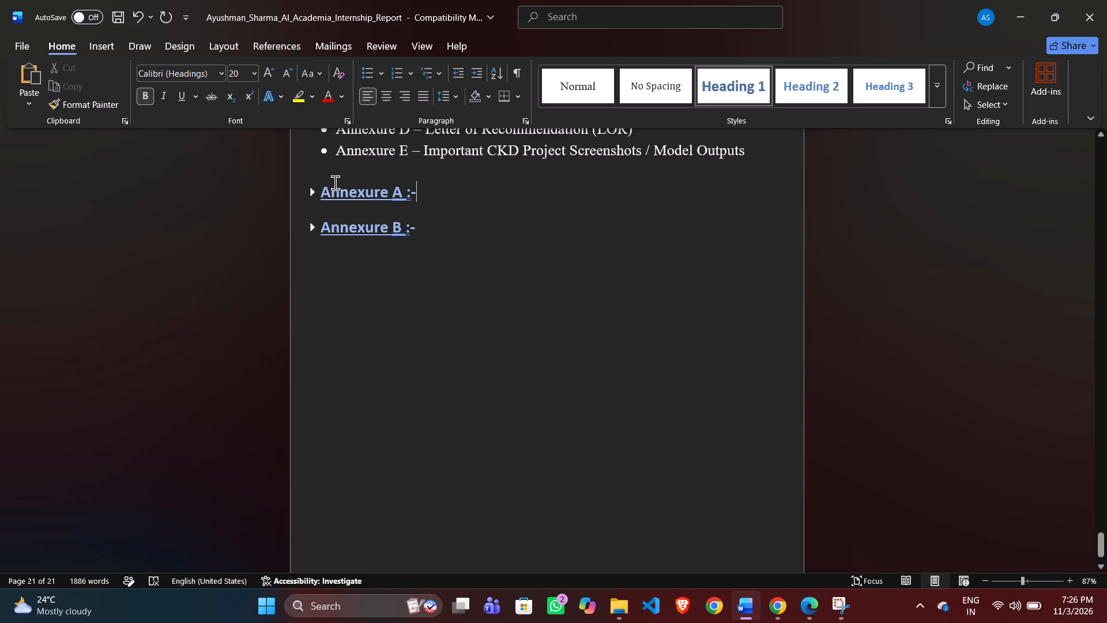
{"action": "left_click", "coordinate": [322, 185]}
{"action": "key", "text": "Return"}
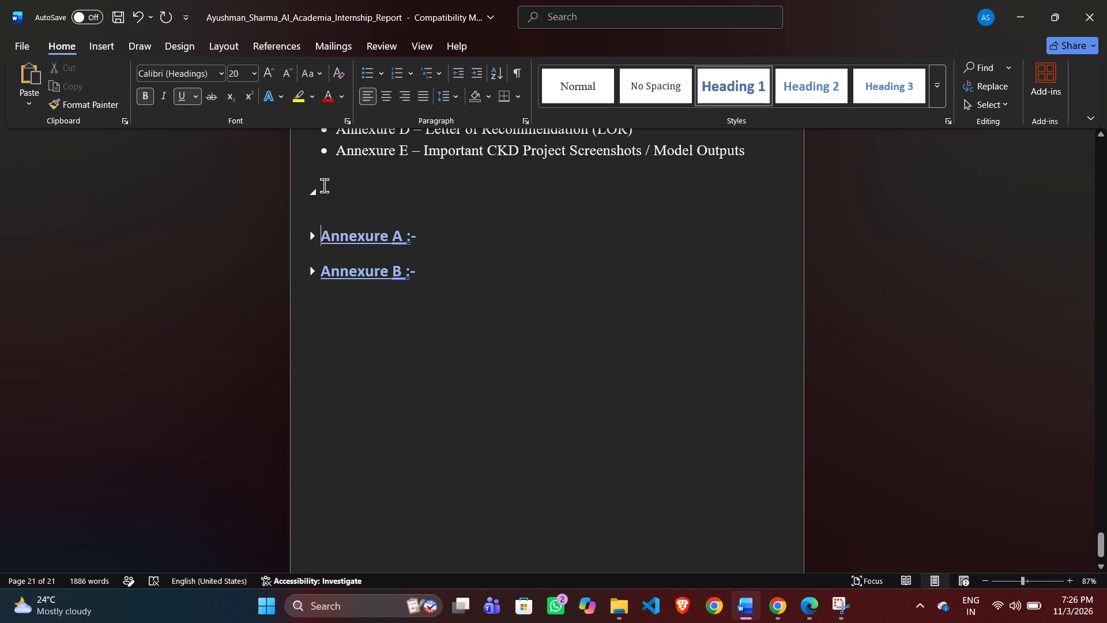
{"action": "left_click", "coordinate": [324, 185]}
{"action": "left_click", "coordinate": [313, 193]}
Enter the heading "Annexure A :-" on the empty heading line, underlining only "Annexure A" and leaving ":-" without underline.
{"action": "scroll", "coordinate": [340, 193], "scroll_direction": "up", "scroll_amount": 2}
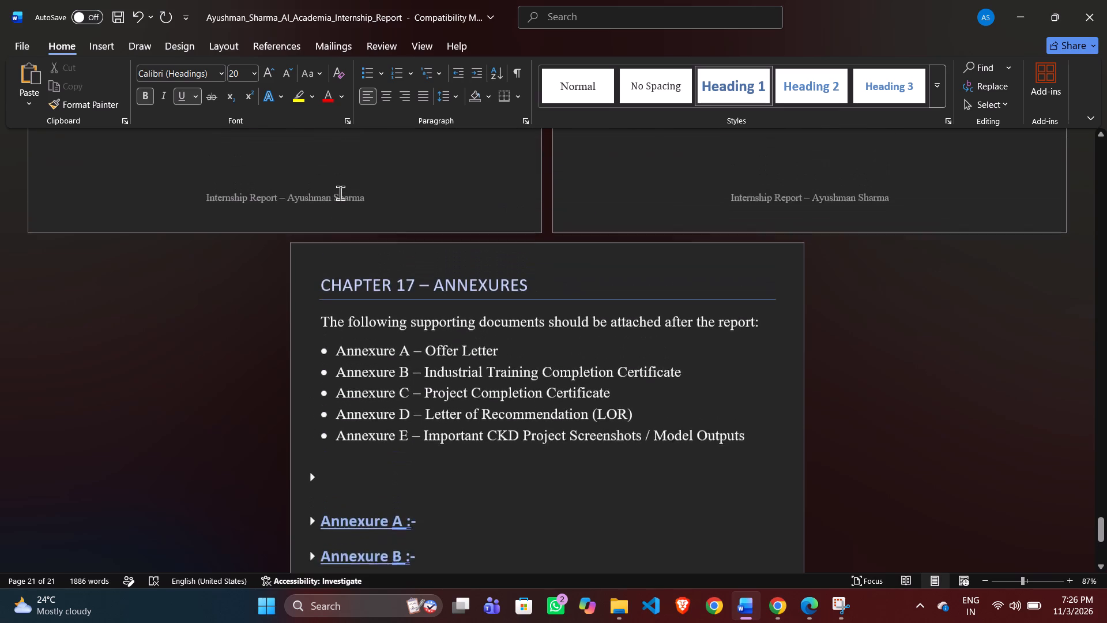
{"action": "scroll", "coordinate": [340, 193], "scroll_direction": "down", "scroll_amount": 2}
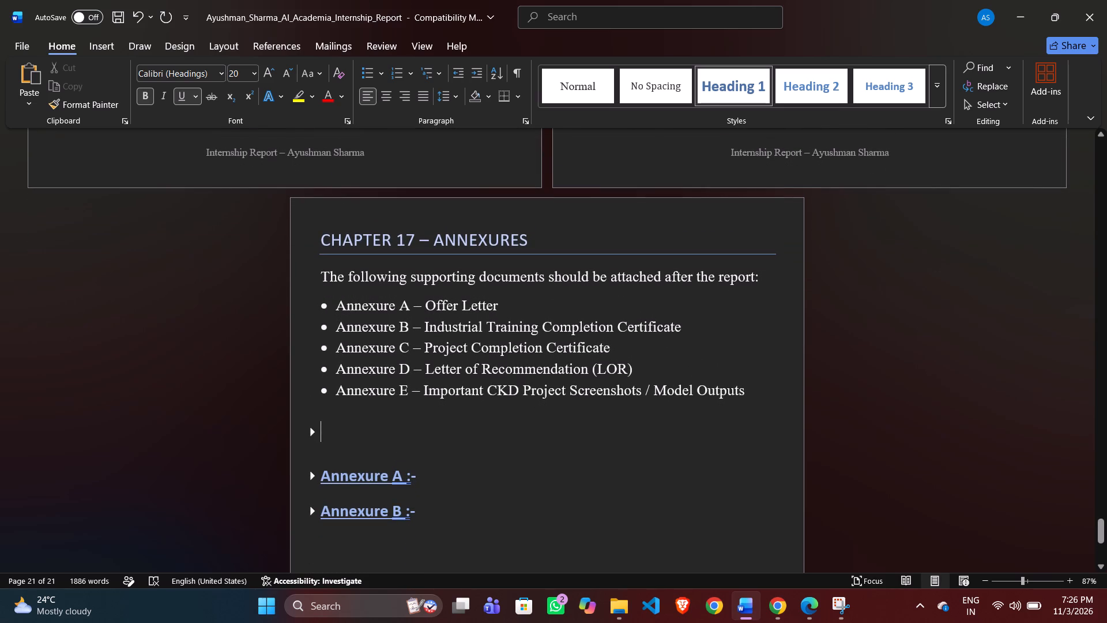
{"action": "key", "text": "shift+a"}
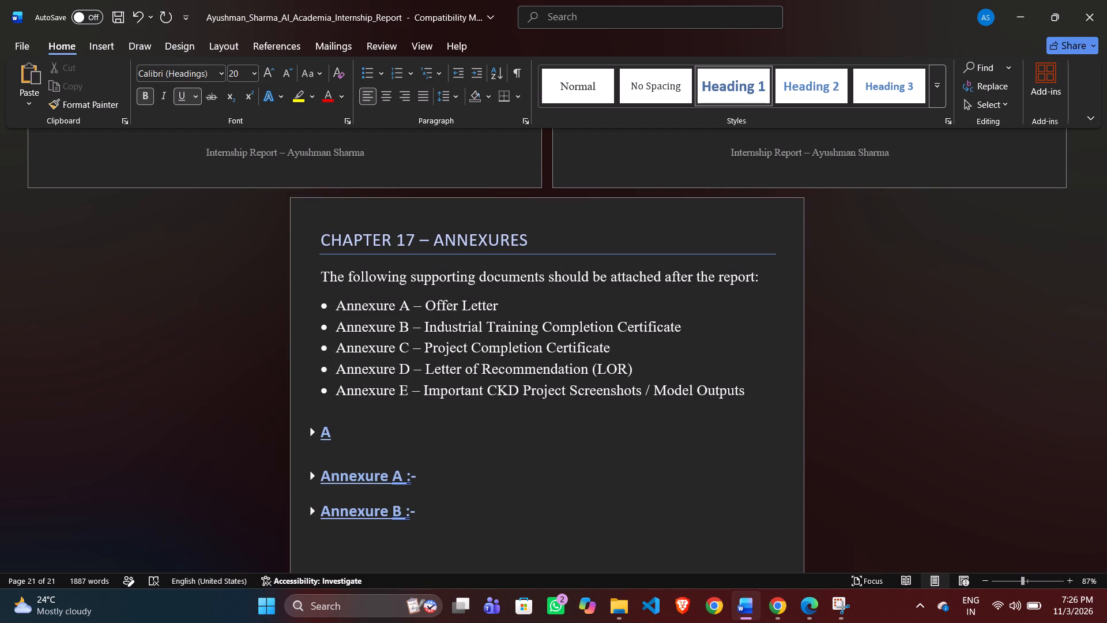
{"action": "key", "text": "n"}
{"action": "type", "text": "ne"}
{"action": "type", "text": "xu"}
{"action": "type", "text": "re"}
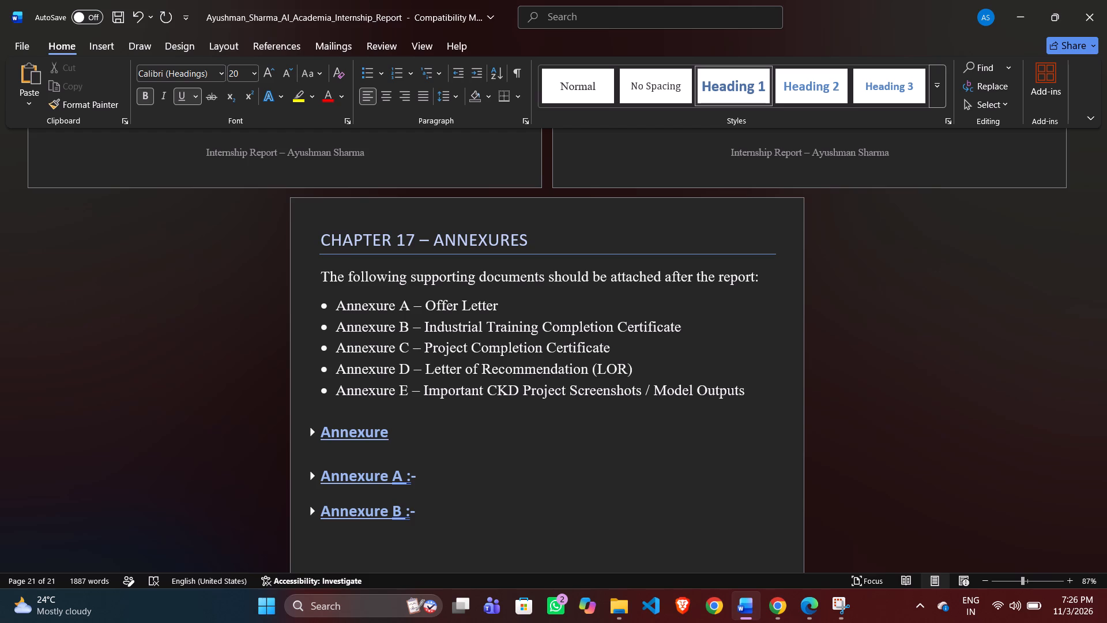
{"action": "key", "text": "space"}
{"action": "key", "text": "BackSpace"}
{"action": "key", "text": "space"}
{"action": "key", "text": "shift+b"}
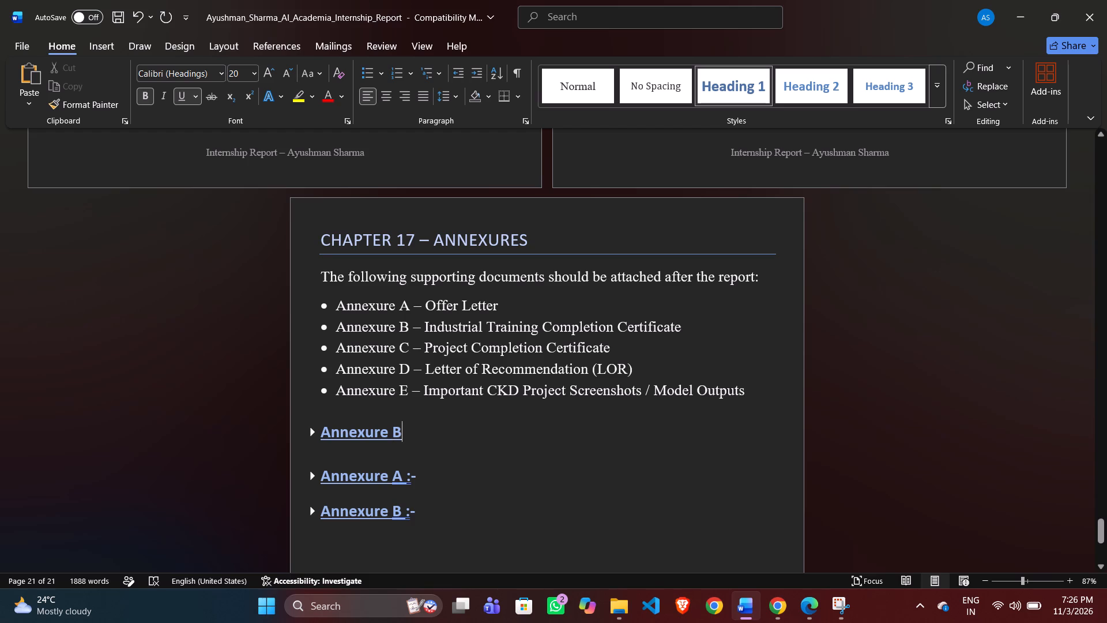
{"action": "left_click", "coordinate": [179, 93]}
{"action": "key", "text": "space"}
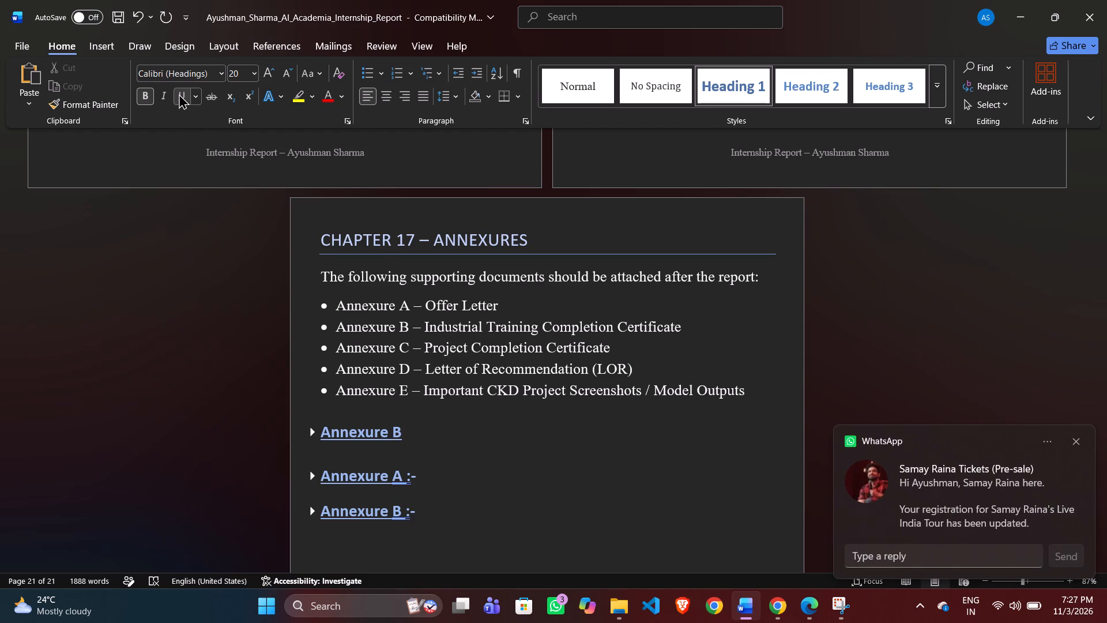
{"action": "key", "text": "shift+colon"}
{"action": "key", "text": "minus"}
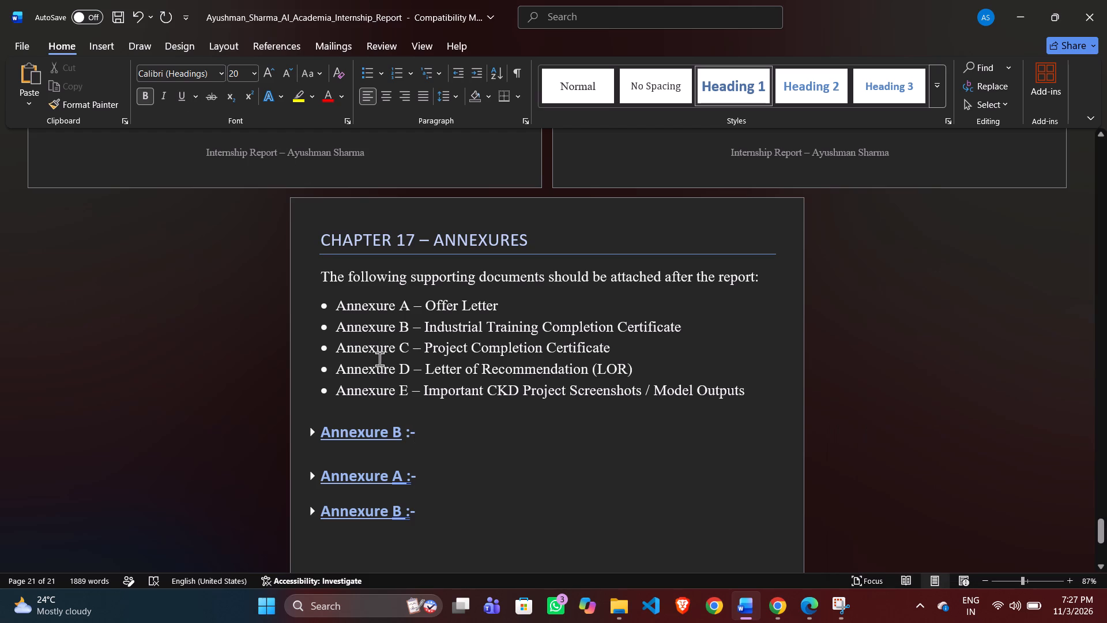
{"action": "key", "text": "BackSpace"}
{"action": "key", "text": "BackSpace"}
{"action": "key", "text": "BackSpace"}
{"action": "key", "text": "BackSpace"}
{"action": "key", "text": "shift+a"}
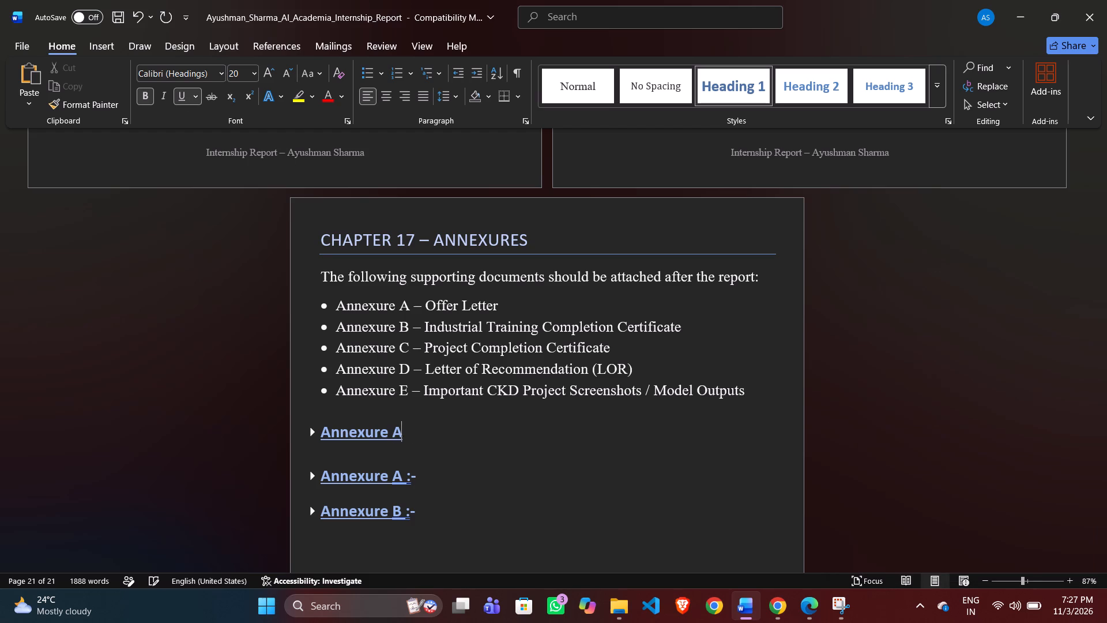
{"action": "key", "text": "space"}
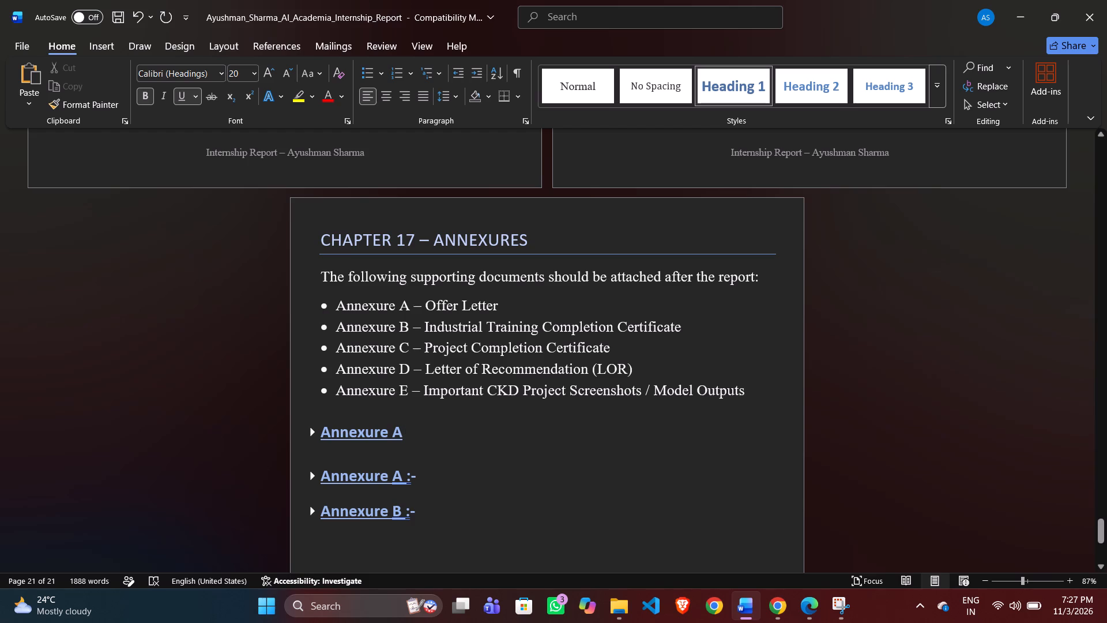
{"action": "left_click", "coordinate": [186, 100]}
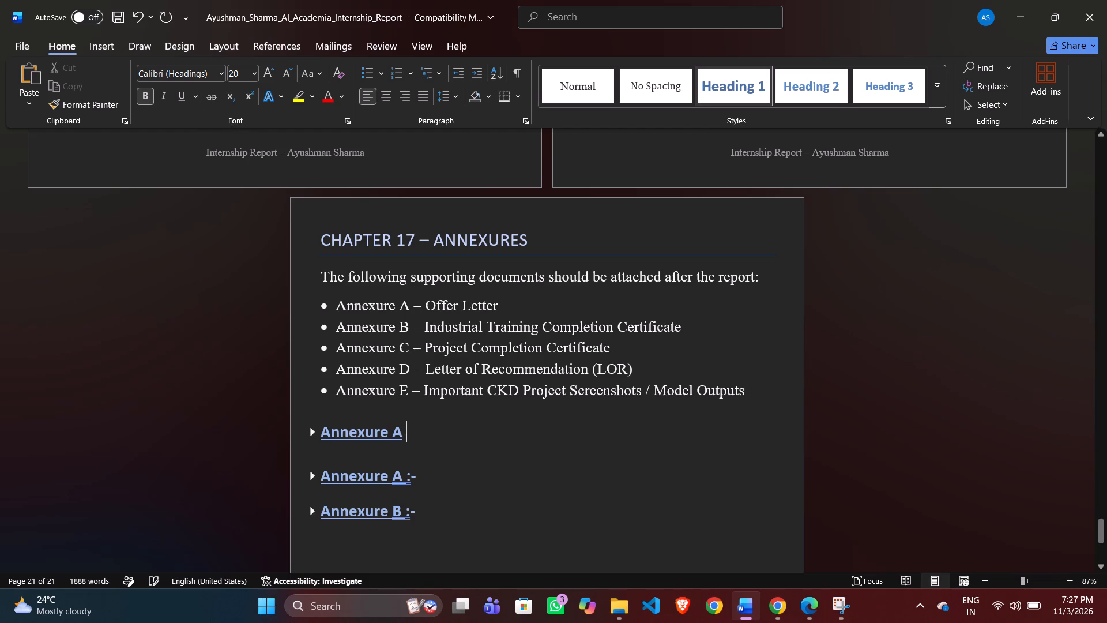
{"action": "type", "text": ":-"}
Change the letter in the second, duplicate "Annexure A :-" heading to a capital B so it reads "Annexure B :-".
{"action": "left_click_drag", "start_coordinate": [402, 475], "coordinate": [396, 475]}
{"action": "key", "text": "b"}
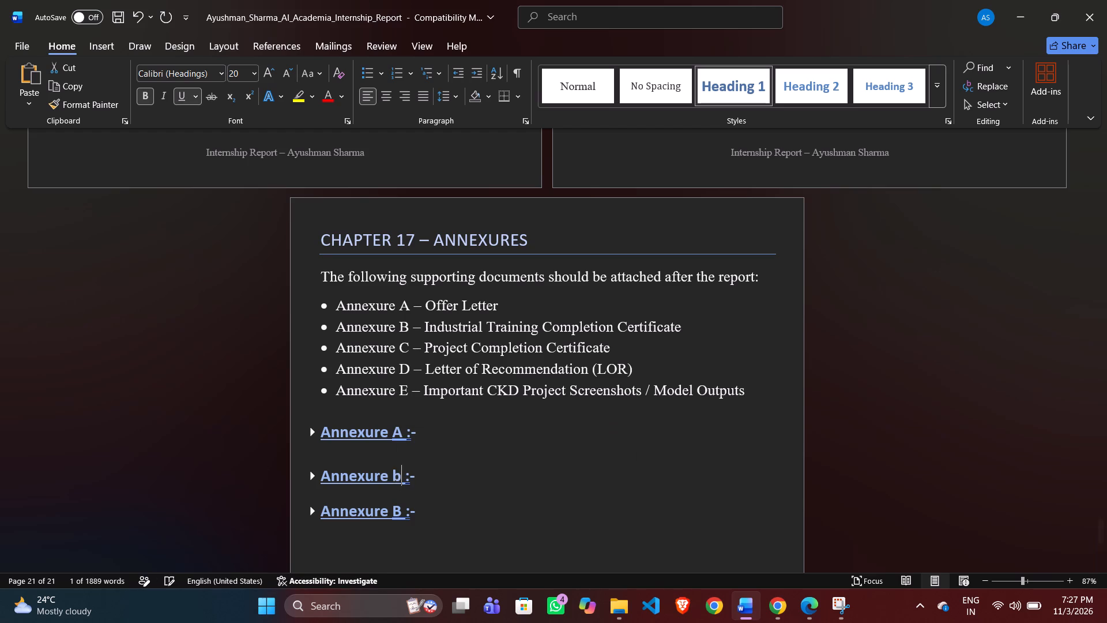
{"action": "key", "text": "BackSpace"}
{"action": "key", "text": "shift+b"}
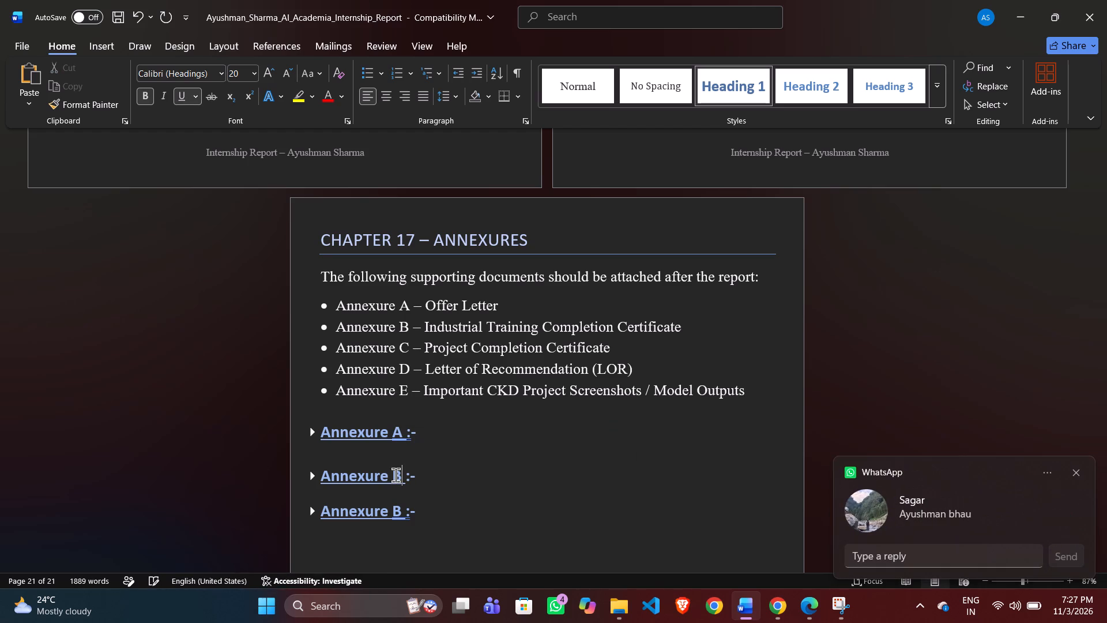
Change the letter in the last "Annexure B :-" heading to C so it reads "Annexure C :-".
{"action": "left_click", "coordinate": [401, 515]}
{"action": "left_click_drag", "start_coordinate": [401, 515], "coordinate": [394, 514]}
{"action": "left_click_drag", "start_coordinate": [394, 514], "coordinate": [394, 515]}
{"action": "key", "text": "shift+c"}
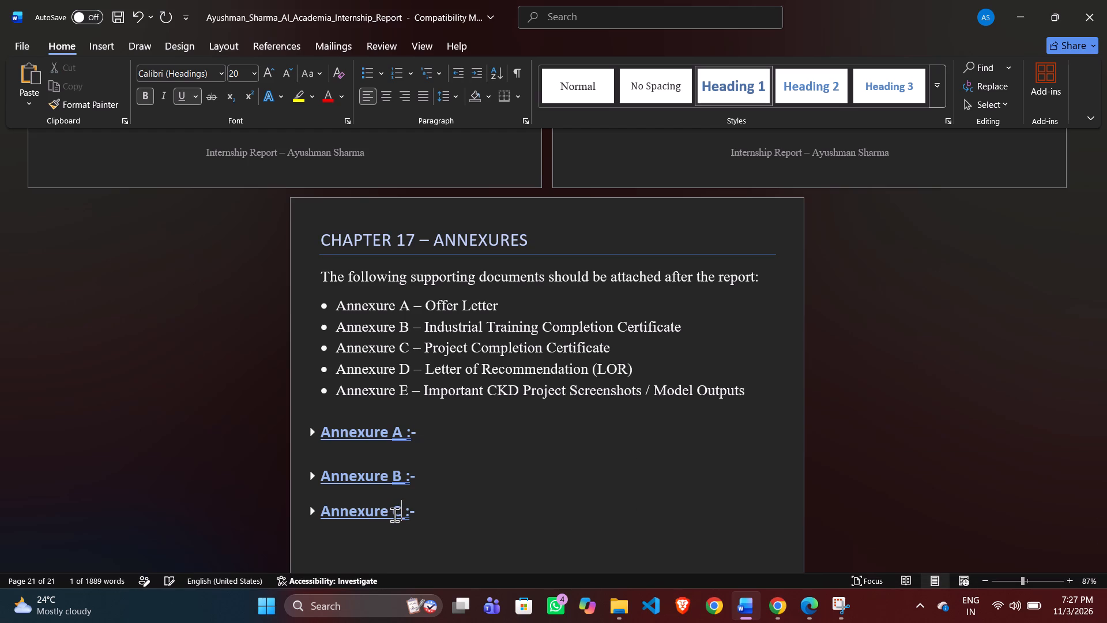
{"action": "left_click", "coordinate": [470, 514]}
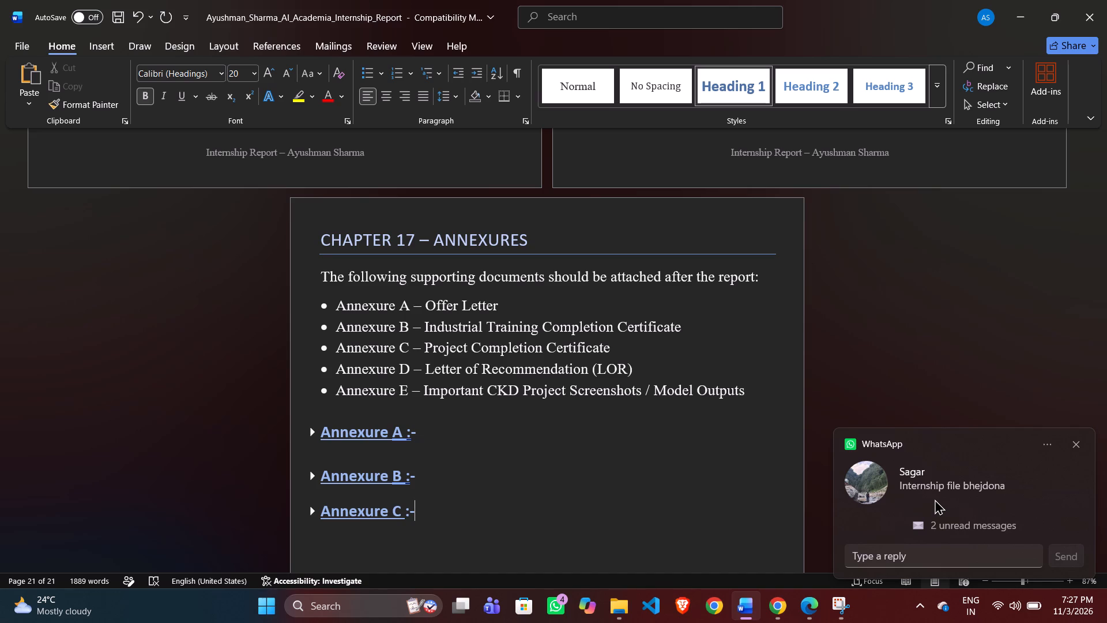
Expand the "Annexure A :-" heading and insert an empty body-text line directly beneath it.
{"action": "left_click", "coordinate": [662, 543]}
{"action": "left_click", "coordinate": [499, 432]}
{"action": "left_click", "coordinate": [315, 430]}
{"action": "left_click", "coordinate": [431, 442]}
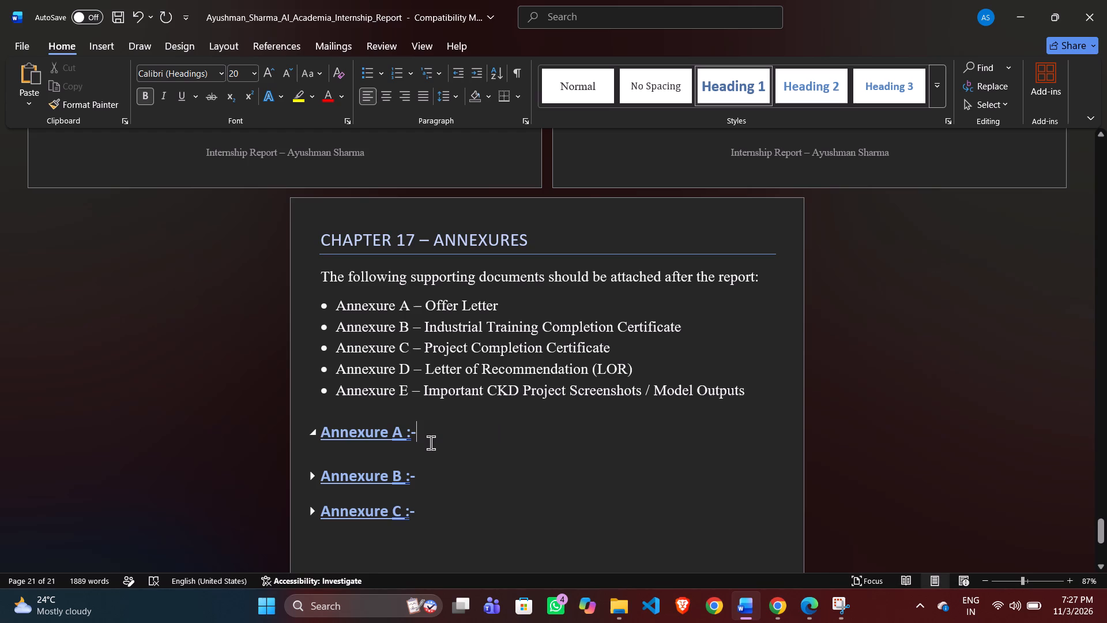
{"action": "key", "text": "Return"}
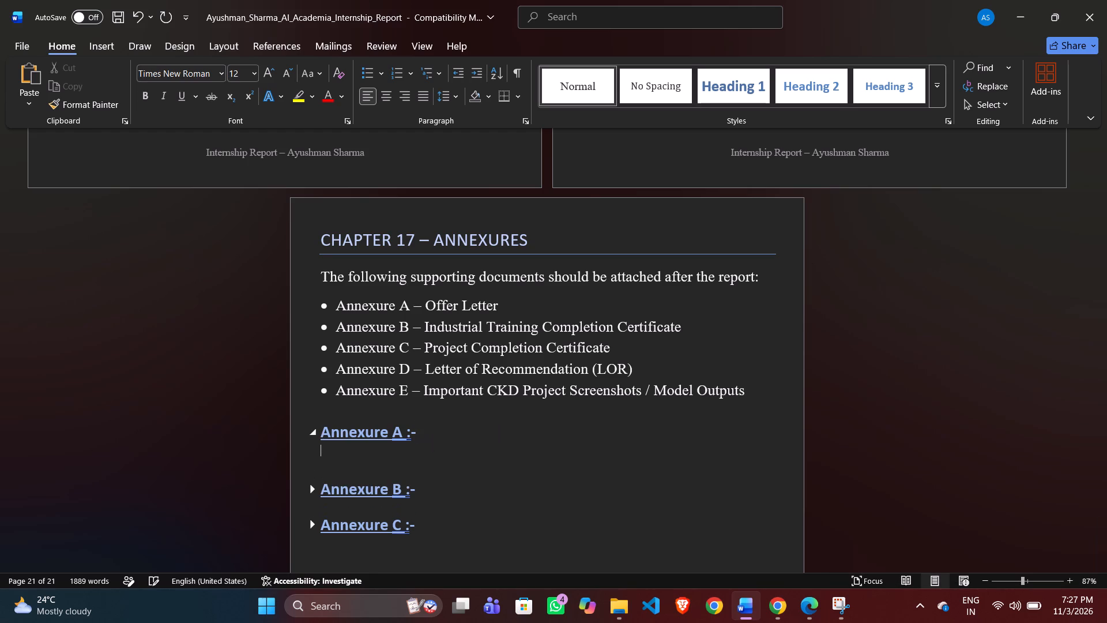
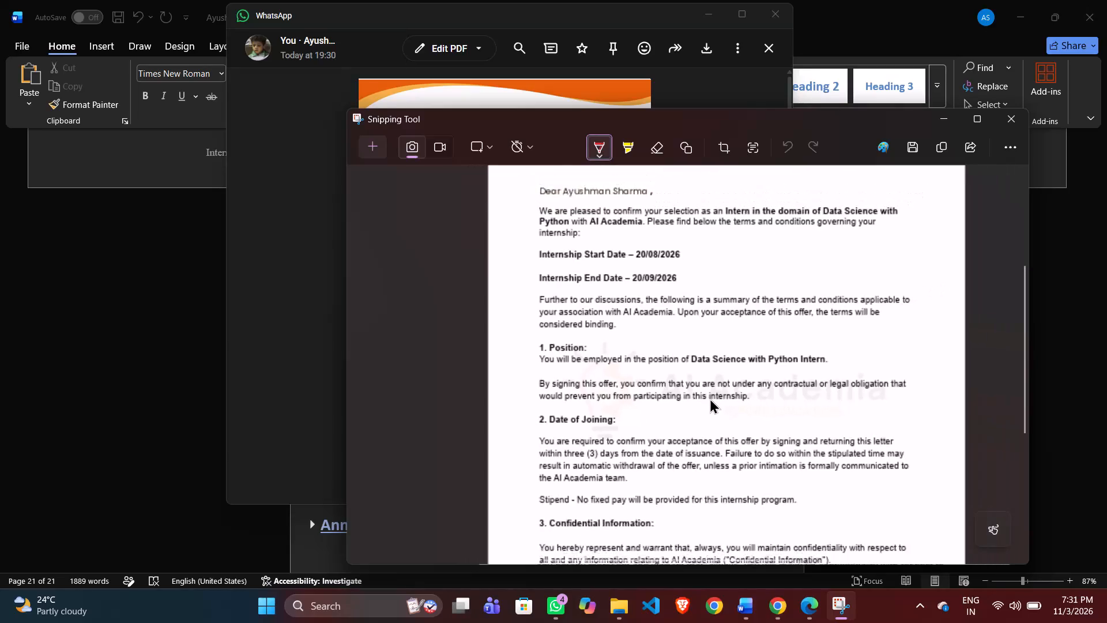
Copy the captured image of the AI Academia Letter of Appointment from the Snipping Tool.
{"action": "scroll", "coordinate": [710, 398], "scroll_direction": "left", "scroll_amount": 1}
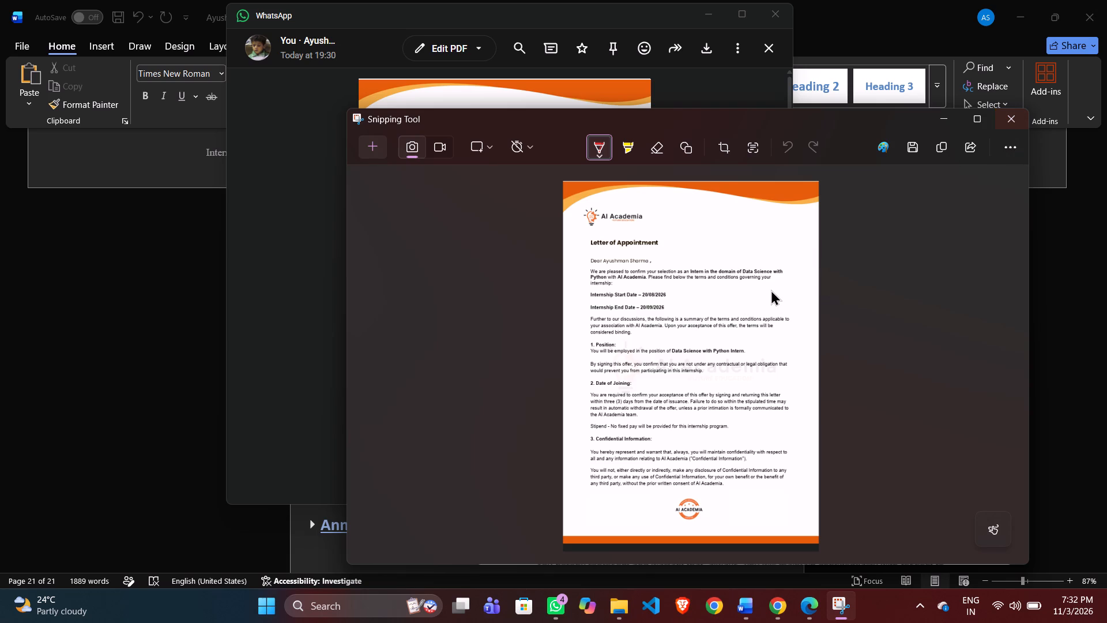
{"action": "key", "text": "ctrl+c"}
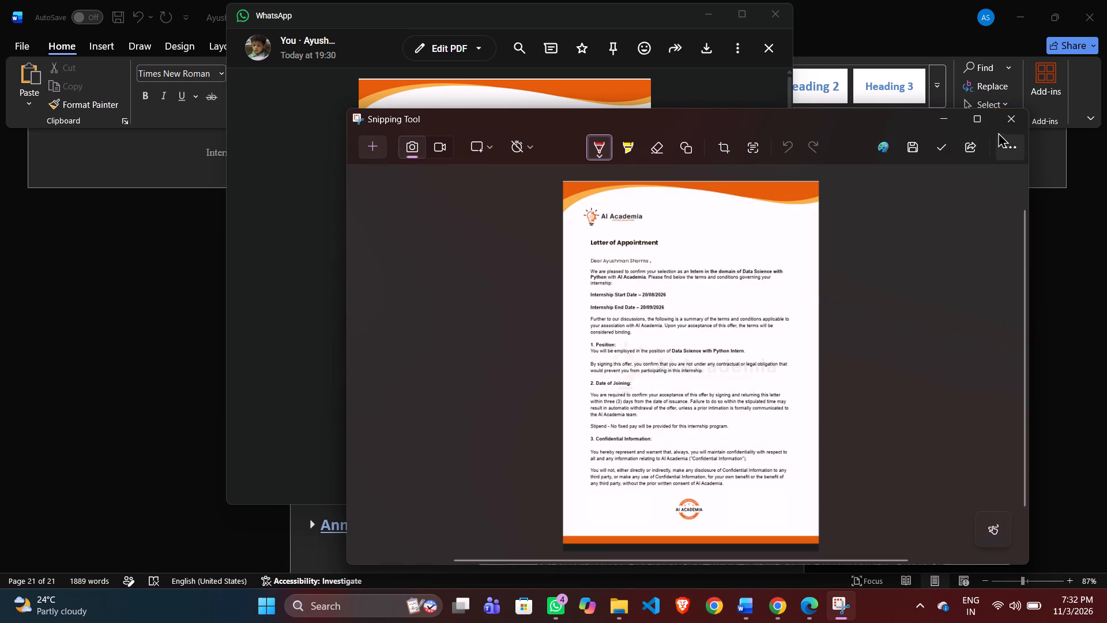
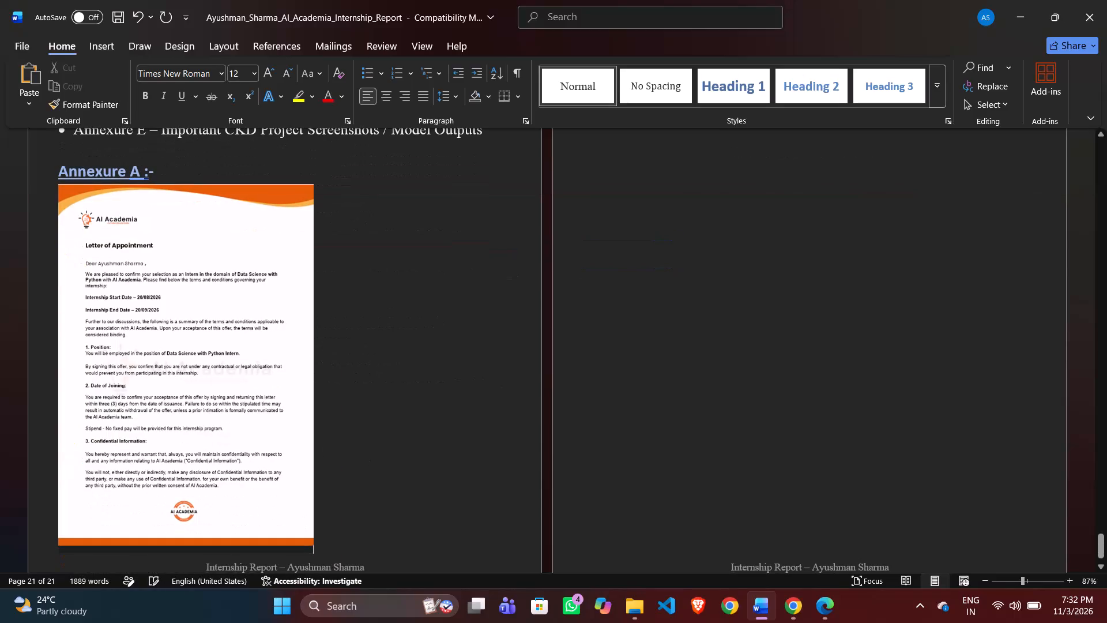
Widen the offer letter image under the "Annexure A :-" heading to nearly the full page width, keeping its height about the same.
{"action": "left_click", "coordinate": [297, 506]}
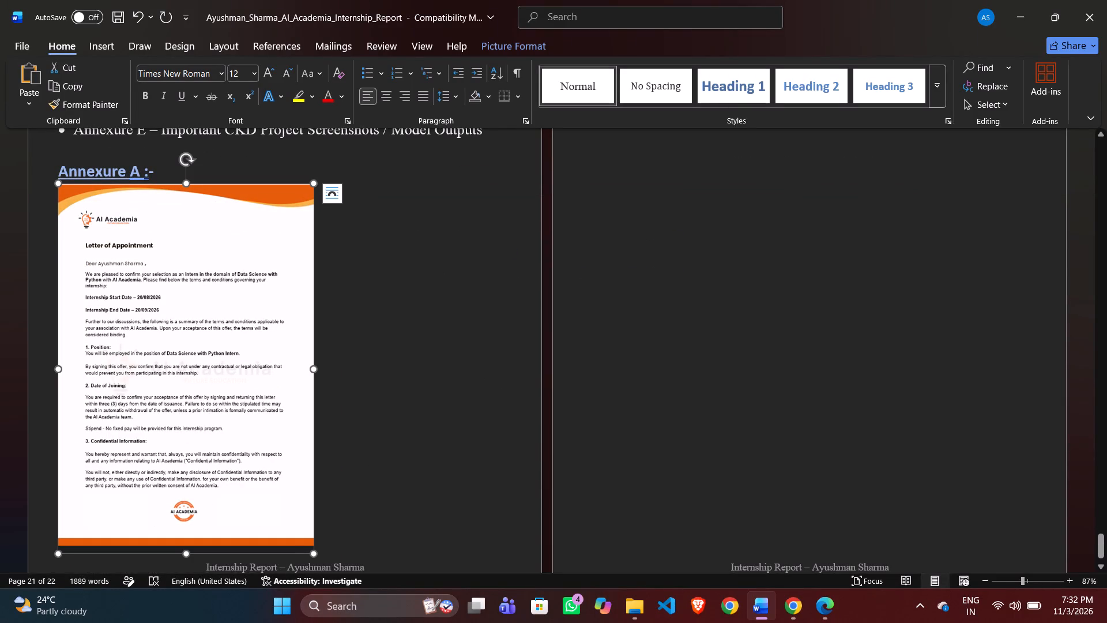
{"action": "left_click_drag", "start_coordinate": [311, 367], "coordinate": [399, 371]}
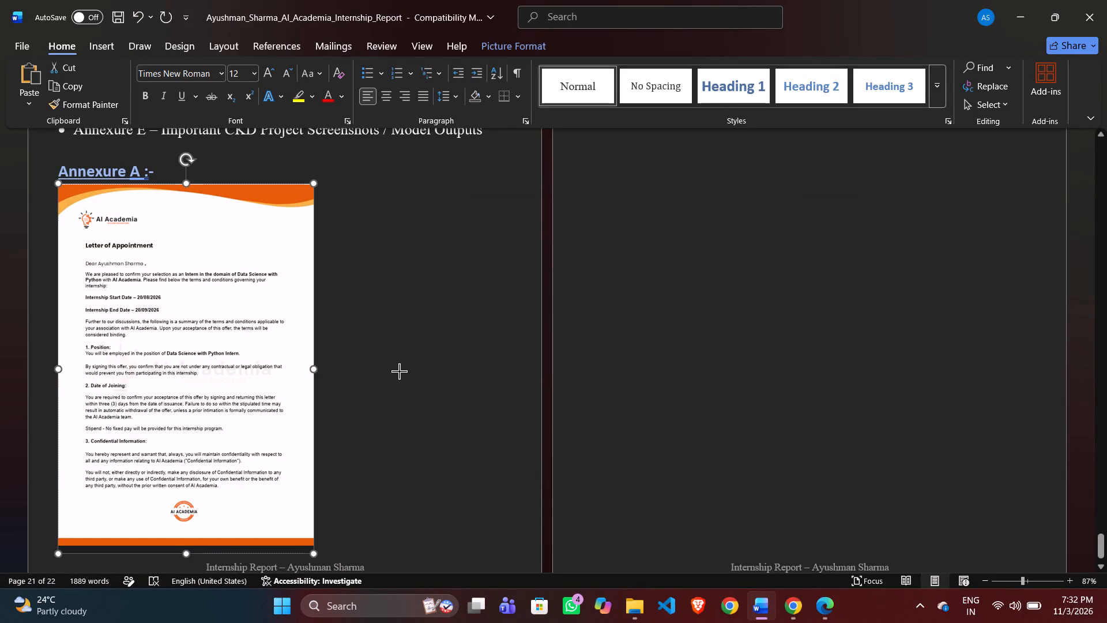
{"action": "left_click_drag", "start_coordinate": [399, 371], "coordinate": [563, 371]}
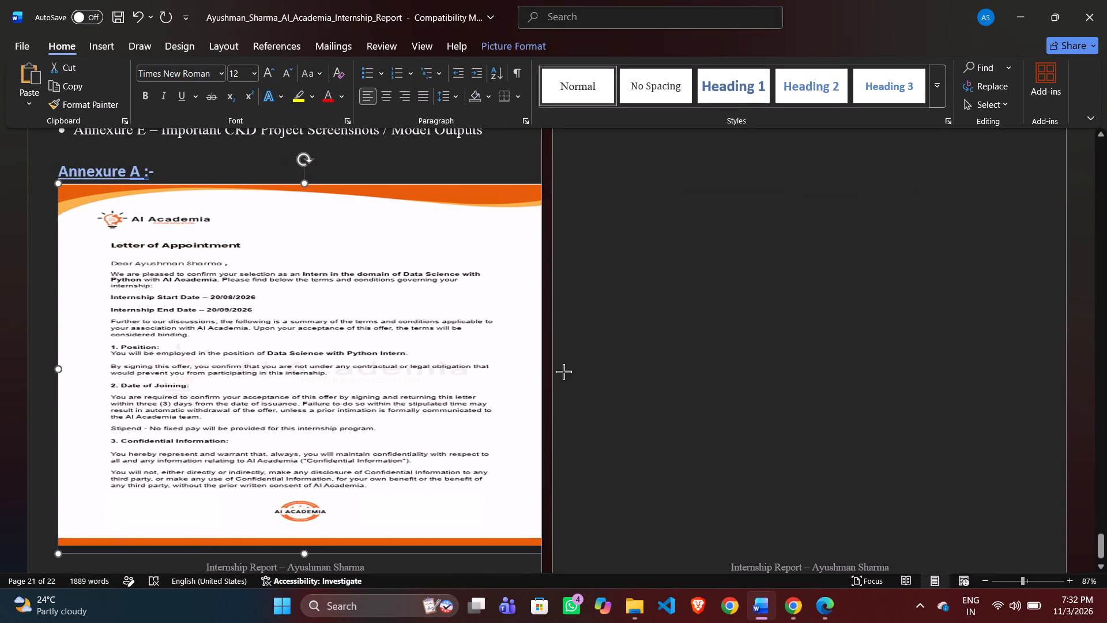
{"action": "left_click_drag", "start_coordinate": [563, 371], "coordinate": [535, 371]}
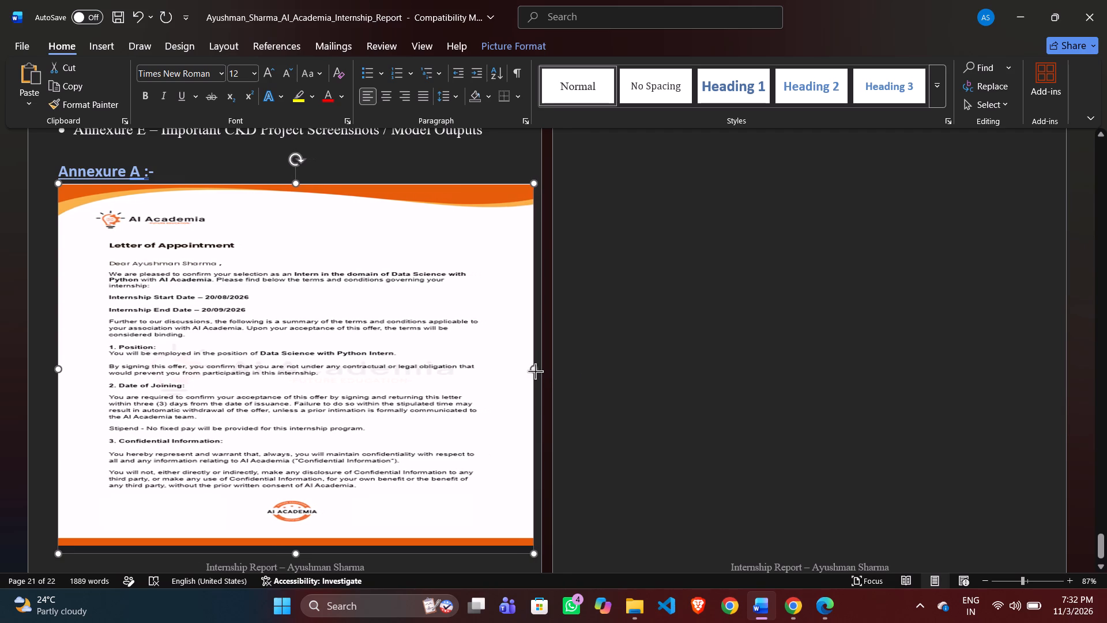
{"action": "left_click_drag", "start_coordinate": [535, 371], "coordinate": [535, 370]}
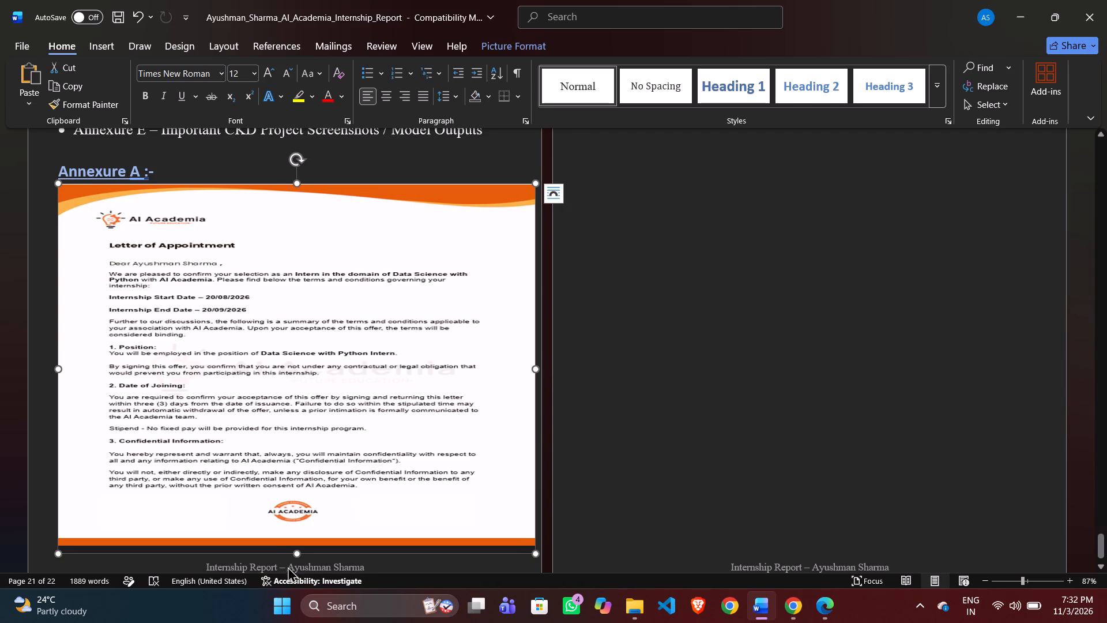
{"action": "left_click_drag", "start_coordinate": [294, 553], "coordinate": [285, 622]}
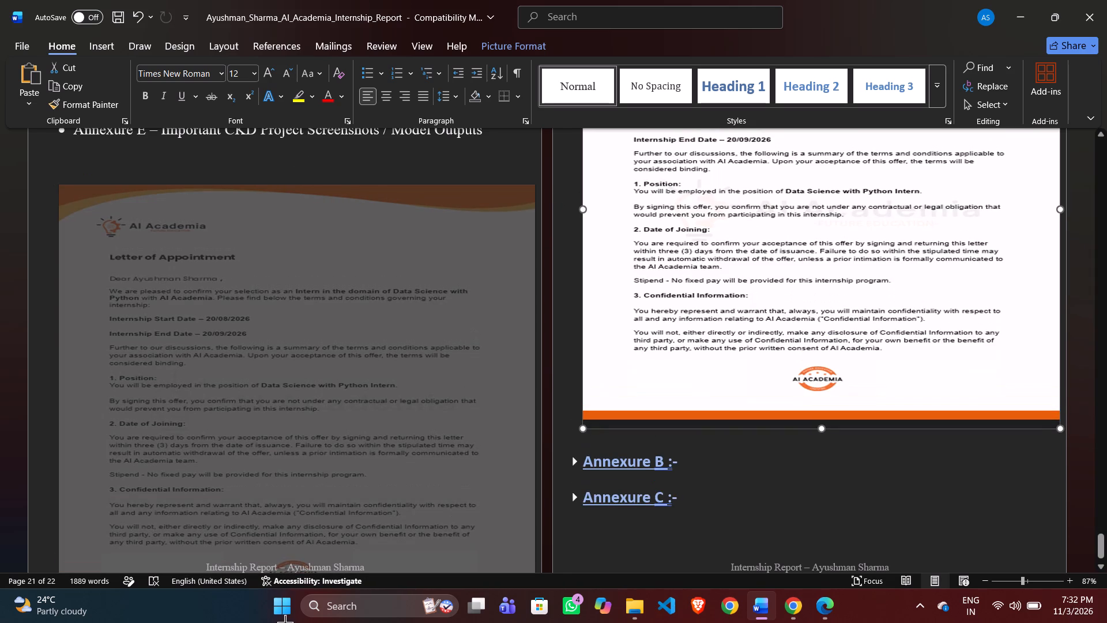
{"action": "left_click_drag", "start_coordinate": [285, 622], "coordinate": [276, 539]}
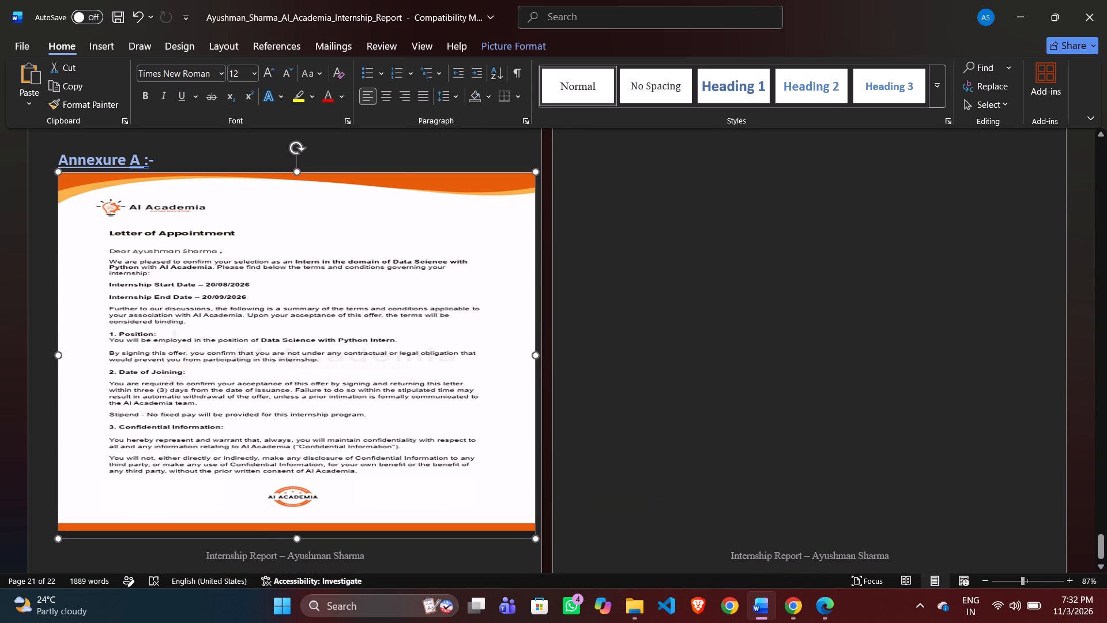
Collapse the "Annexure A :-" heading's section.
{"action": "left_click", "coordinate": [55, 149]}
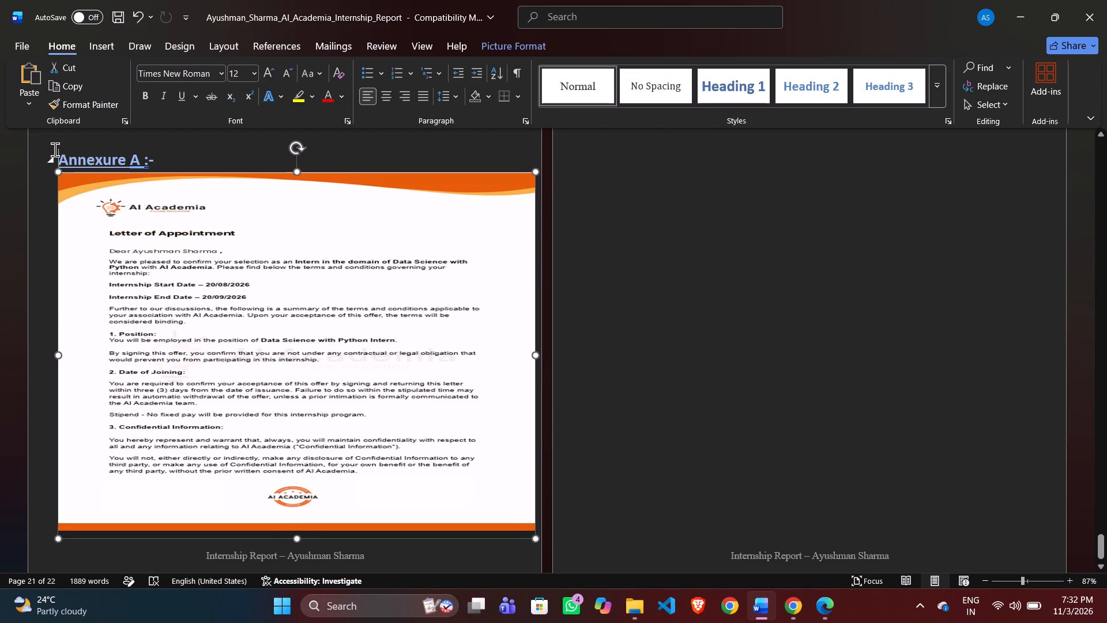
{"action": "left_click", "coordinate": [65, 145]}
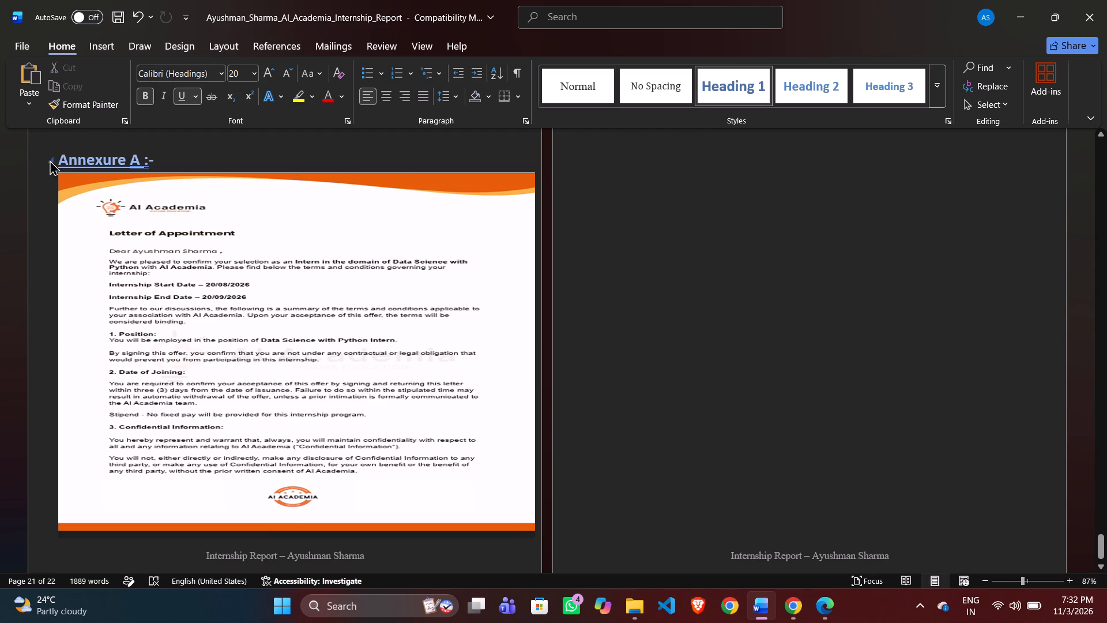
{"action": "left_click", "coordinate": [49, 160]}
Insert blank lines after the Annexure E list entry until all the collapsed annexure headings start on the following page.
{"action": "scroll", "coordinate": [49, 160], "scroll_direction": "up", "scroll_amount": 1}
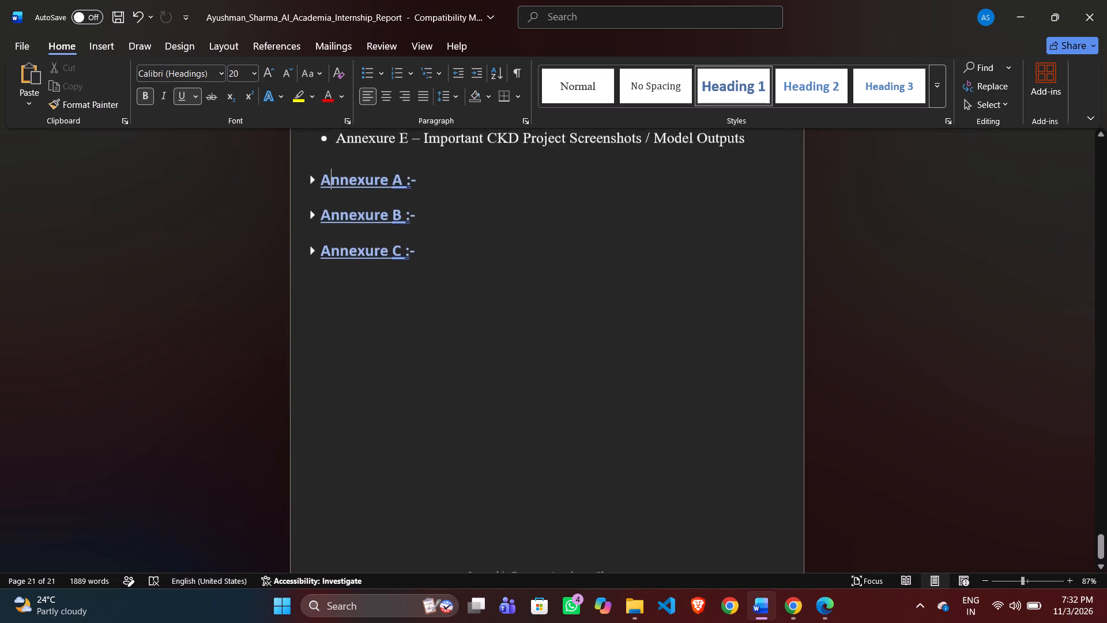
{"action": "scroll", "coordinate": [49, 160], "scroll_direction": "up", "scroll_amount": 2}
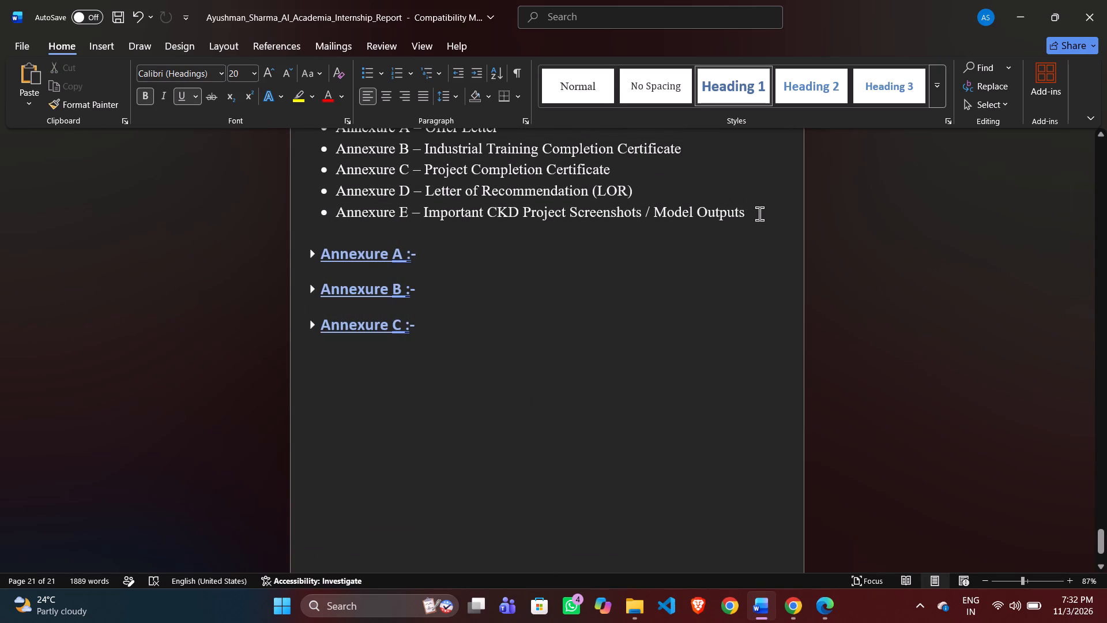
{"action": "left_click", "coordinate": [759, 213]}
{"action": "key", "text": "Return"}
{"action": "key", "text": "Return"}
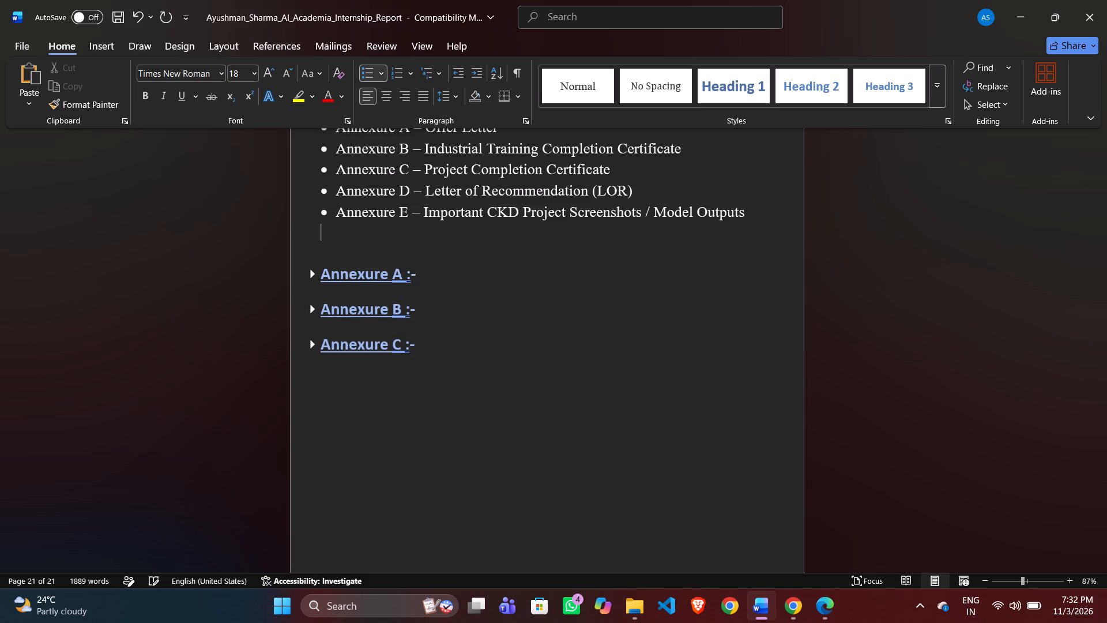
{"action": "key", "text": "Return"}
{"action": "key", "text": "Return"}
{"action": "key", "text": "Return"}
{"action": "key", "text": "Return"}
{"action": "key", "text": "Return"}
{"action": "key", "text": "Return"}
{"action": "key", "text": "Return"}
{"action": "key", "text": "Return"}
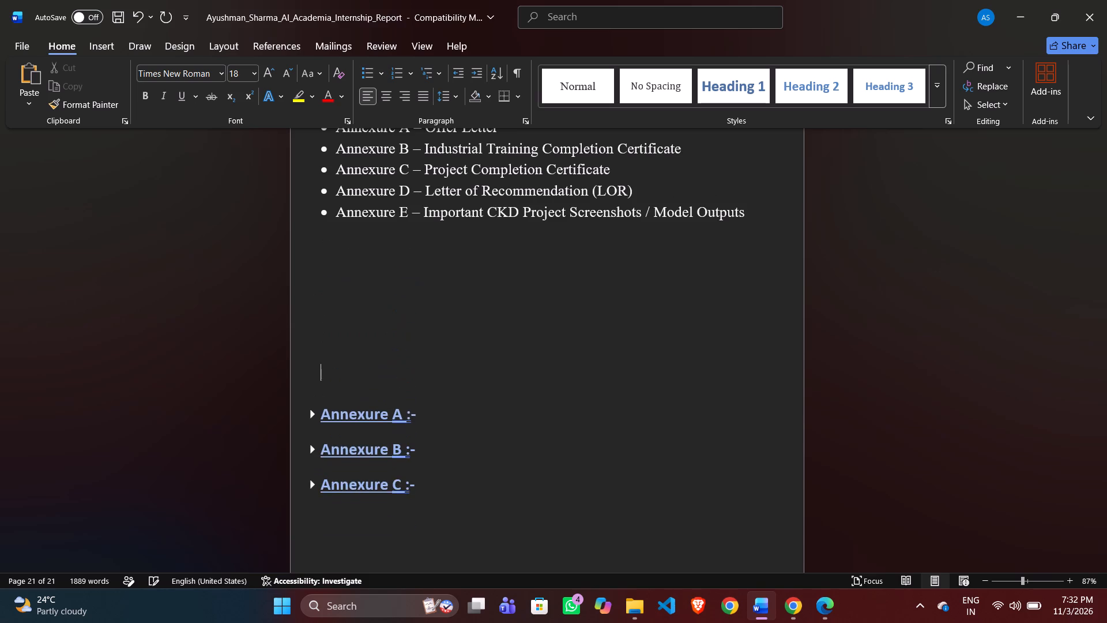
{"action": "key", "text": "Return"}
{"action": "key", "text": "Return"}
{"action": "key", "text": "Return"}
{"action": "key", "text": "Return"}
{"action": "key", "text": "Return"}
{"action": "key", "text": "Return"}
{"action": "key", "text": "Return"}
{"action": "key", "text": "Return"}
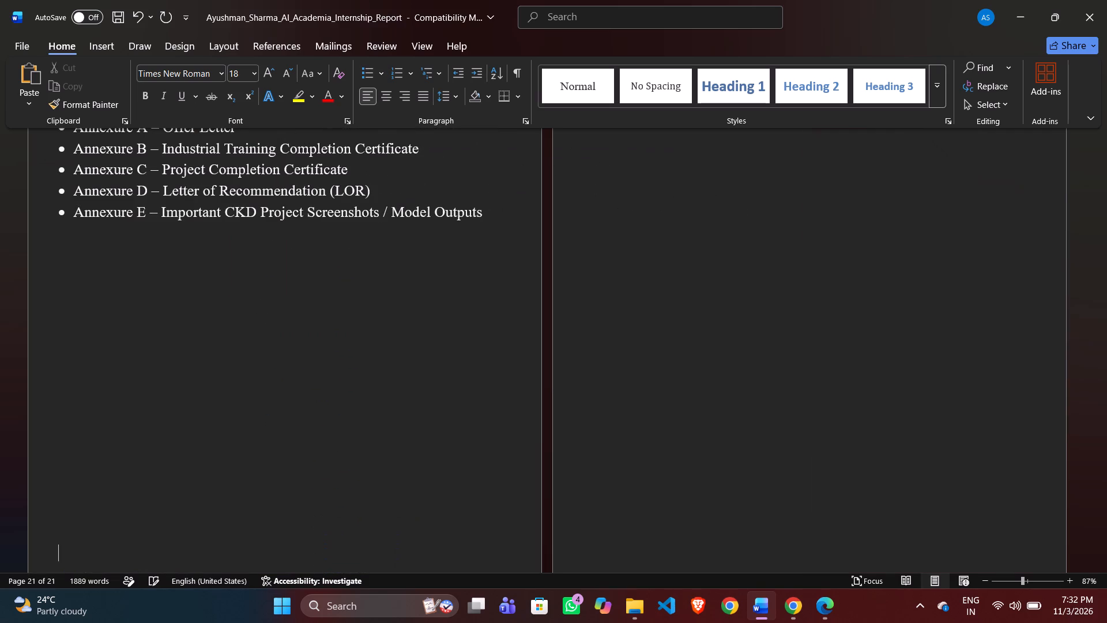
{"action": "scroll", "coordinate": [759, 213], "scroll_direction": "up", "scroll_amount": 2}
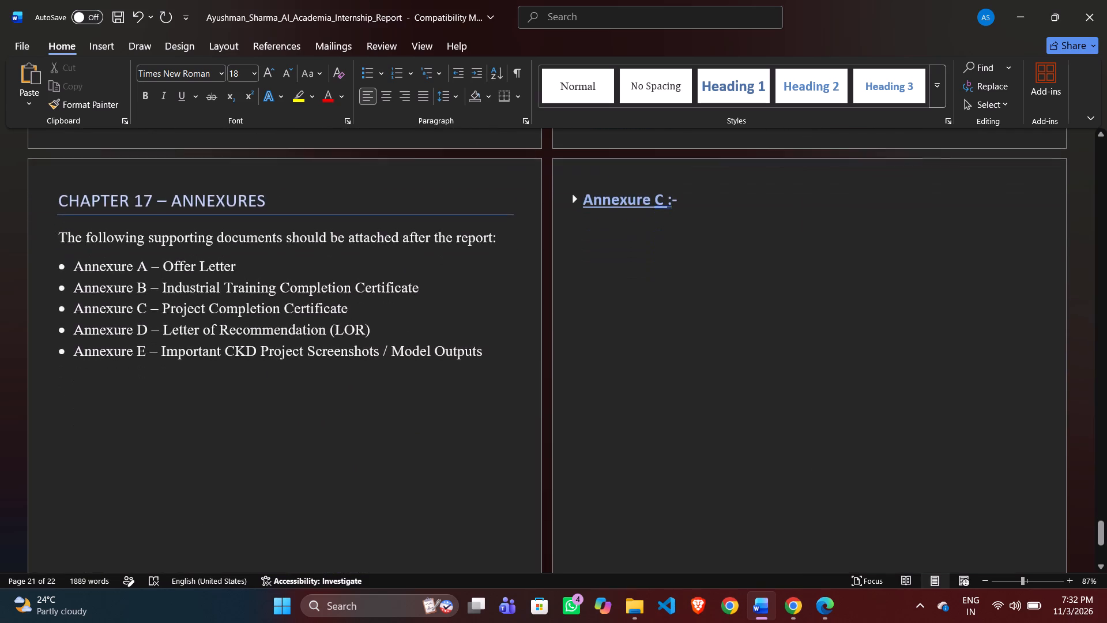
{"action": "scroll", "coordinate": [759, 213], "scroll_direction": "up", "scroll_amount": 2}
{"action": "scroll", "coordinate": [759, 213], "scroll_direction": "right", "scroll_amount": 2}
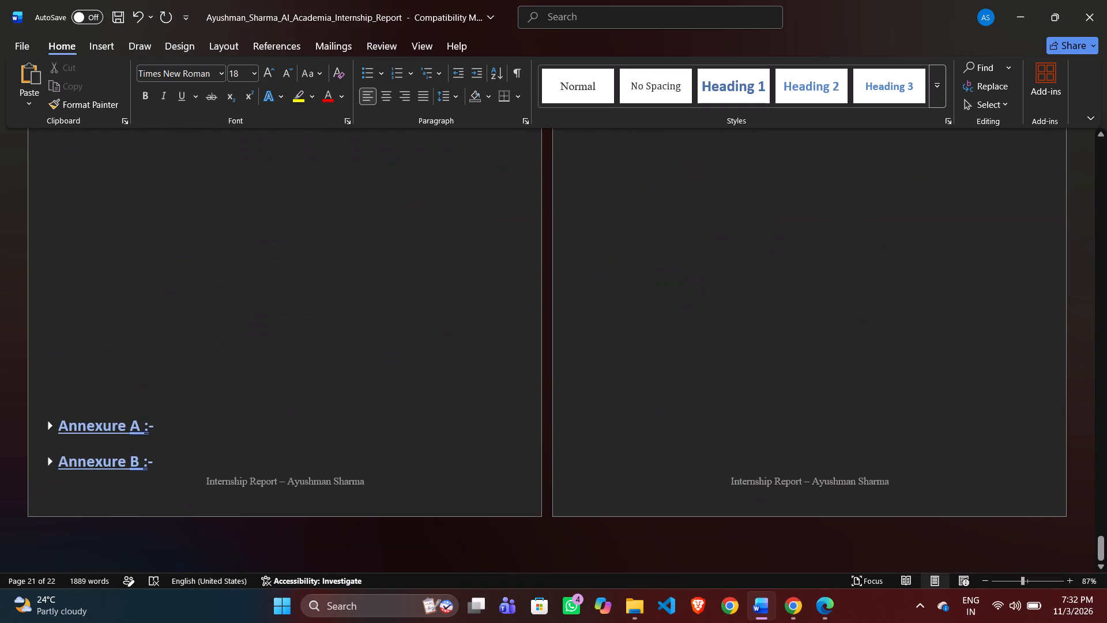
{"action": "key", "text": "Return"}
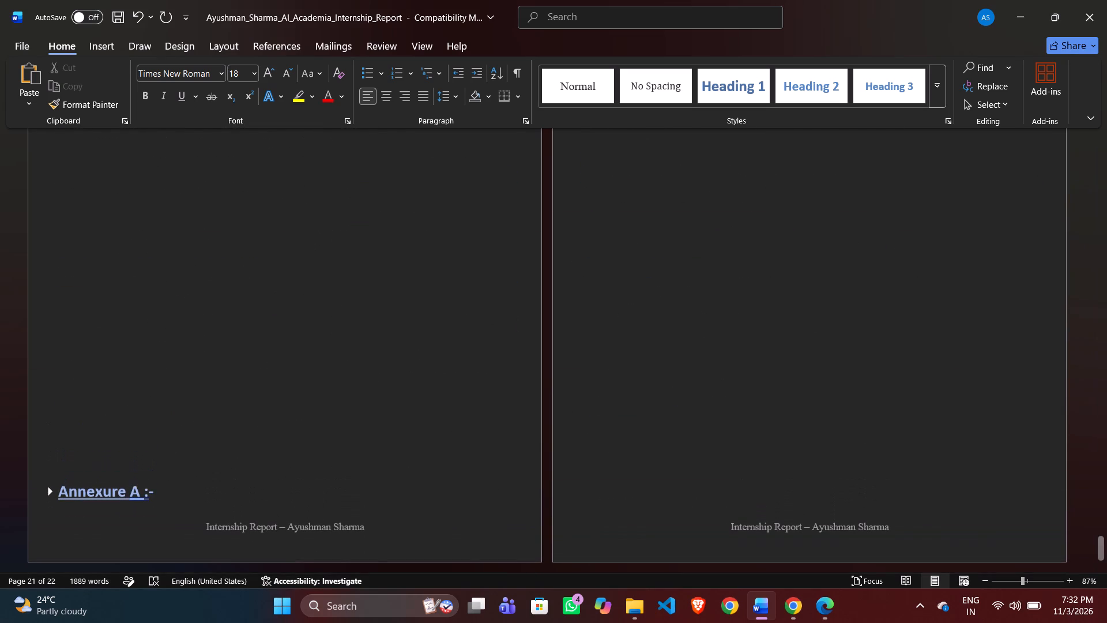
{"action": "key", "text": "Return"}
{"action": "scroll", "coordinate": [515, 325], "scroll_direction": "up", "scroll_amount": 4}
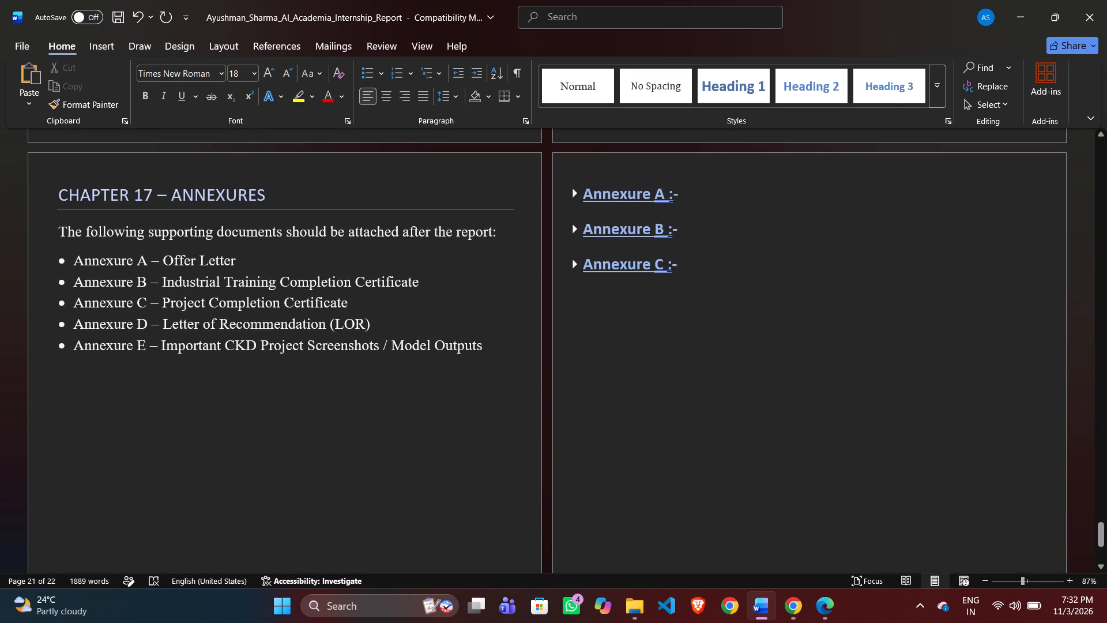
{"action": "scroll", "coordinate": [515, 325], "scroll_direction": "up", "scroll_amount": 1}
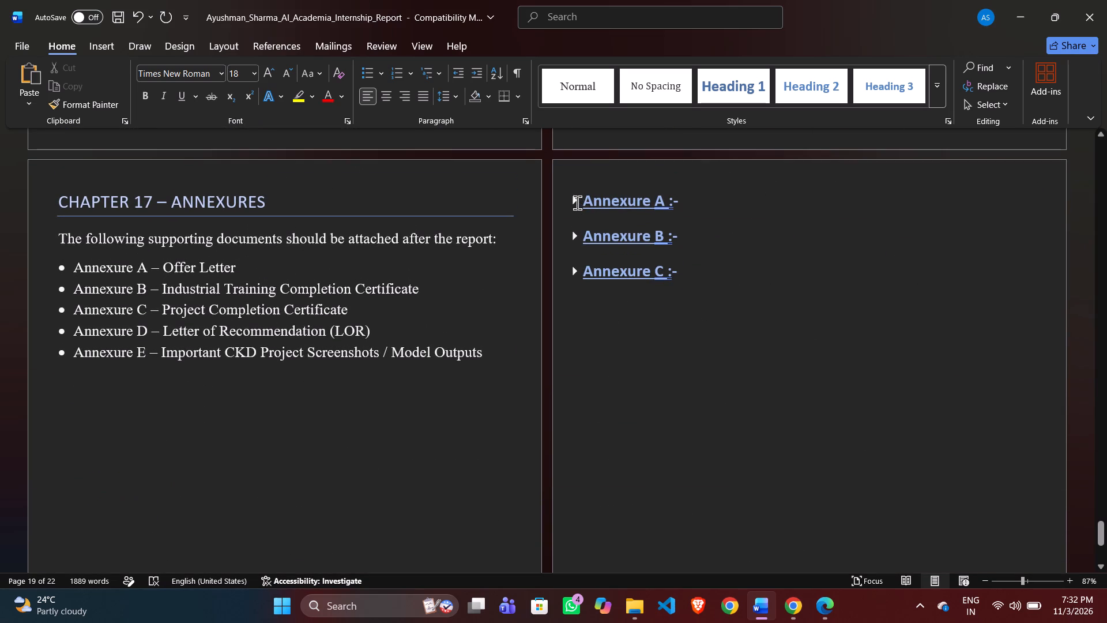
Expand the "Annexure A :-" section and stretch the offer letter image downward to fill the page beneath its heading.
{"action": "left_click", "coordinate": [571, 198]}
{"action": "scroll", "coordinate": [662, 303], "scroll_direction": "down", "scroll_amount": 3}
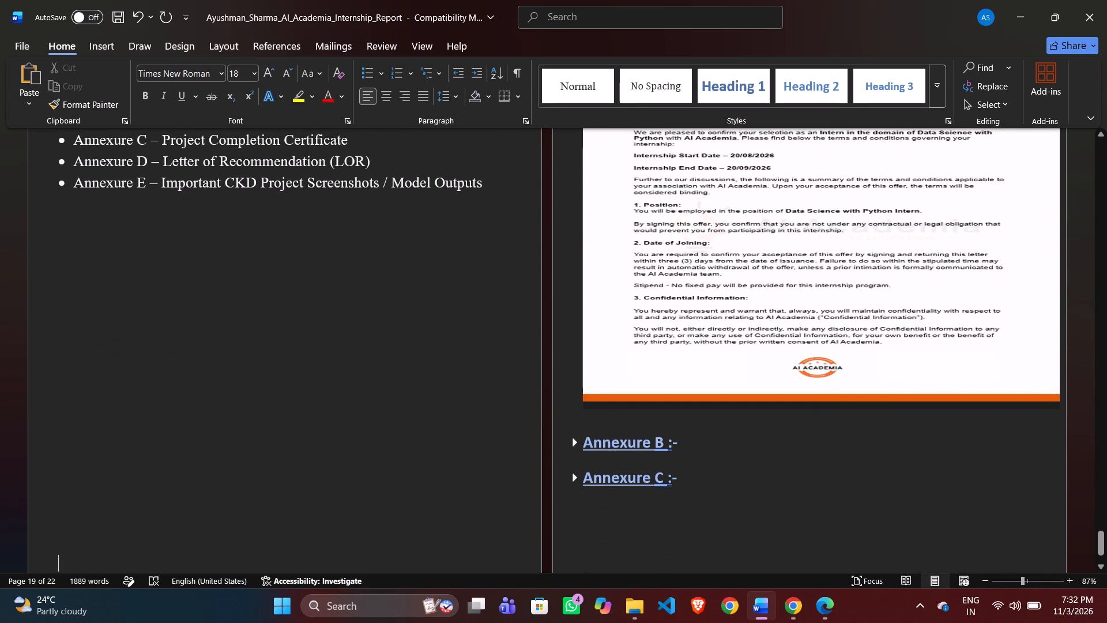
{"action": "left_click", "coordinate": [809, 322]}
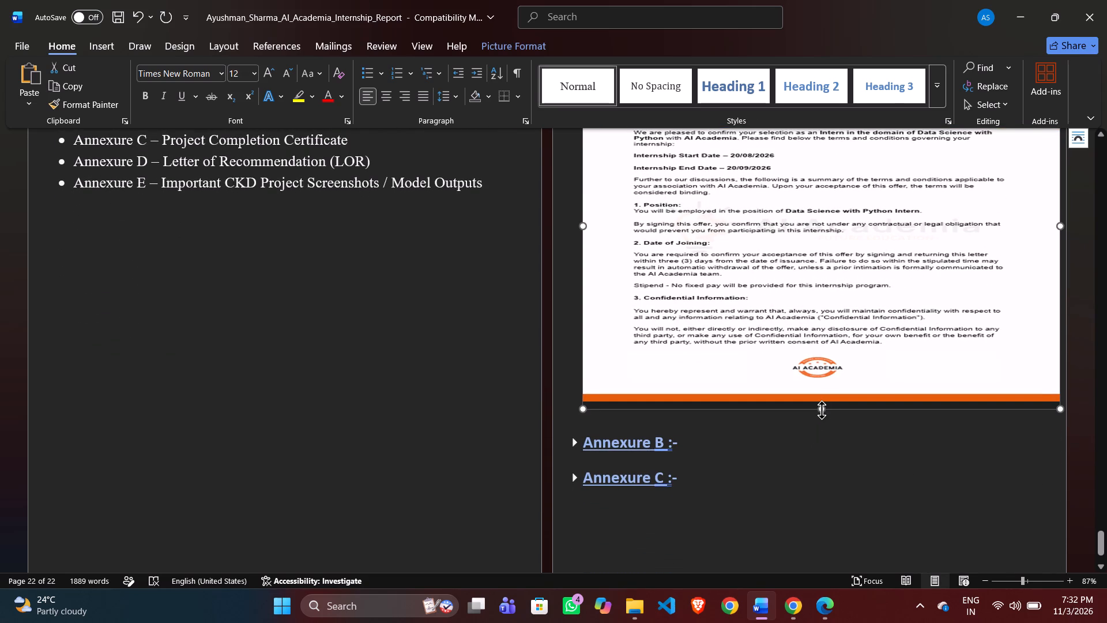
{"action": "left_click_drag", "start_coordinate": [822, 410], "coordinate": [816, 601]}
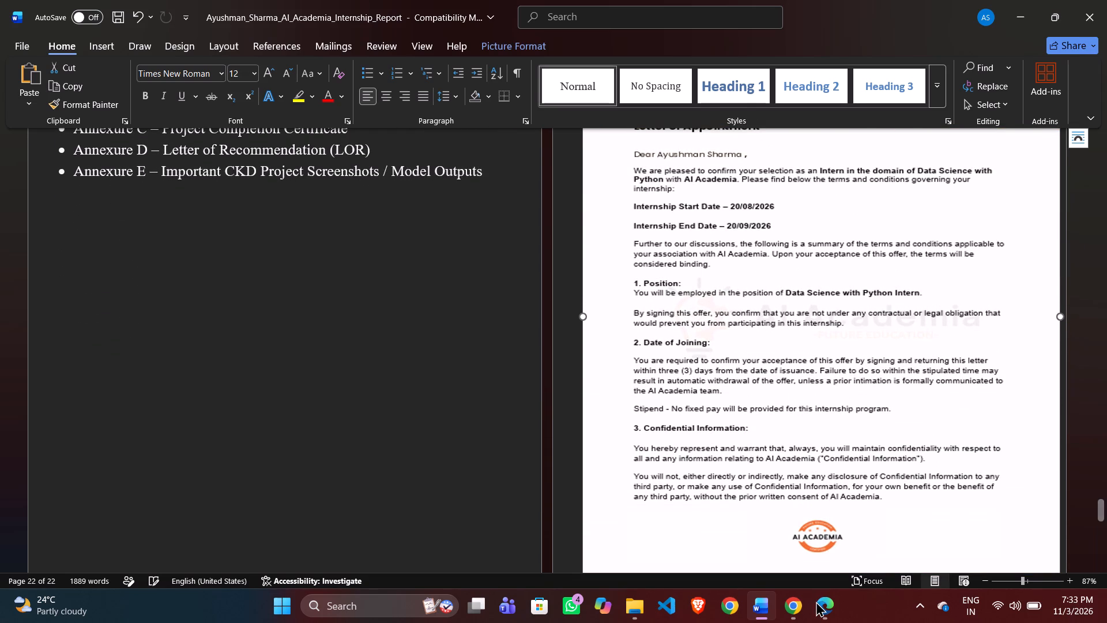
{"action": "scroll", "coordinate": [882, 473], "scroll_direction": "down", "scroll_amount": 5}
{"action": "scroll", "coordinate": [882, 473], "scroll_direction": "up", "scroll_amount": 1}
{"action": "scroll", "coordinate": [882, 473], "scroll_direction": "down", "scroll_amount": 4, "text": "ctrl"}
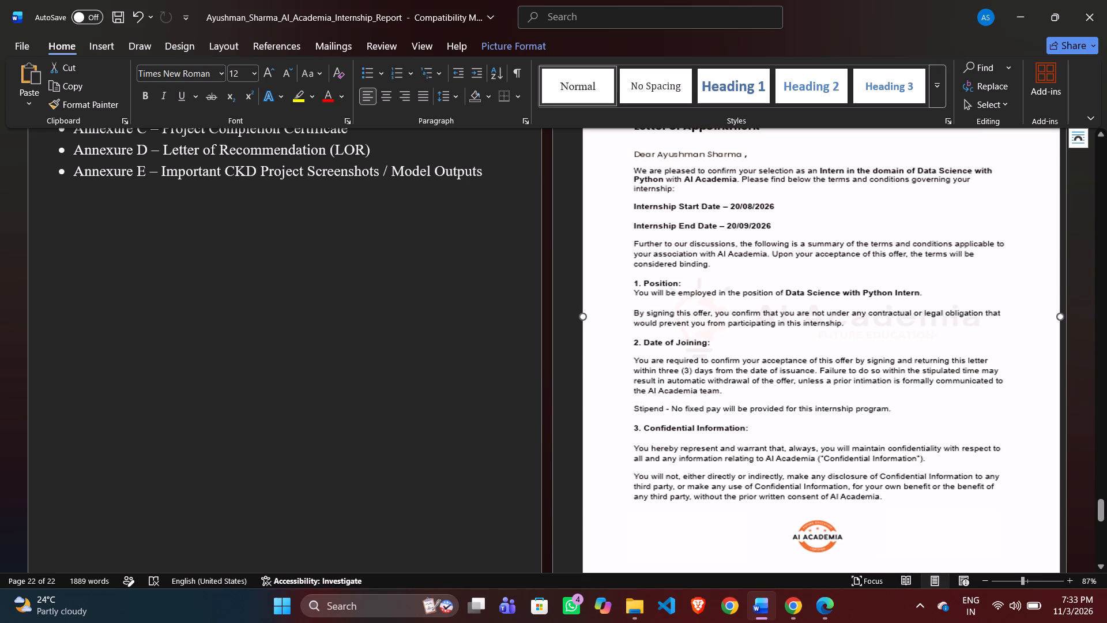
Narrow the offer letter image slightly so it sits just inside the page edge.
{"action": "left_click", "coordinate": [573, 433]}
{"action": "scroll", "coordinate": [573, 433], "scroll_direction": "right", "scroll_amount": 1}
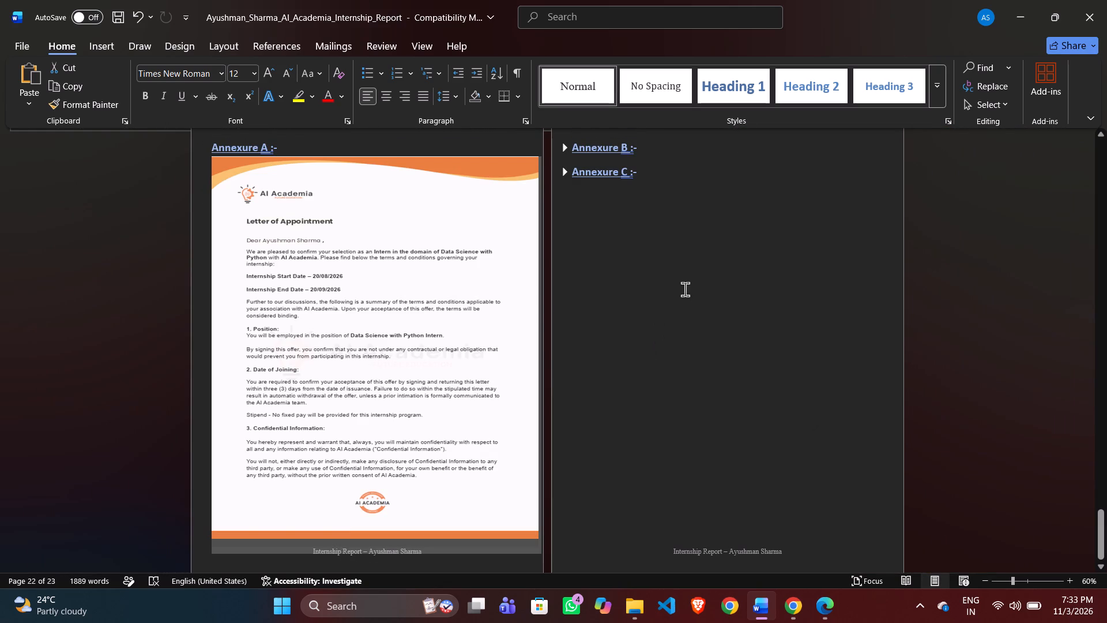
{"action": "scroll", "coordinate": [553, 356], "scroll_direction": "up", "scroll_amount": 1}
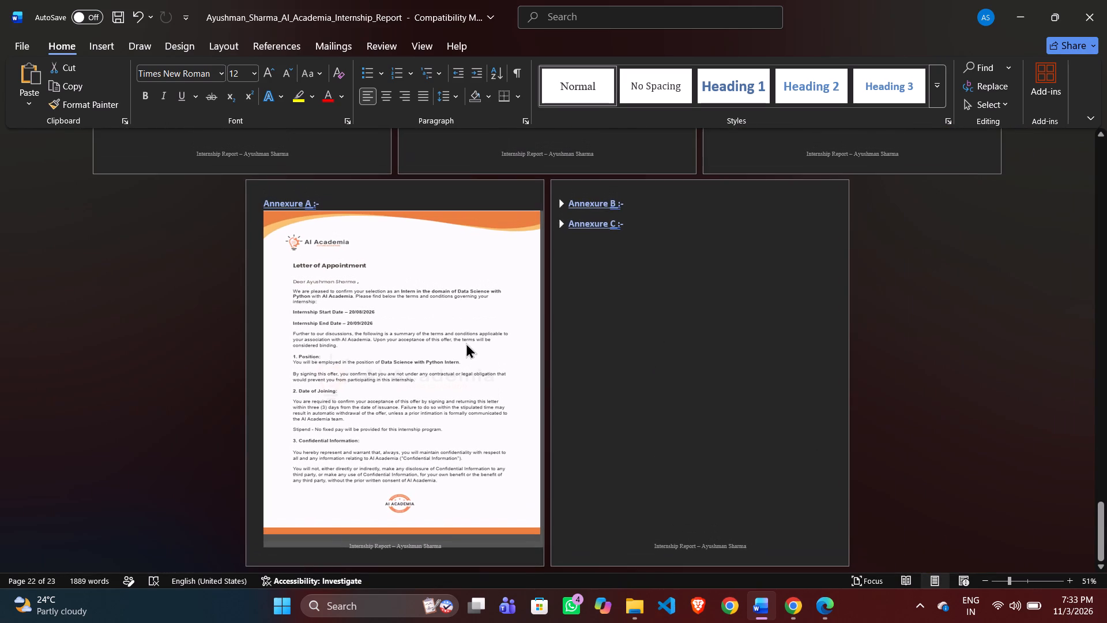
{"action": "left_click", "coordinate": [405, 384]}
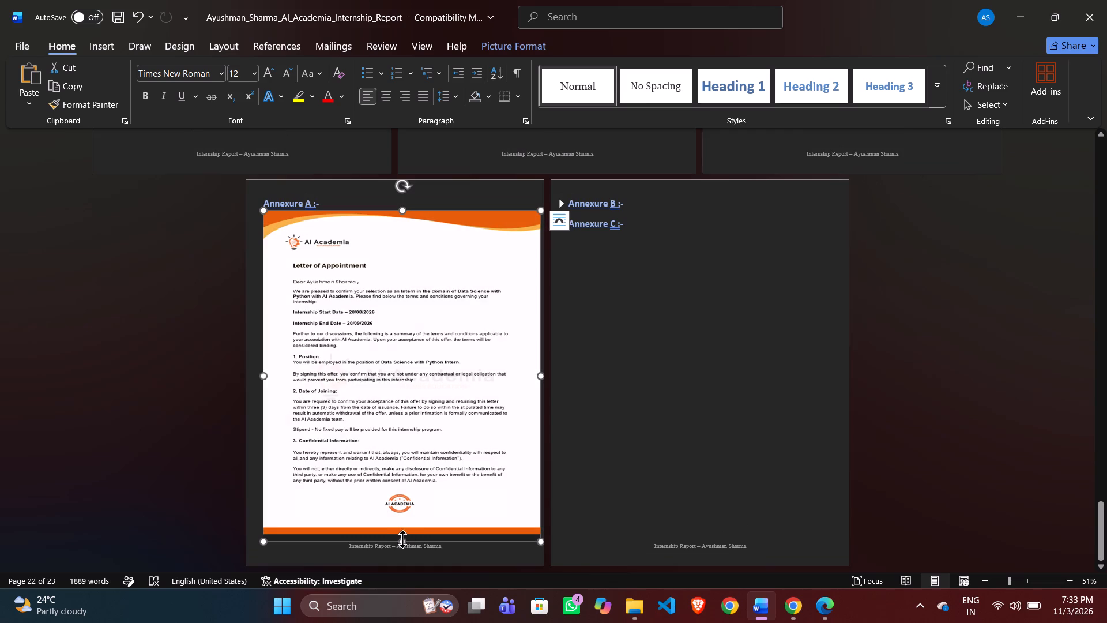
{"action": "left_click", "coordinate": [405, 539]}
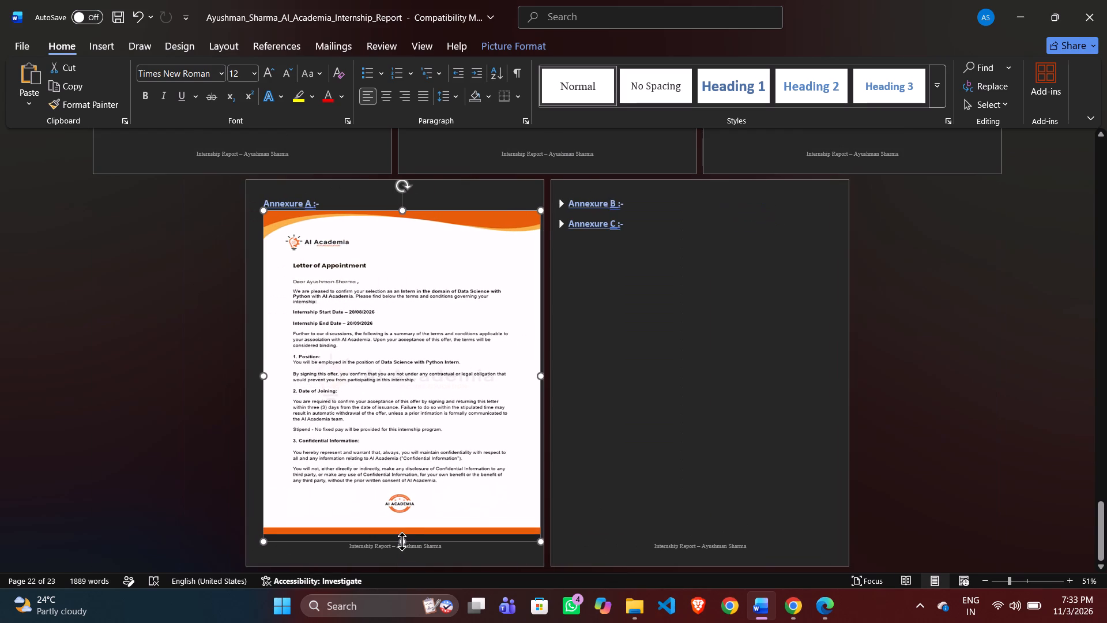
{"action": "left_click", "coordinate": [265, 378]}
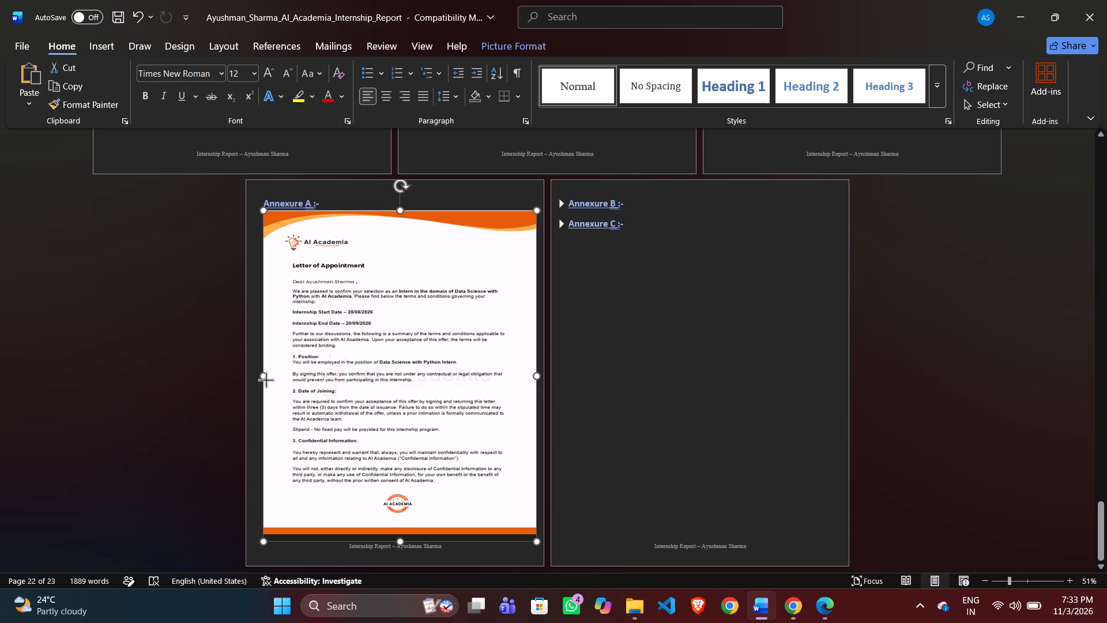
{"action": "left_click", "coordinate": [613, 373]}
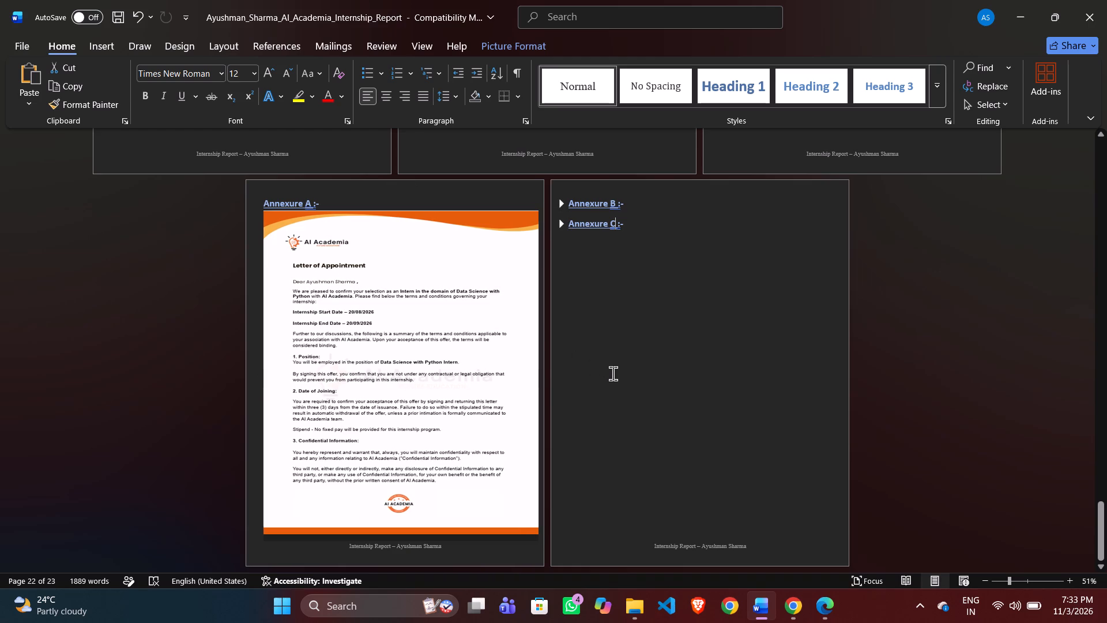
Expand the "Annexure B :-" section and insert a blank line between its heading and the training certificate.
{"action": "left_click", "coordinate": [564, 204]}
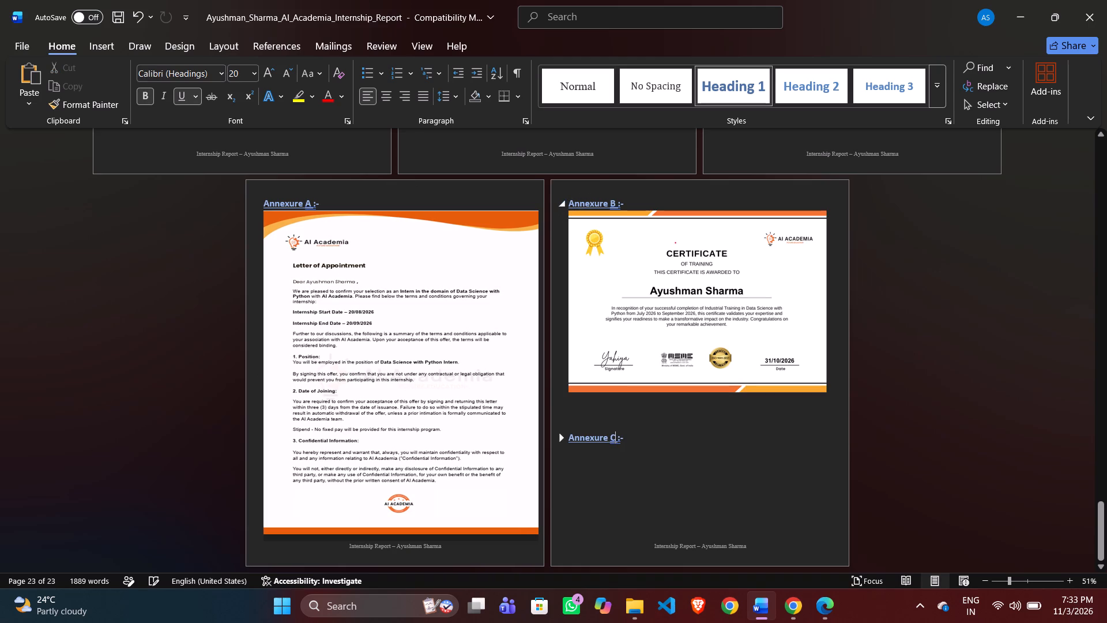
{"action": "left_click", "coordinate": [650, 205]}
{"action": "key", "text": "Return"}
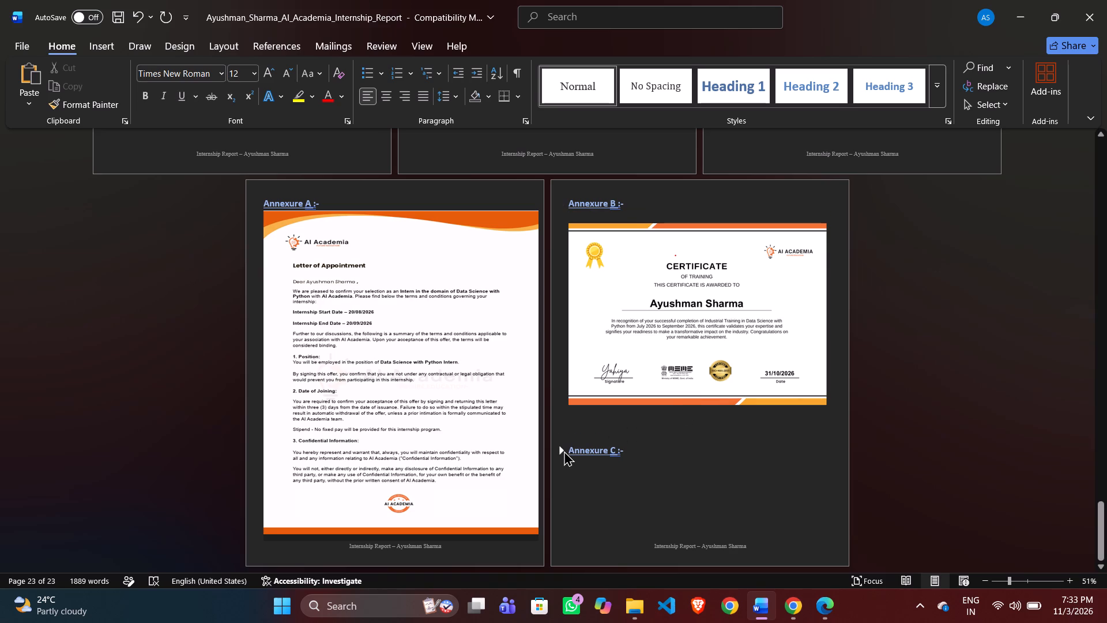
Expand the "Annexure C :-" section and insert a blank line between its heading and the project completion certificate.
{"action": "left_click", "coordinate": [564, 451]}
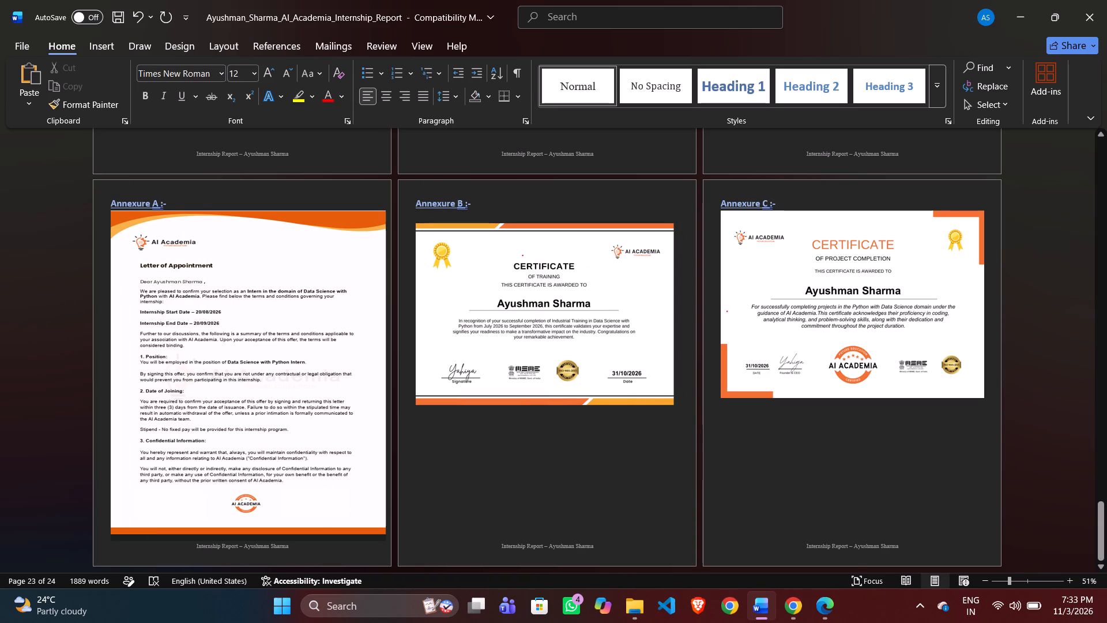
{"action": "left_click", "coordinate": [791, 205]}
{"action": "key", "text": "Return"}
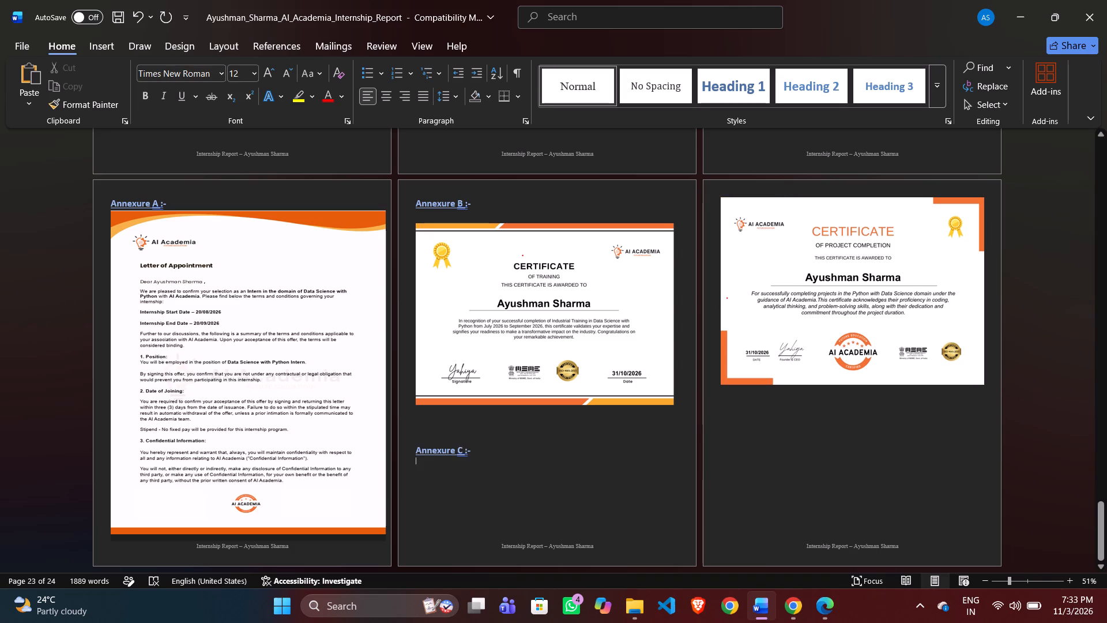
Insert blank lines below the training certificate until the "Annexure C :-" heading moves onto the project completion certificate's page.
{"action": "left_click", "coordinate": [434, 428]}
{"action": "key", "text": "Return"}
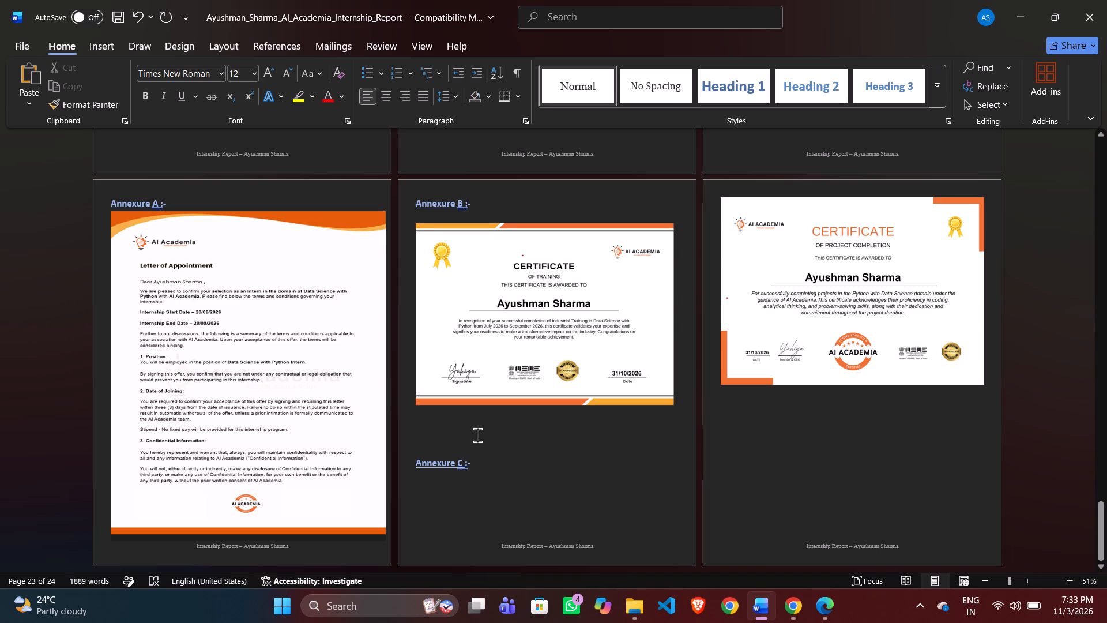
{"action": "key", "text": "Return"}
{"action": "key", "text": "Return"}
{"action": "key", "text": "Return"}
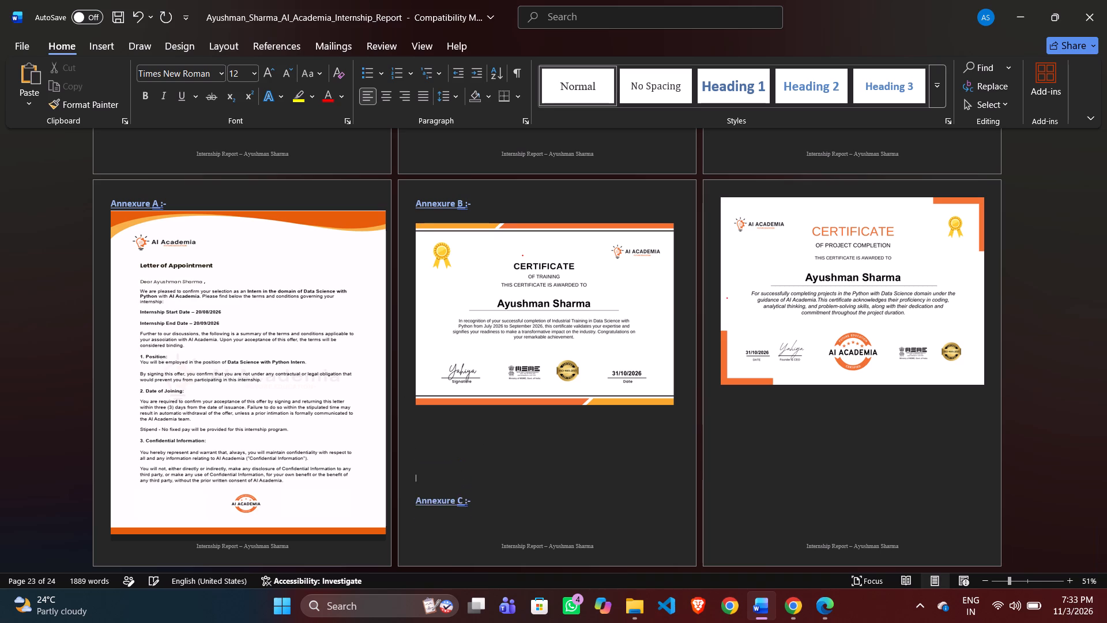
{"action": "key", "text": "Return"}
{"action": "key", "text": "Return"}
{"action": "key", "text": "Return"}
{"action": "key", "text": "Return"}
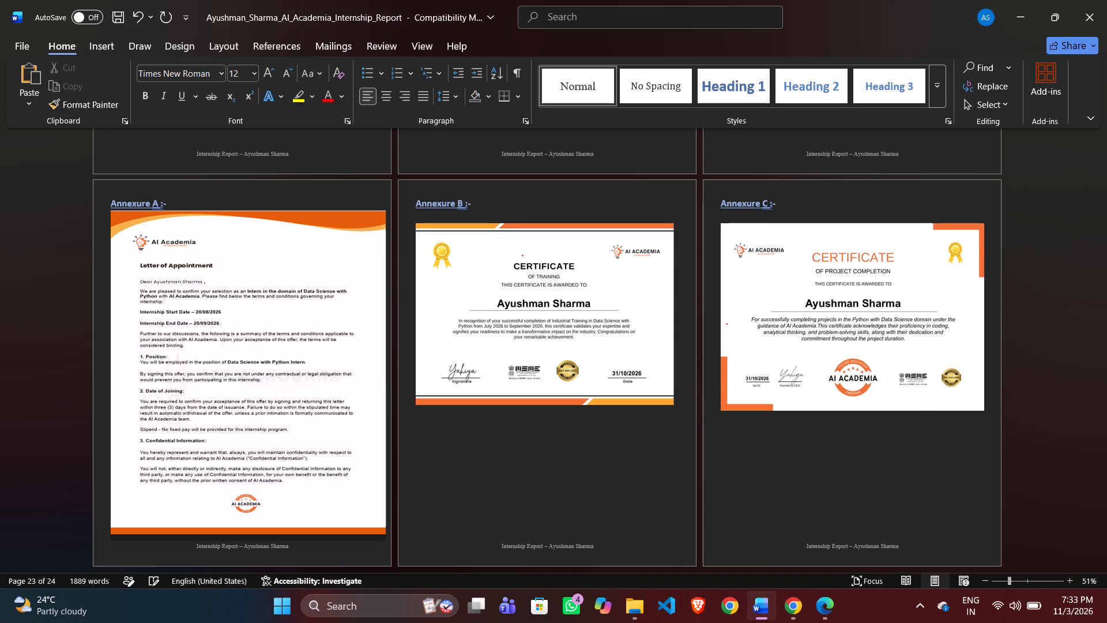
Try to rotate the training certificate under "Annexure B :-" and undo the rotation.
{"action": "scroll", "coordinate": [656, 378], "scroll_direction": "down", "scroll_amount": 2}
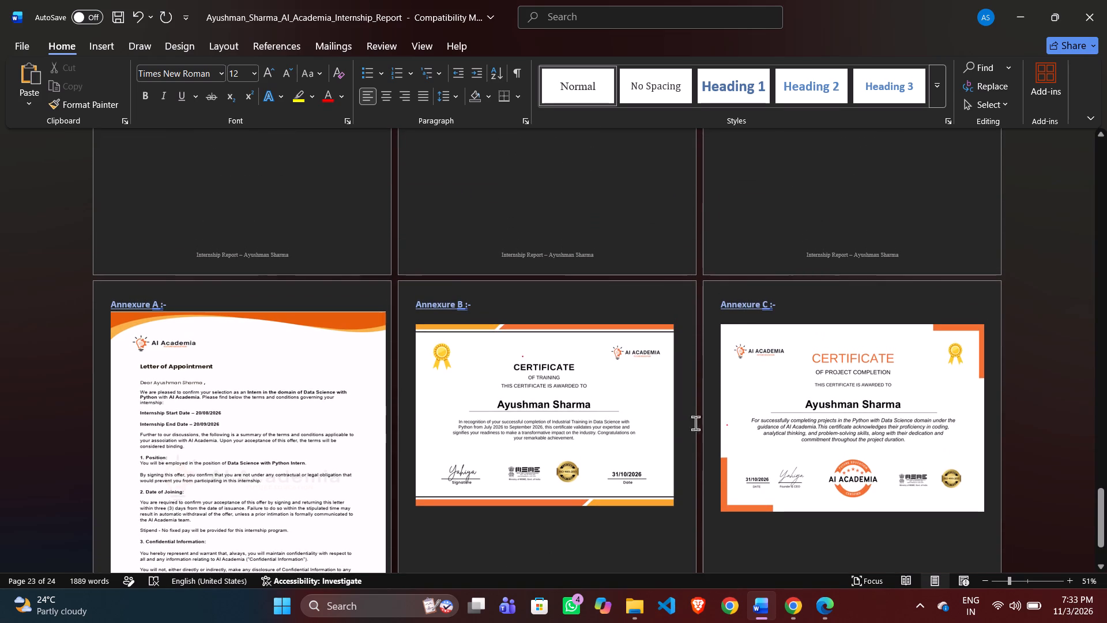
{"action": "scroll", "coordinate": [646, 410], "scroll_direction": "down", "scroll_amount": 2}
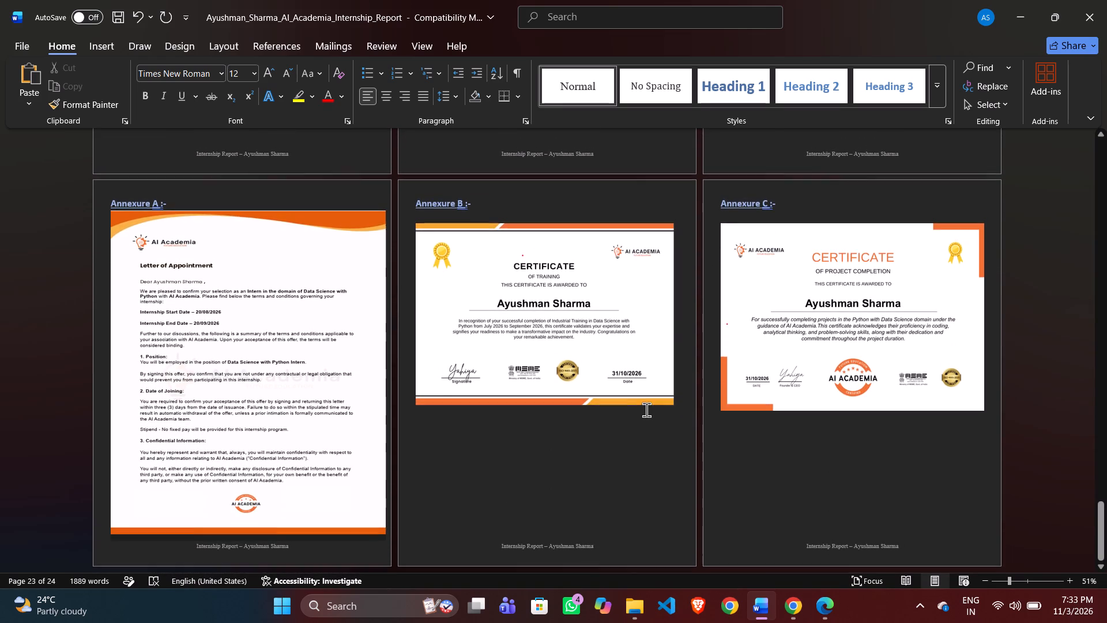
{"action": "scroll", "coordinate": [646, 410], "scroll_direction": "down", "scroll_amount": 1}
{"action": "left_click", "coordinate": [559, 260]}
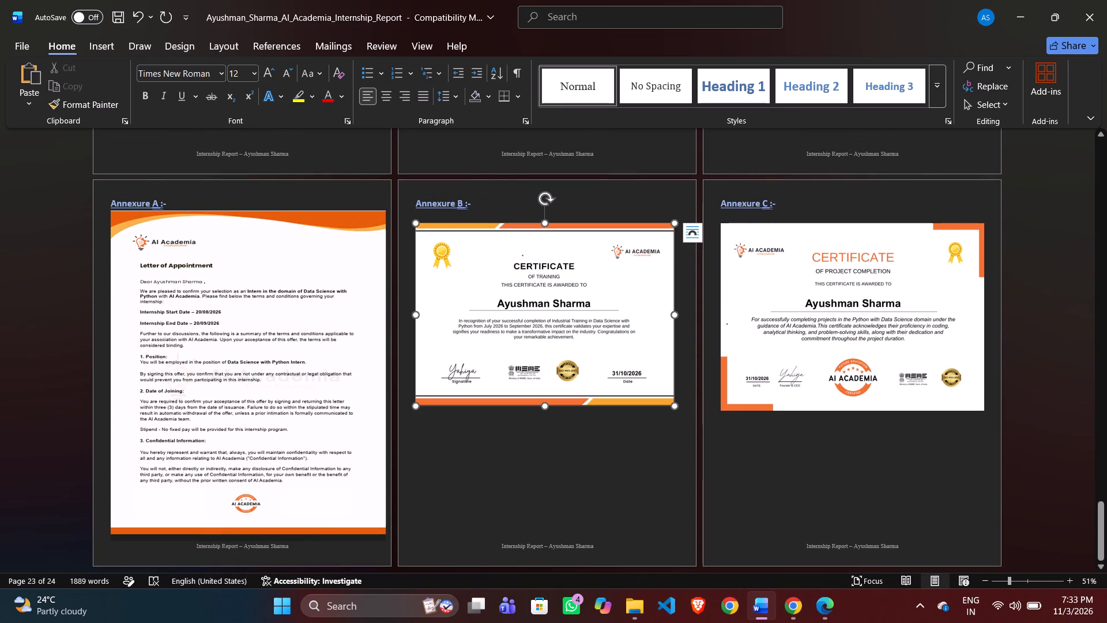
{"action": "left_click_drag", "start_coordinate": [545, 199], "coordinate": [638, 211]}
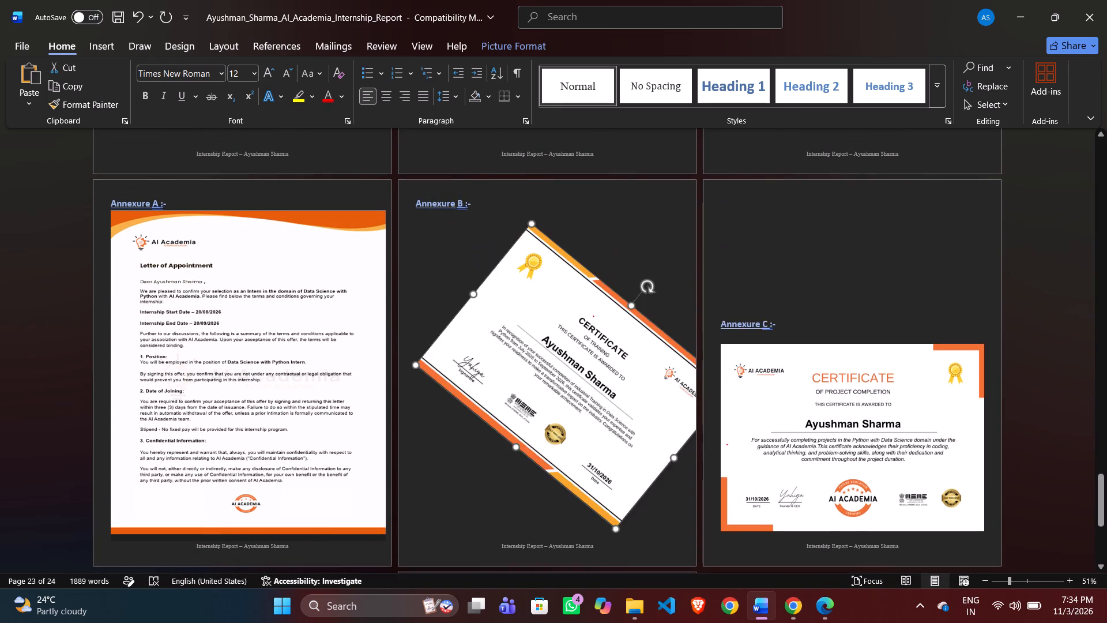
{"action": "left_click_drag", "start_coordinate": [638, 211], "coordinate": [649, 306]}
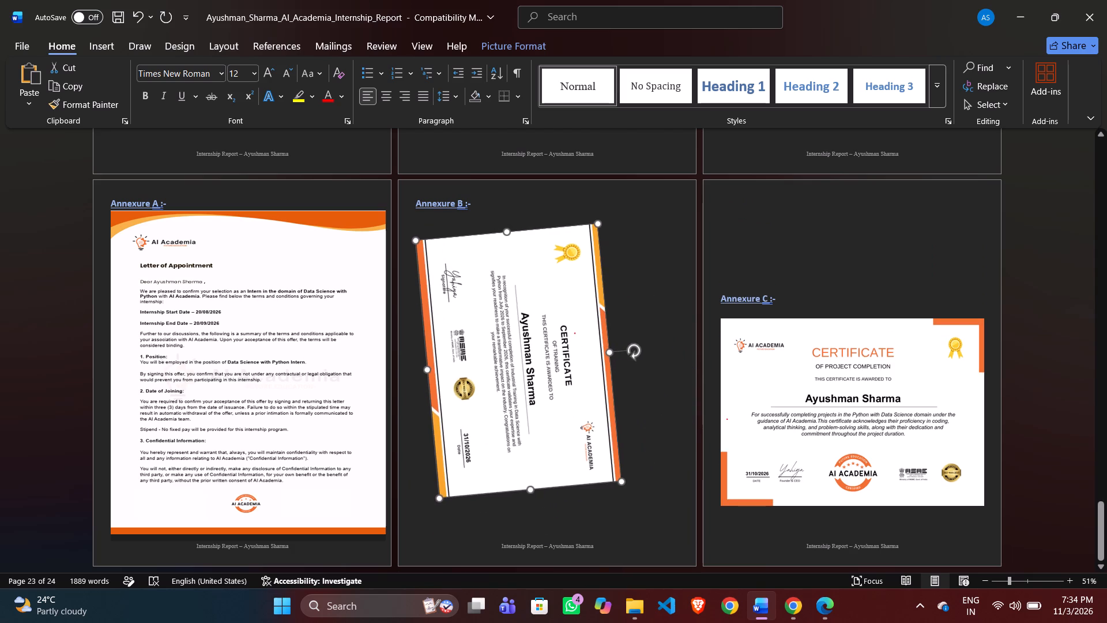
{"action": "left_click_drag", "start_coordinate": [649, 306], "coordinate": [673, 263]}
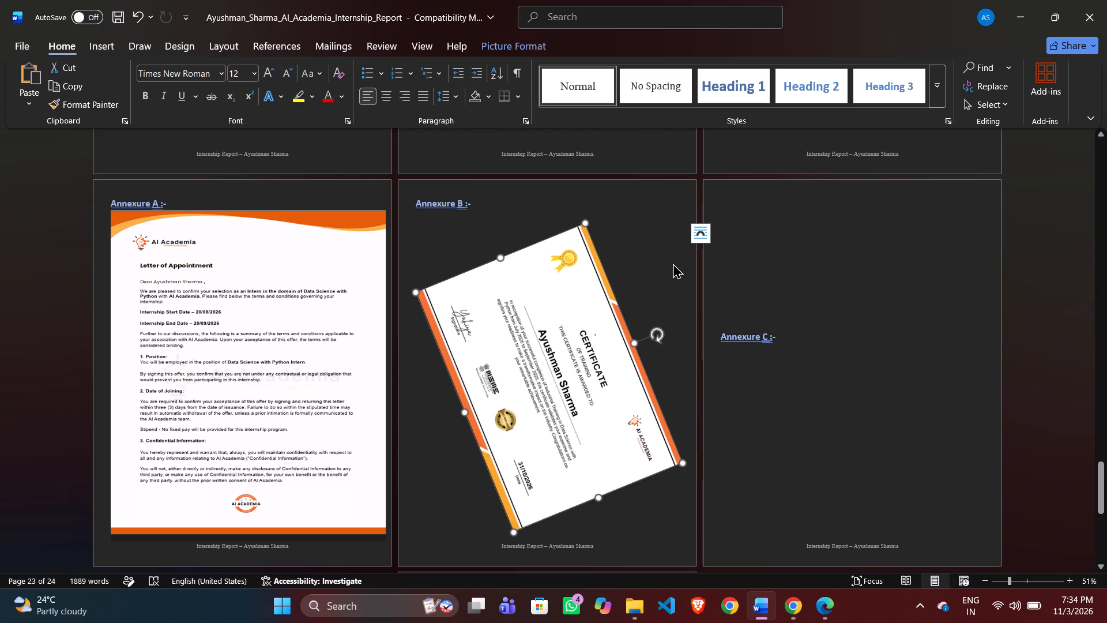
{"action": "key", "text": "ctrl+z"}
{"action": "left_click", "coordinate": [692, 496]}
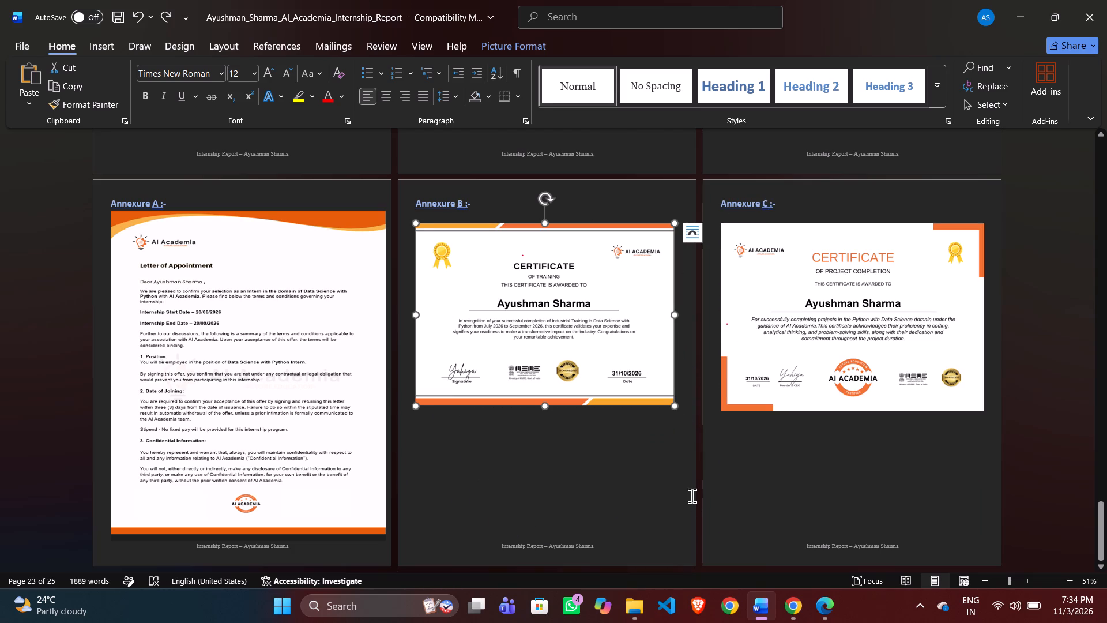
Copy the "Annexure C :-" heading and place the cursor in the empty space below the project completion certificate.
{"action": "scroll", "coordinate": [780, 452], "scroll_direction": "up", "scroll_amount": 2}
{"action": "scroll", "coordinate": [780, 452], "scroll_direction": "right", "scroll_amount": 1}
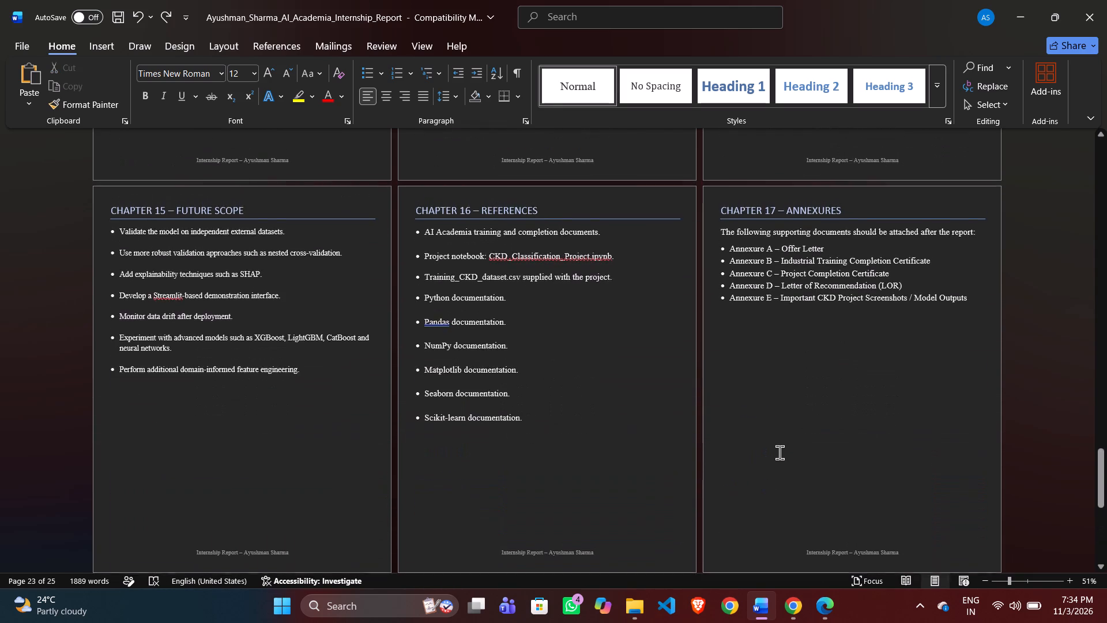
{"action": "scroll", "coordinate": [780, 452], "scroll_direction": "right", "scroll_amount": 1}
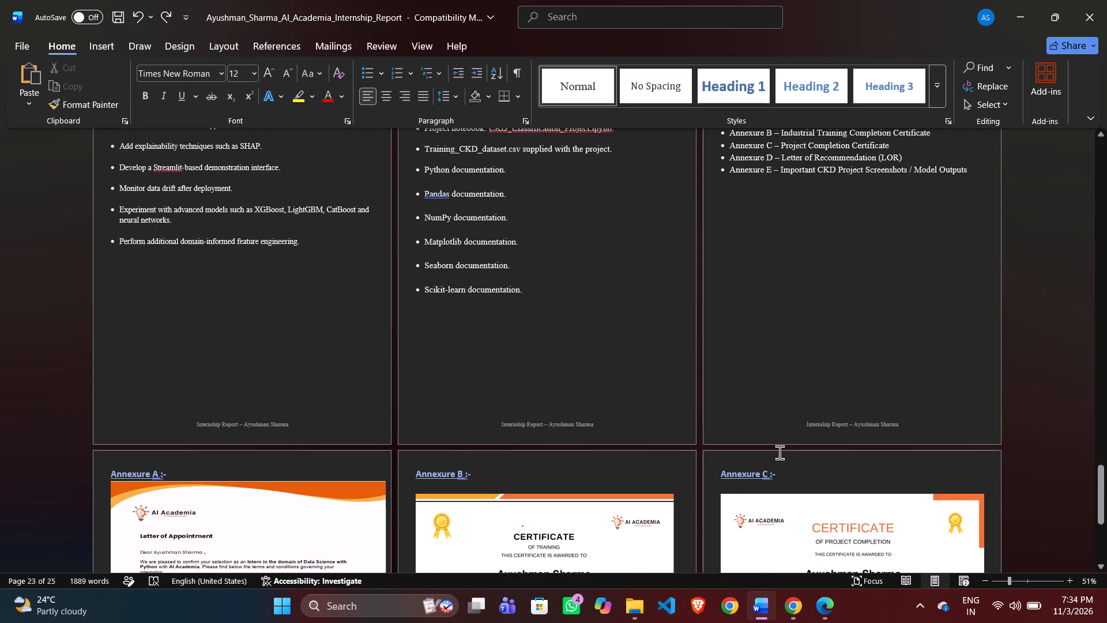
{"action": "scroll", "coordinate": [780, 452], "scroll_direction": "down", "scroll_amount": 3}
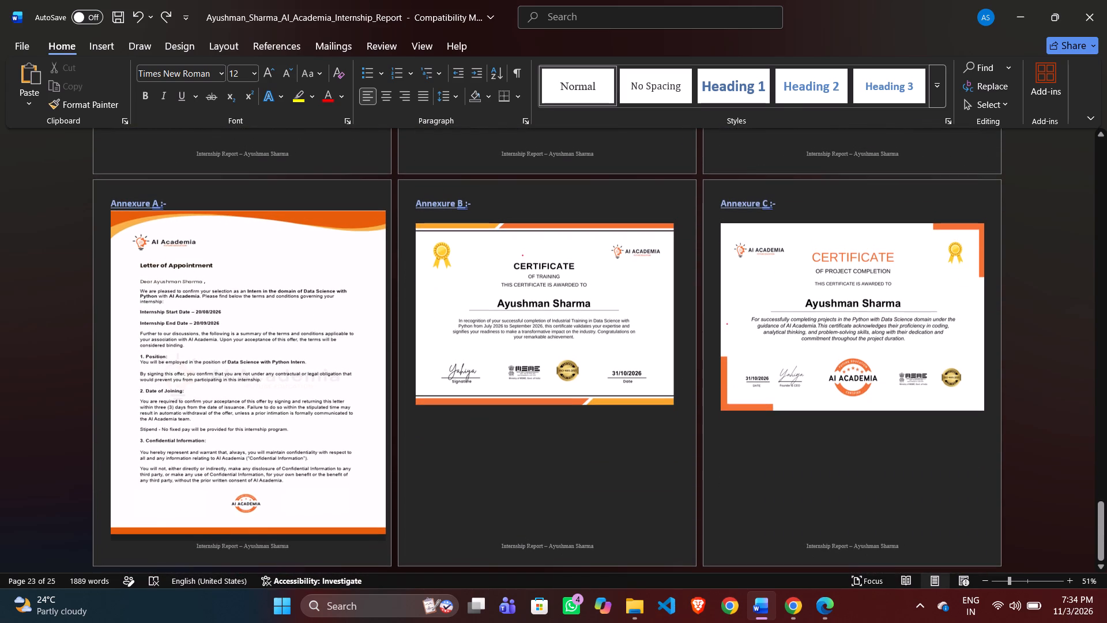
{"action": "left_click", "coordinate": [790, 476]}
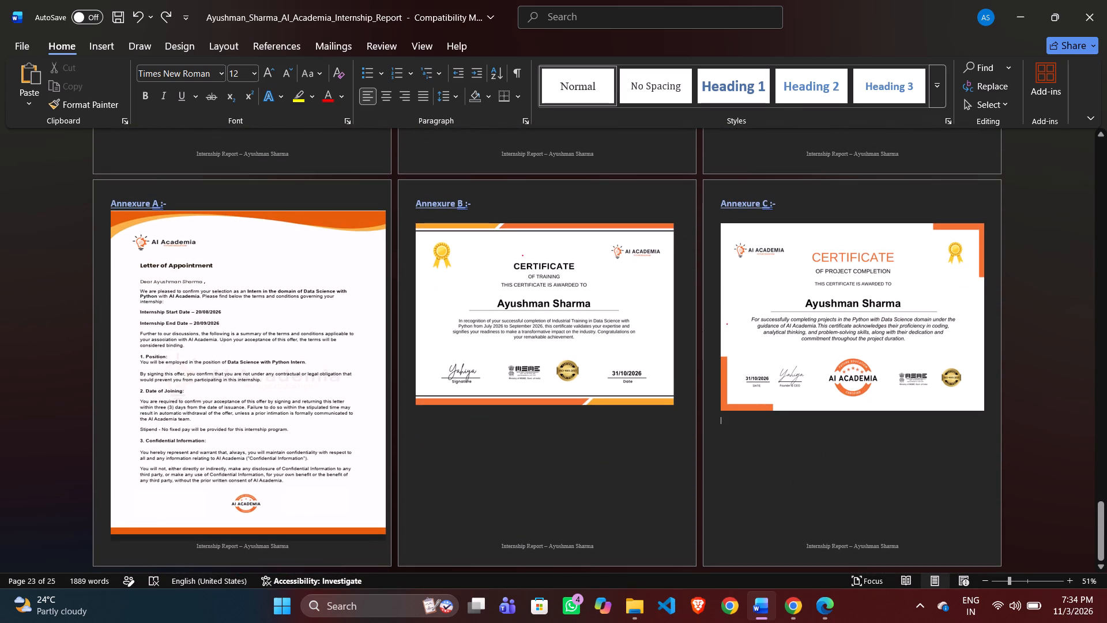
{"action": "left_click_drag", "start_coordinate": [721, 200], "coordinate": [788, 205]}
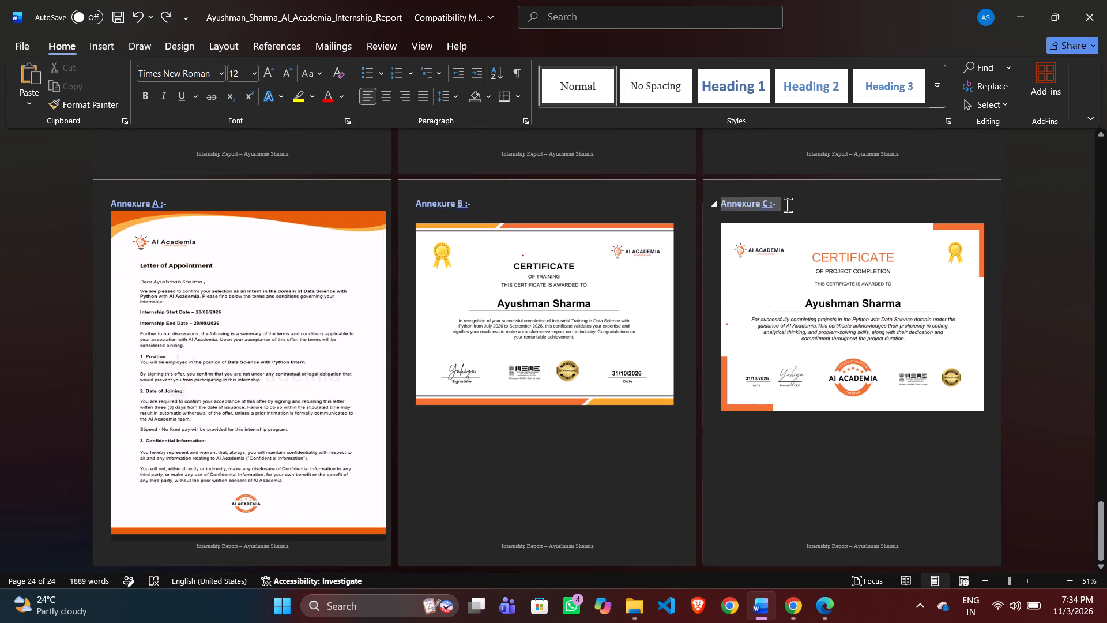
{"action": "left_click_drag", "start_coordinate": [788, 205], "coordinate": [783, 207]}
{"action": "key", "text": "ctrl+c"}
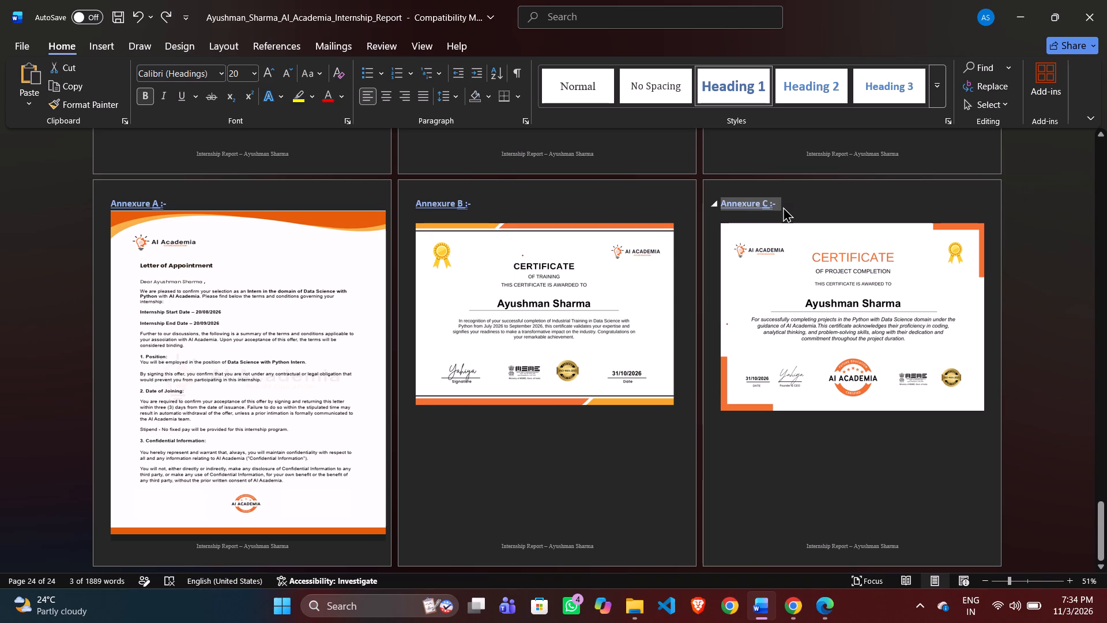
{"action": "left_click", "coordinate": [769, 514]}
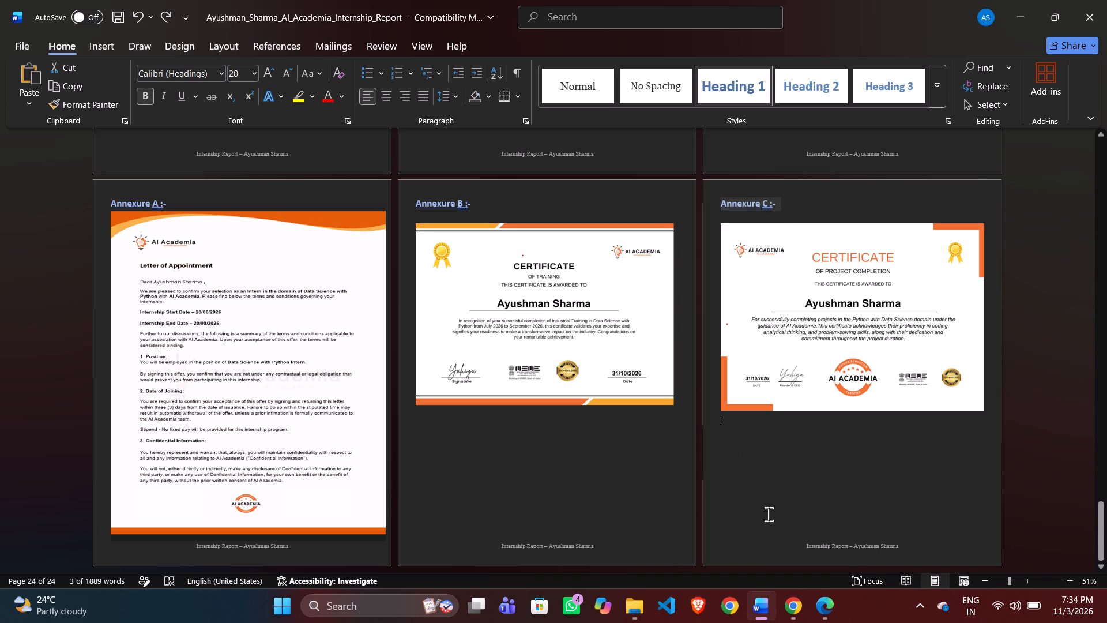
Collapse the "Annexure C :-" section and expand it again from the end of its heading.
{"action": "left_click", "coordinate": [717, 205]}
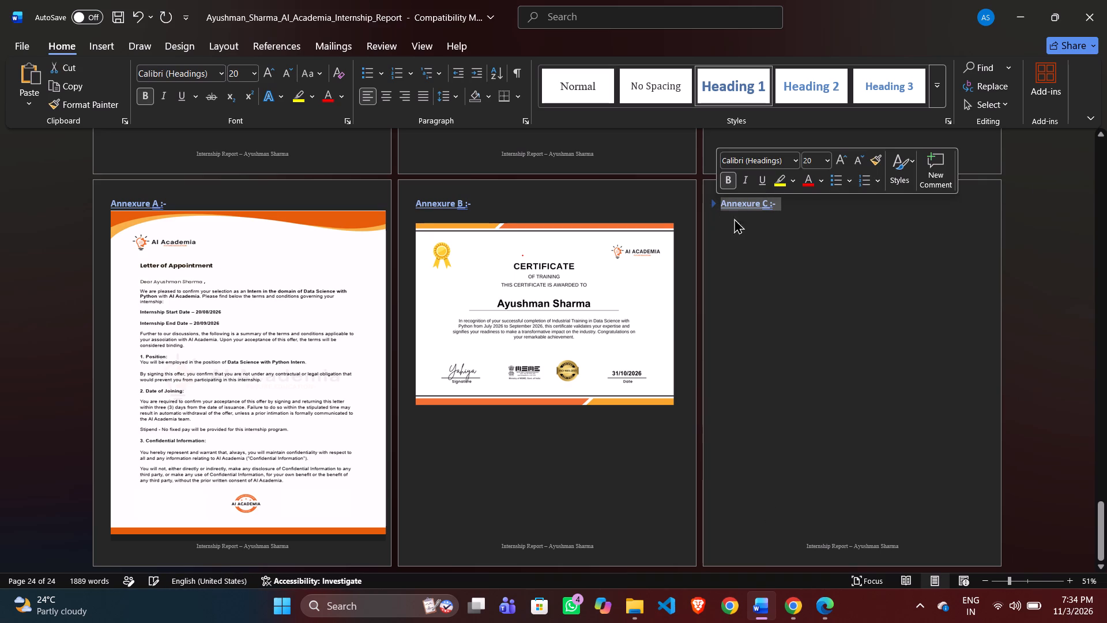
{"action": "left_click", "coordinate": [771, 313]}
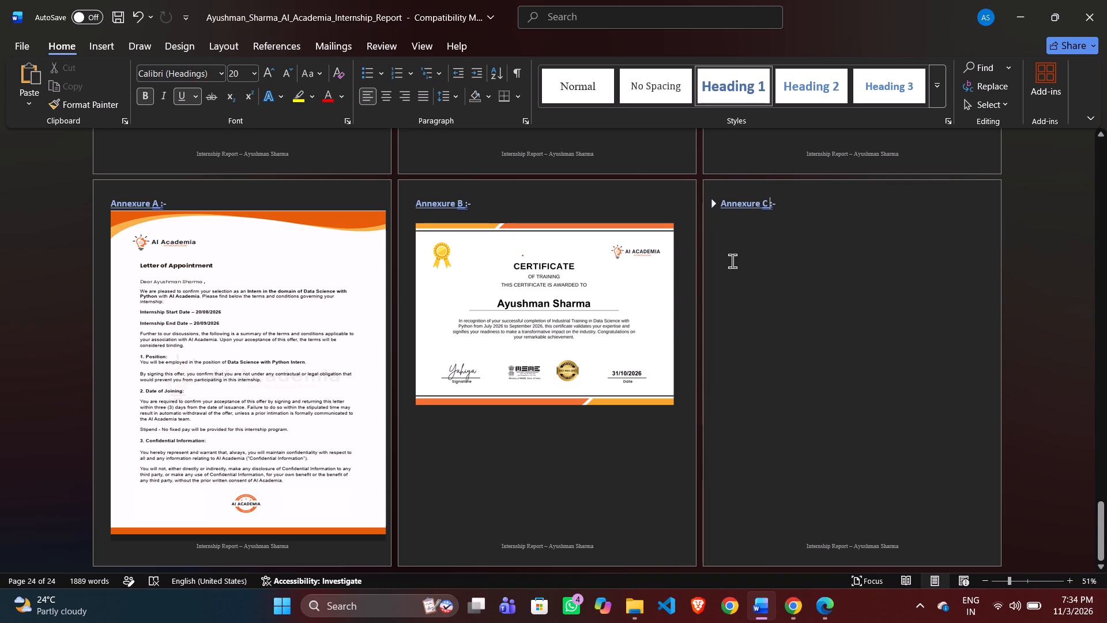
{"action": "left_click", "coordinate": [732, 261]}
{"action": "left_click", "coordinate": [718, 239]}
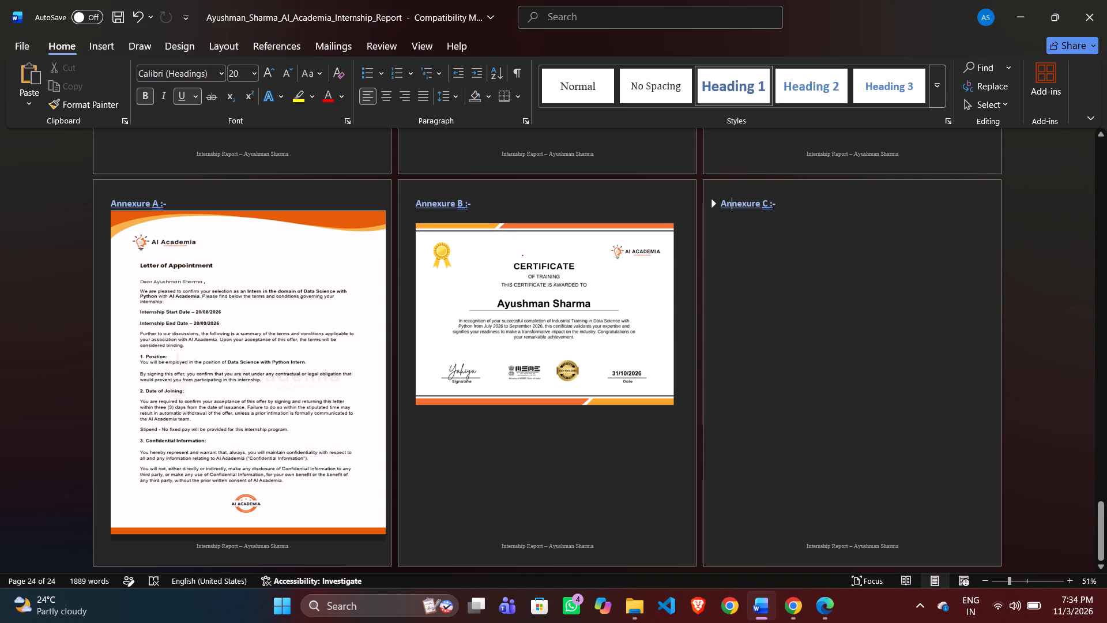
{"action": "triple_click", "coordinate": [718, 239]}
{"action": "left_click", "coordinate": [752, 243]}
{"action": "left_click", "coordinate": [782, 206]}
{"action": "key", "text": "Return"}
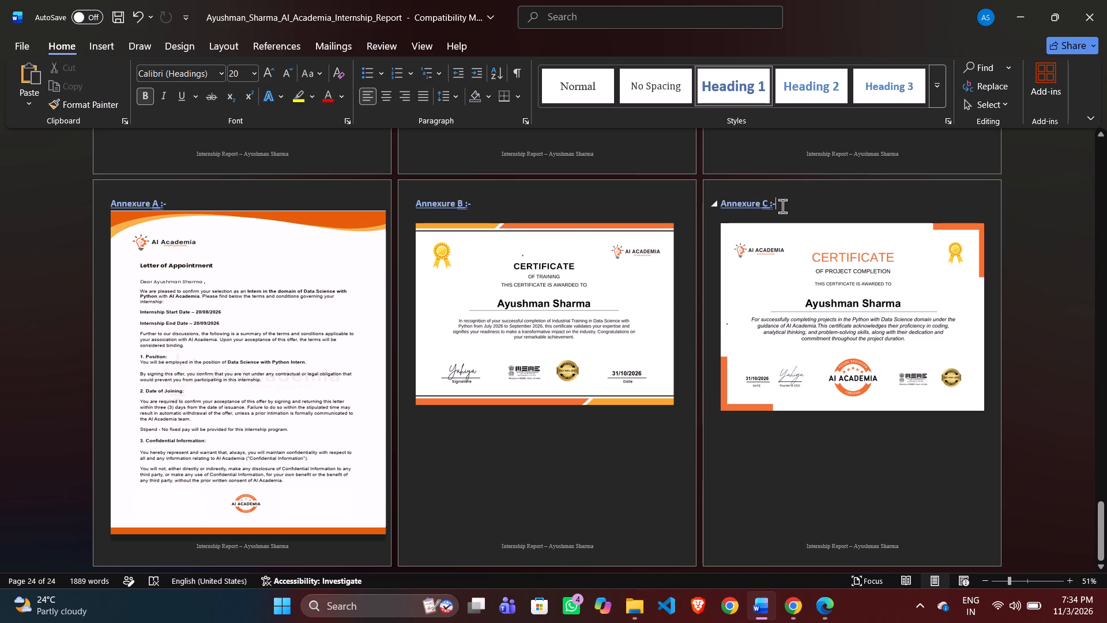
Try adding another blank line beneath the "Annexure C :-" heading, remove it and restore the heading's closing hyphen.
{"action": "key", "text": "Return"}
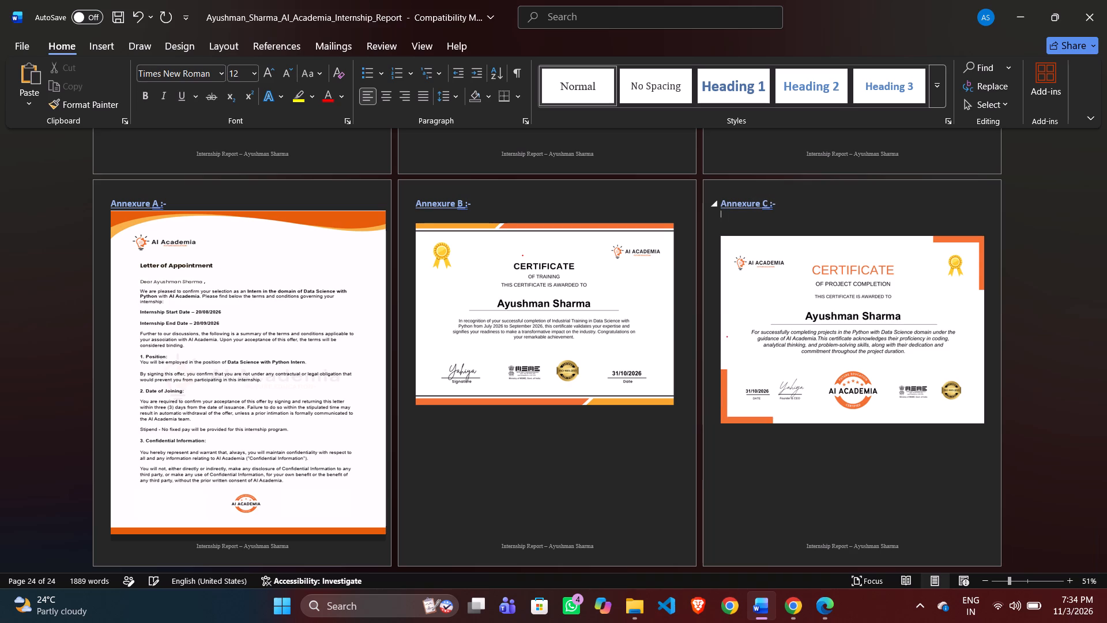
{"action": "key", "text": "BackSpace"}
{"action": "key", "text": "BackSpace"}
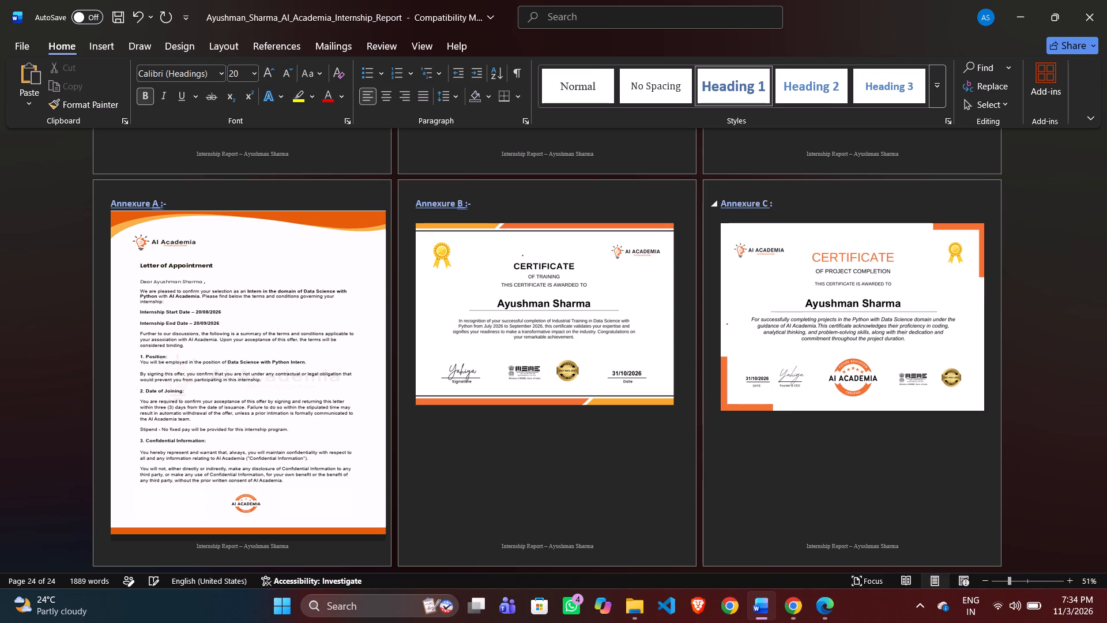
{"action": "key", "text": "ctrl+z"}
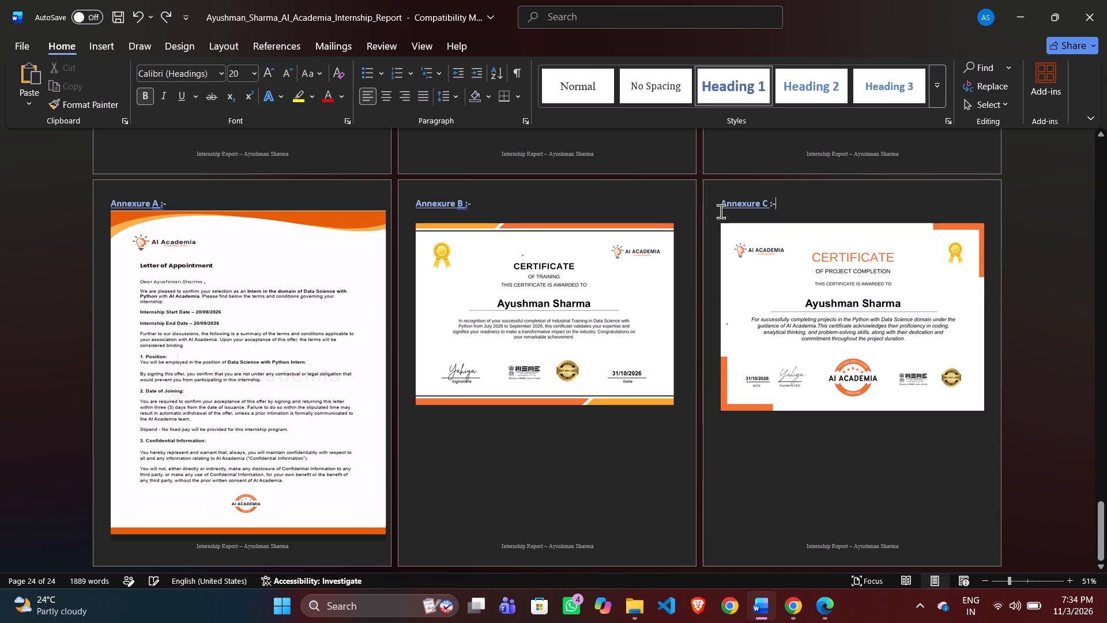
Collapse the "Annexure C :-" section.
{"action": "left_click", "coordinate": [718, 205]}
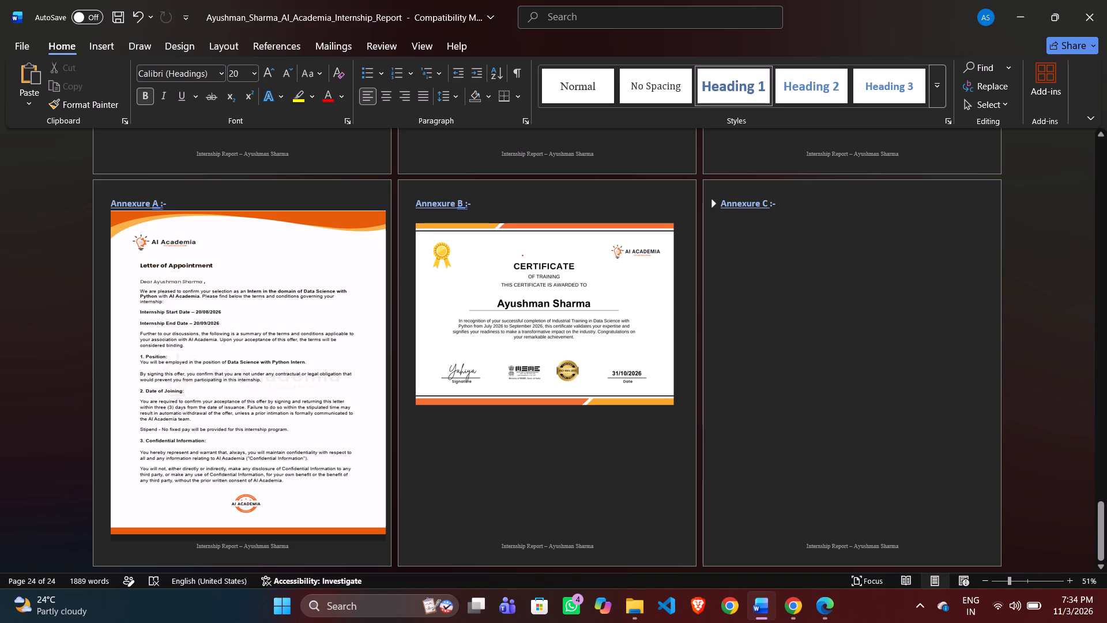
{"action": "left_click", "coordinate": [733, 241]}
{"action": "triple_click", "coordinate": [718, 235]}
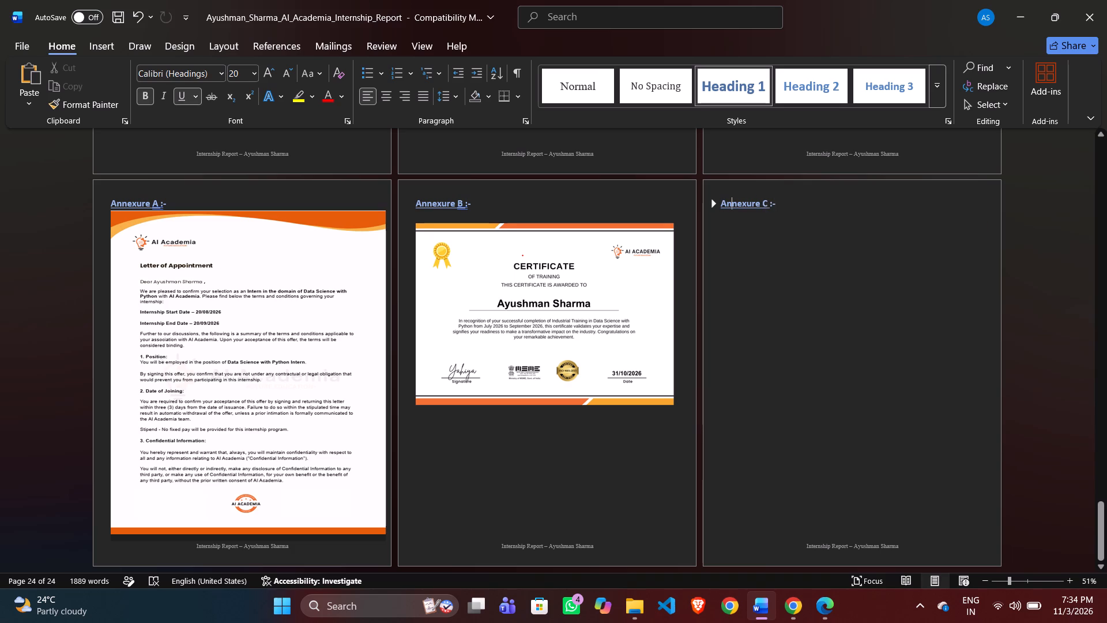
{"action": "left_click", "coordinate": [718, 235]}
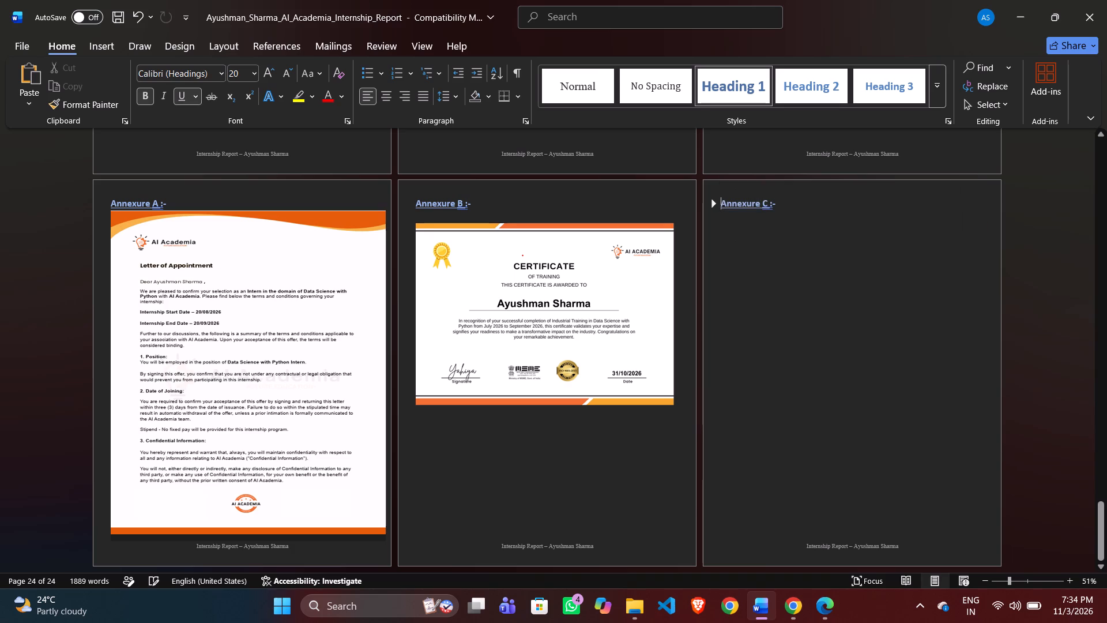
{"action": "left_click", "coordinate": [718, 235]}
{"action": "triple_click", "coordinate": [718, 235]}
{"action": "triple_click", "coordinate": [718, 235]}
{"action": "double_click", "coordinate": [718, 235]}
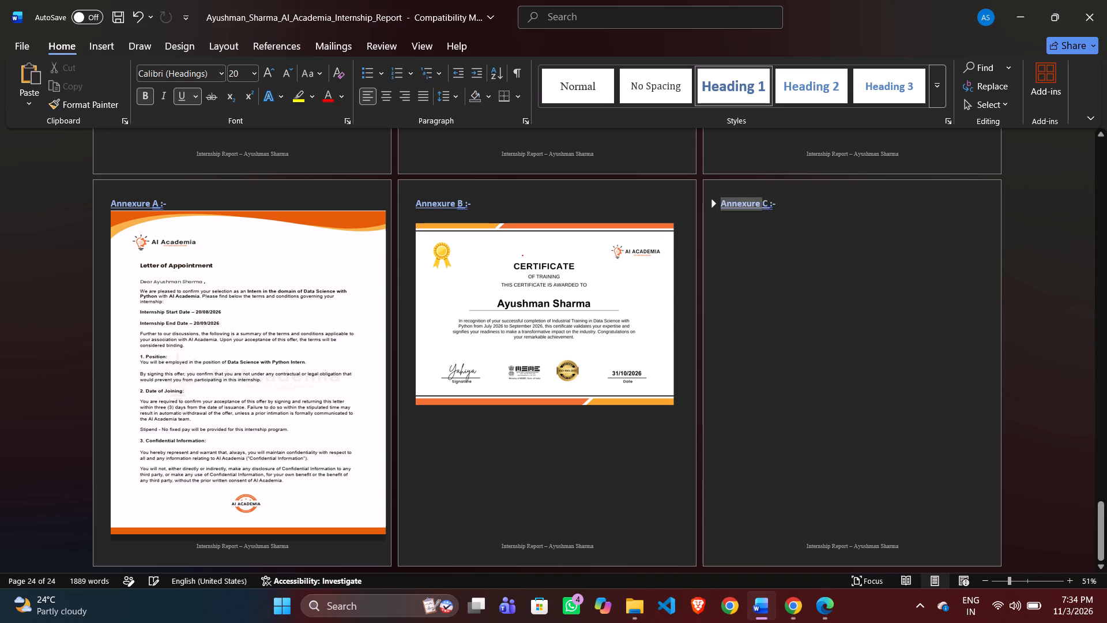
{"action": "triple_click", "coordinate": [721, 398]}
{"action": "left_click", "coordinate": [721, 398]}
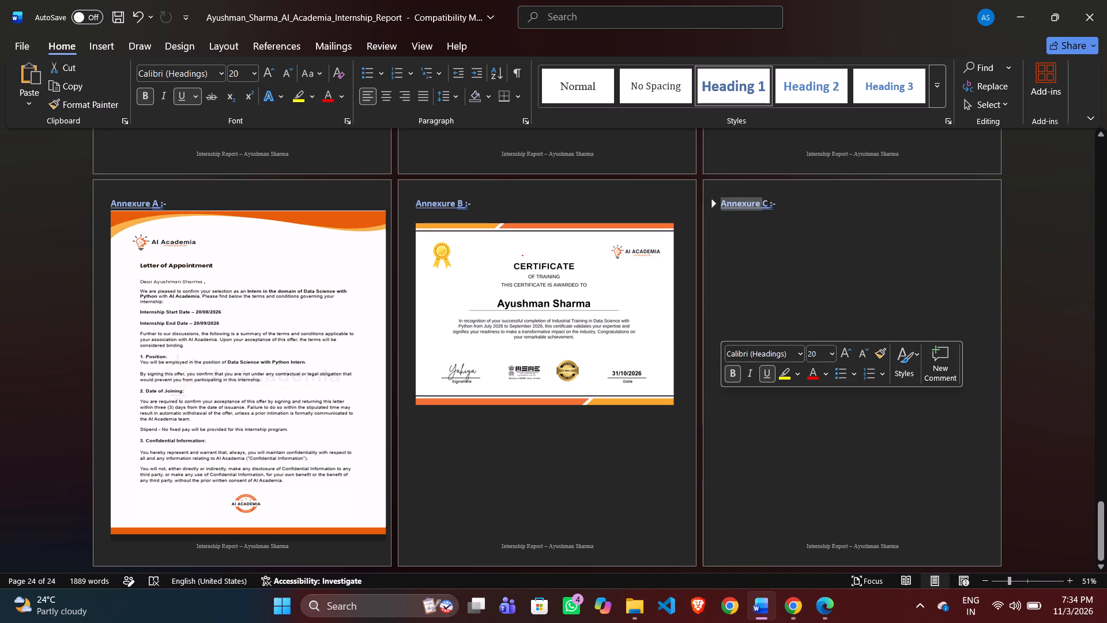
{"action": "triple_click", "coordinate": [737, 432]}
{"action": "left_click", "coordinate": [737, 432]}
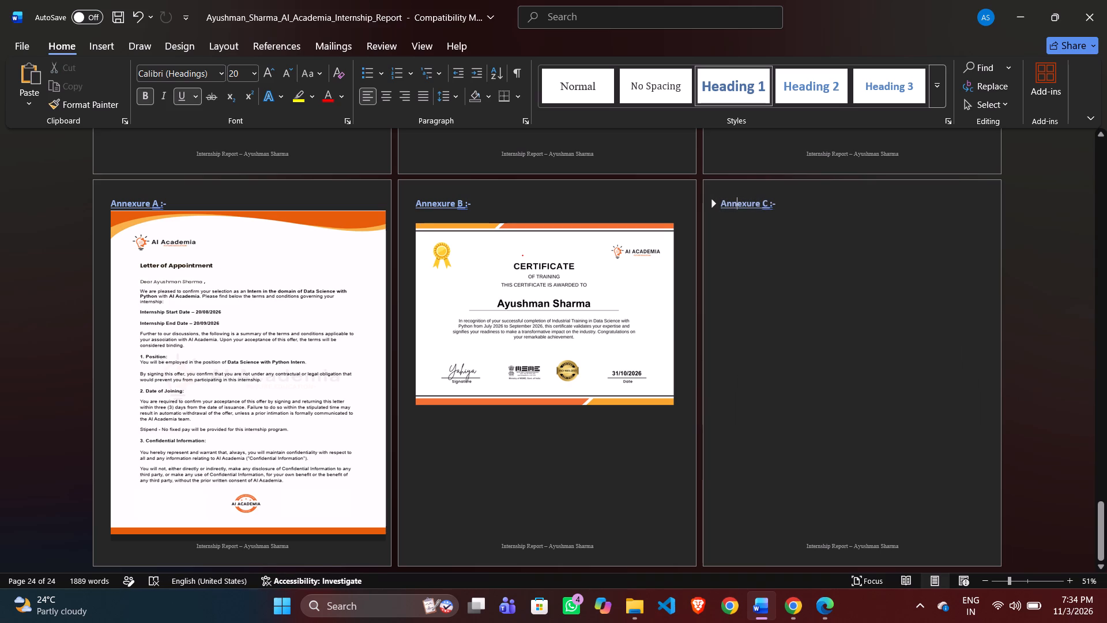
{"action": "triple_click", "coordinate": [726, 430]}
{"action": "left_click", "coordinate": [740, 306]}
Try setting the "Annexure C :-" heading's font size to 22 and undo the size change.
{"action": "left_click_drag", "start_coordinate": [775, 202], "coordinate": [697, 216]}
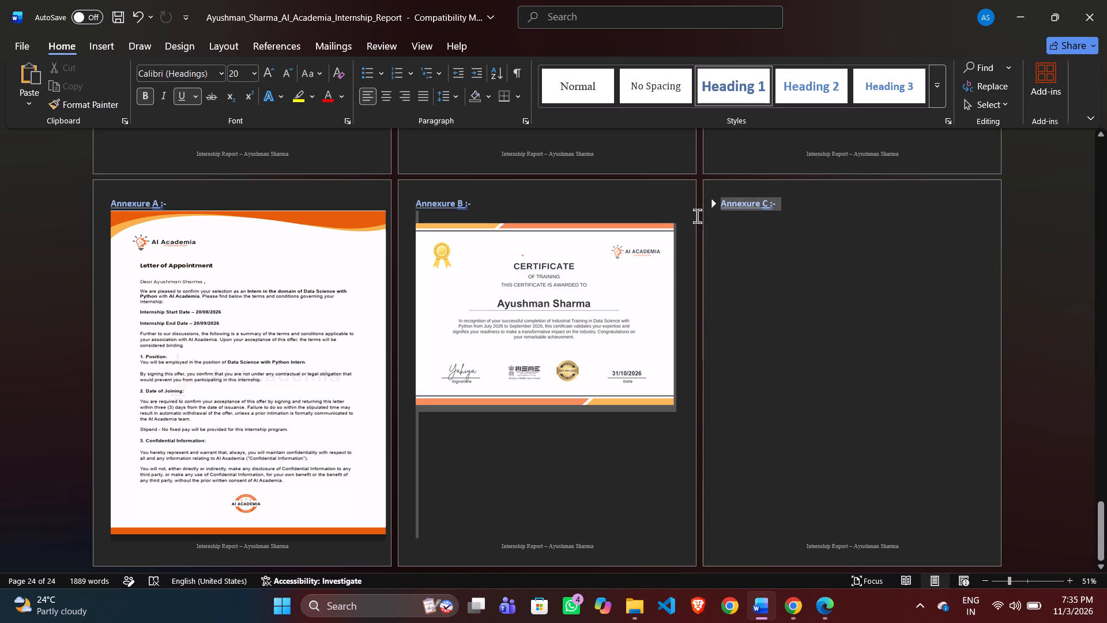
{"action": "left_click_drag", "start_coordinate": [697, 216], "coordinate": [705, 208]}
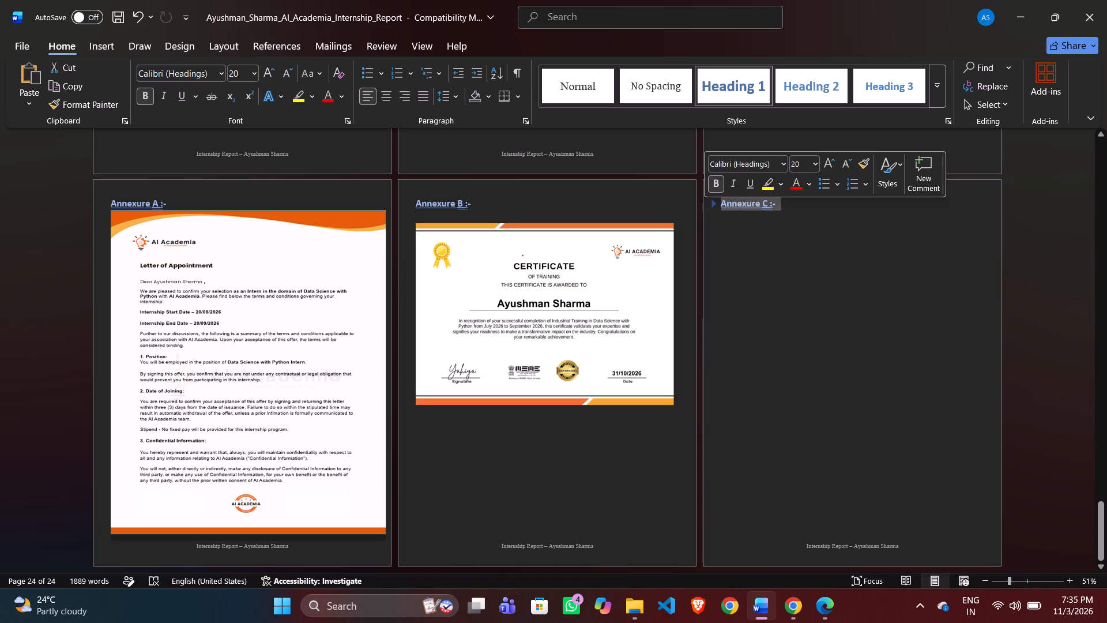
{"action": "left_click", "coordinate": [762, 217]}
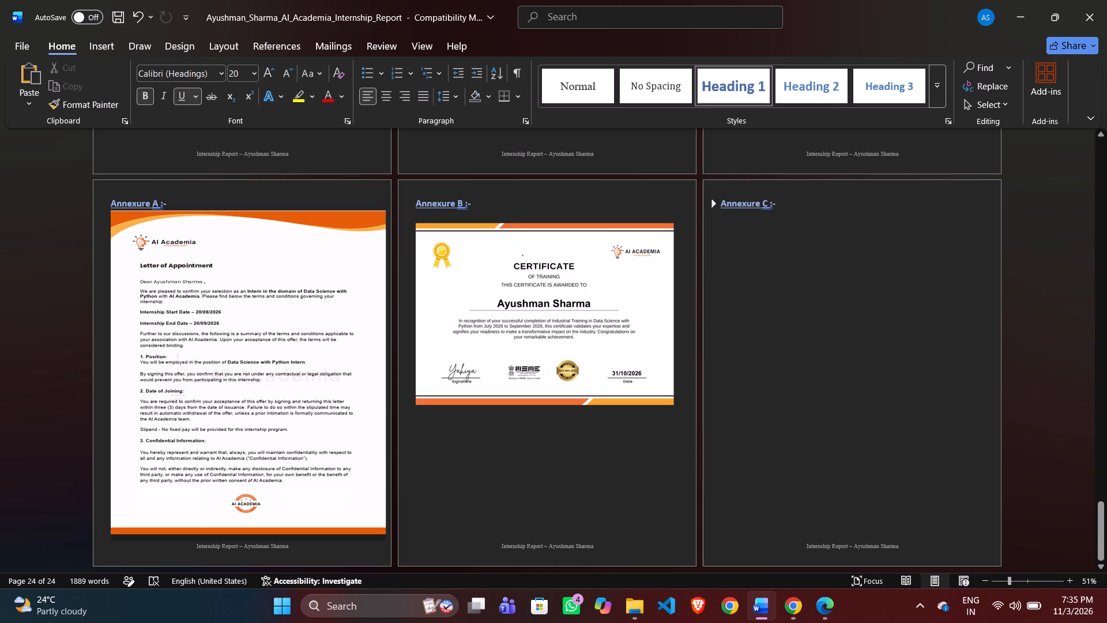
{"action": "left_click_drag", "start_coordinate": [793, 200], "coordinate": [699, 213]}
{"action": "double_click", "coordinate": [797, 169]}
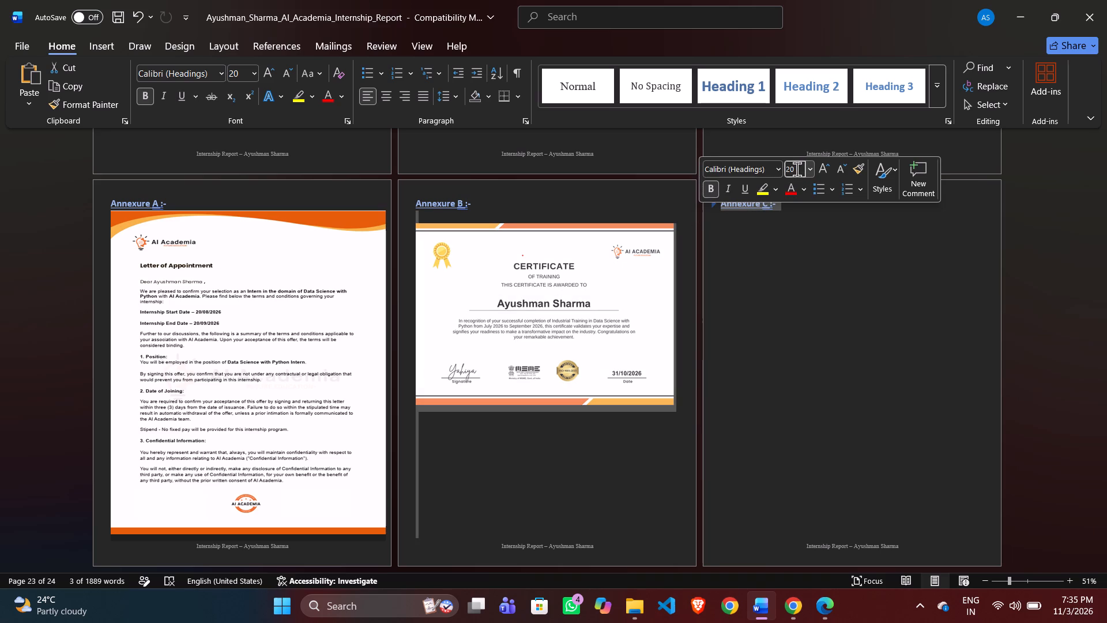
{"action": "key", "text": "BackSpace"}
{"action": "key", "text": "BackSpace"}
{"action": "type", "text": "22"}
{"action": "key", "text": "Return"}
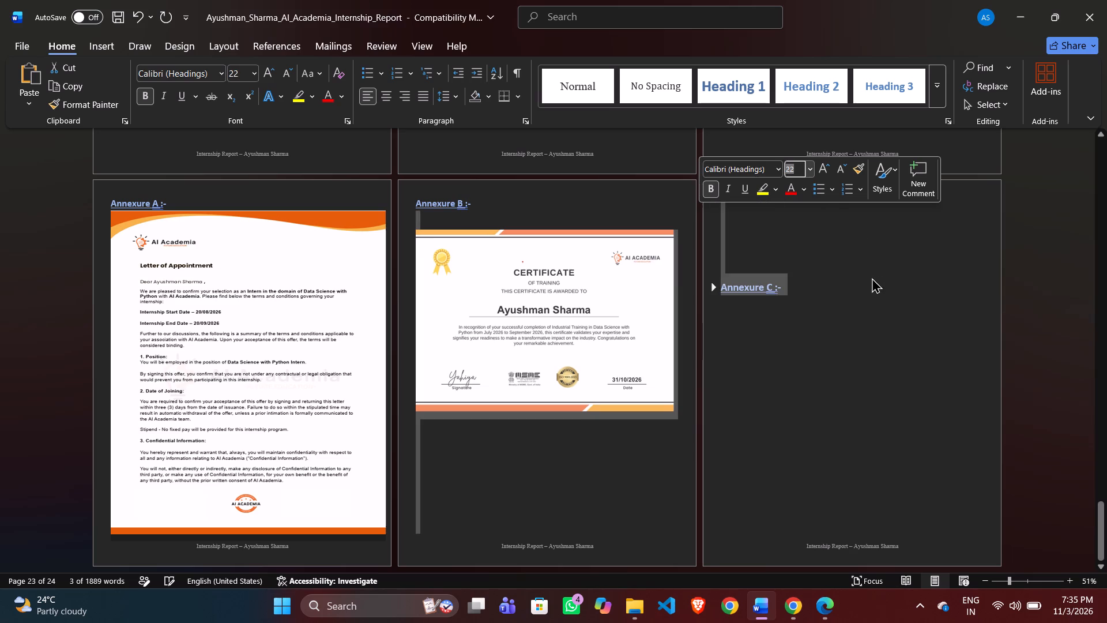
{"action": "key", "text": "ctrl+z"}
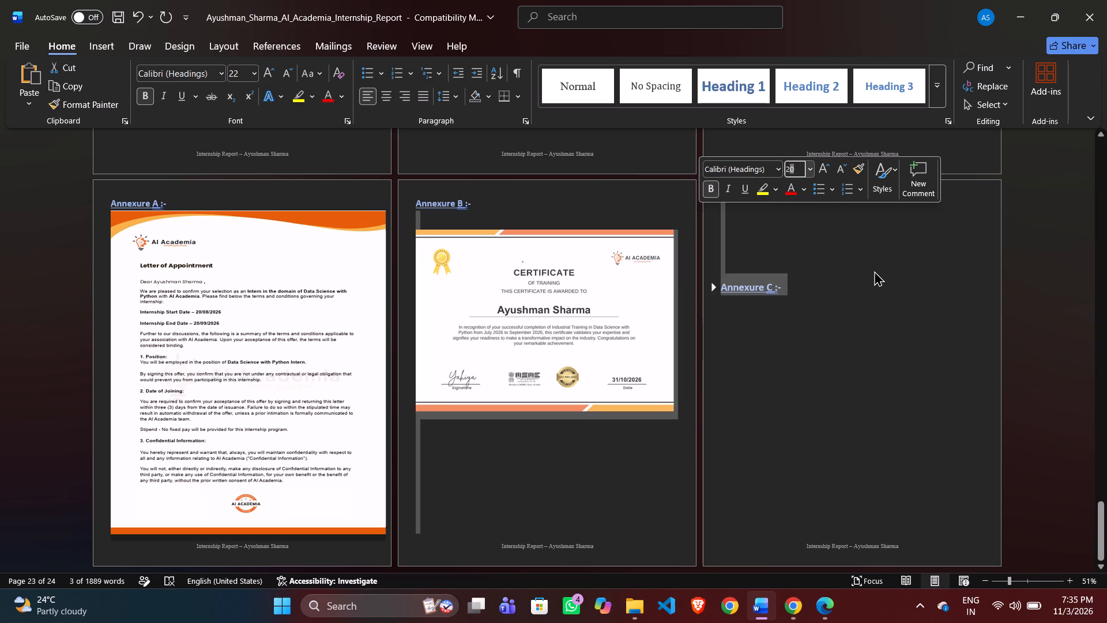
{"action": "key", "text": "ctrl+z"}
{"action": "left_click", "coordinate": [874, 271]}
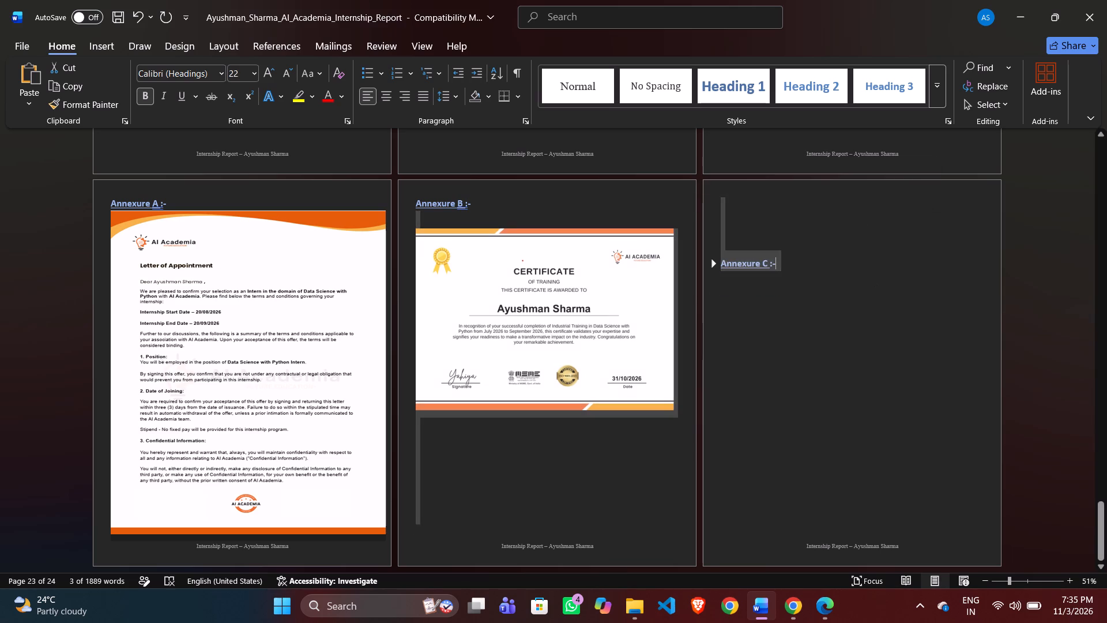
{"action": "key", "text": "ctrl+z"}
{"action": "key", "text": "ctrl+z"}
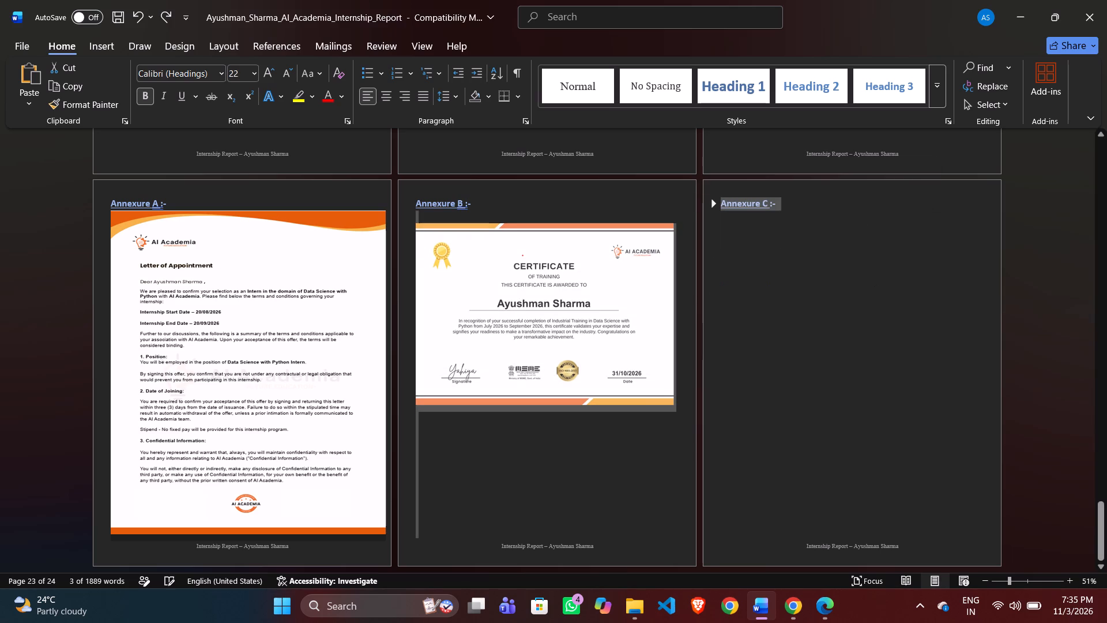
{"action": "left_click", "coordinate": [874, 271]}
Expand the collapsed "Annexure C :-" section.
{"action": "left_click", "coordinate": [716, 206]}
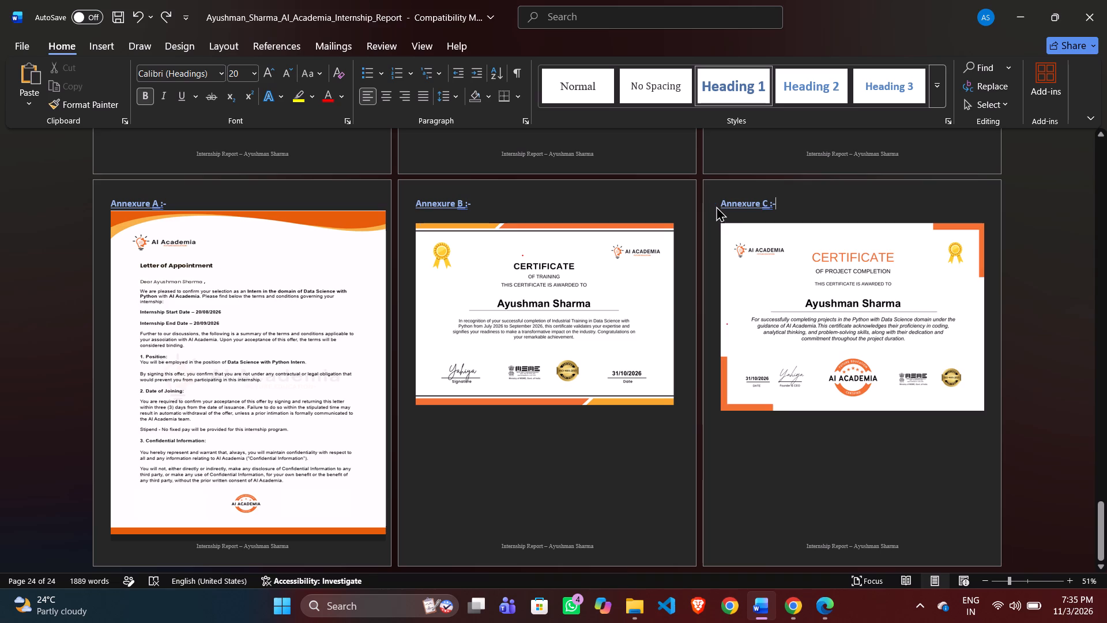
Paste the copied annexure heading below the project completion certificate, leaving blank lines above it.
{"action": "left_click", "coordinate": [798, 472]}
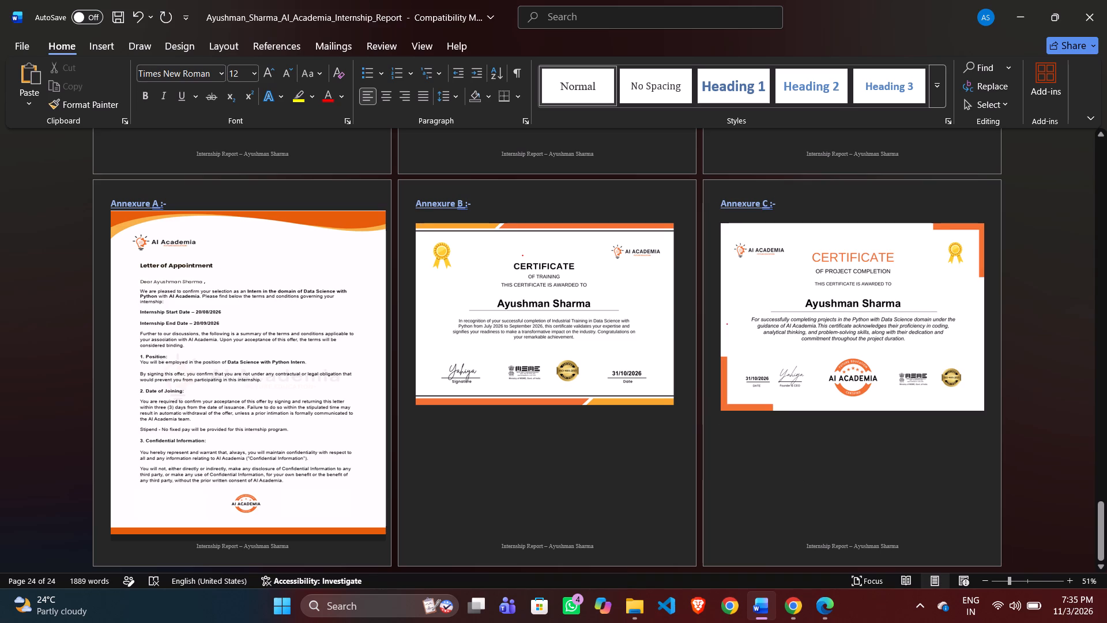
{"action": "key", "text": "Return"}
{"action": "key", "text": "Return"}
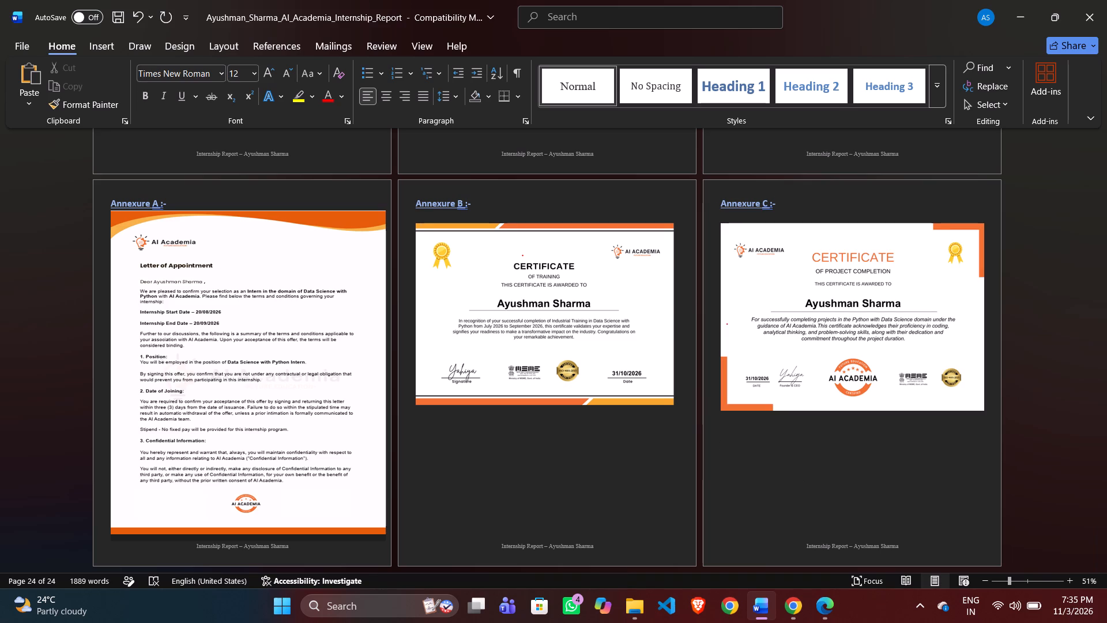
{"action": "key", "text": "ctrl+v"}
Reletter the pasted heading to "Annexure D :-" and start a new line beneath it.
{"action": "left_click", "coordinate": [768, 455]}
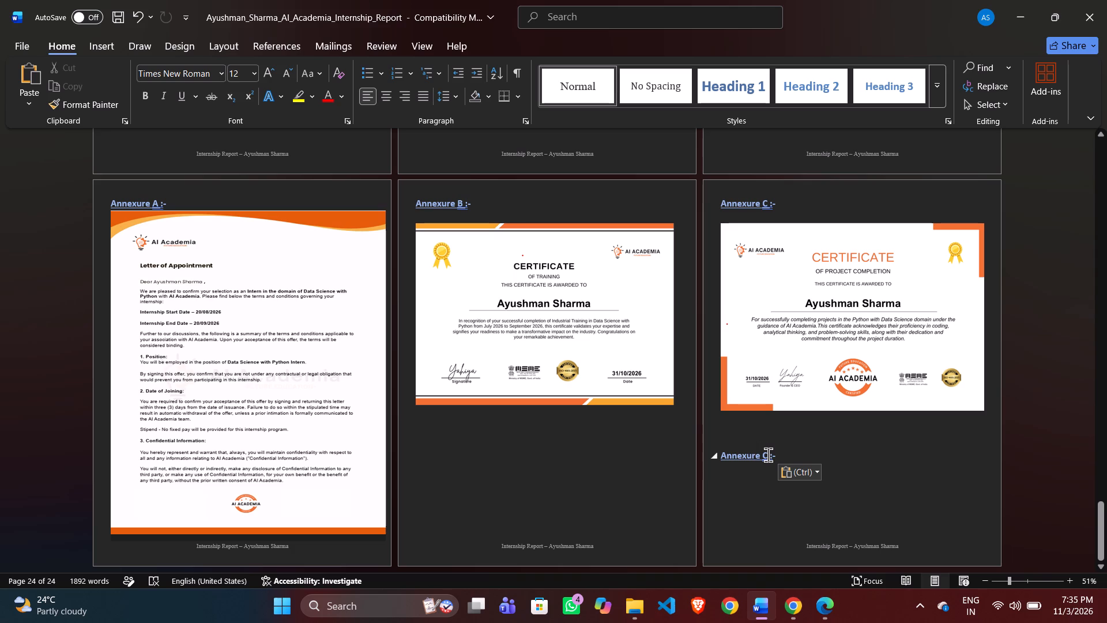
{"action": "key", "text": "BackSpace"}
{"action": "key", "text": "shift+d"}
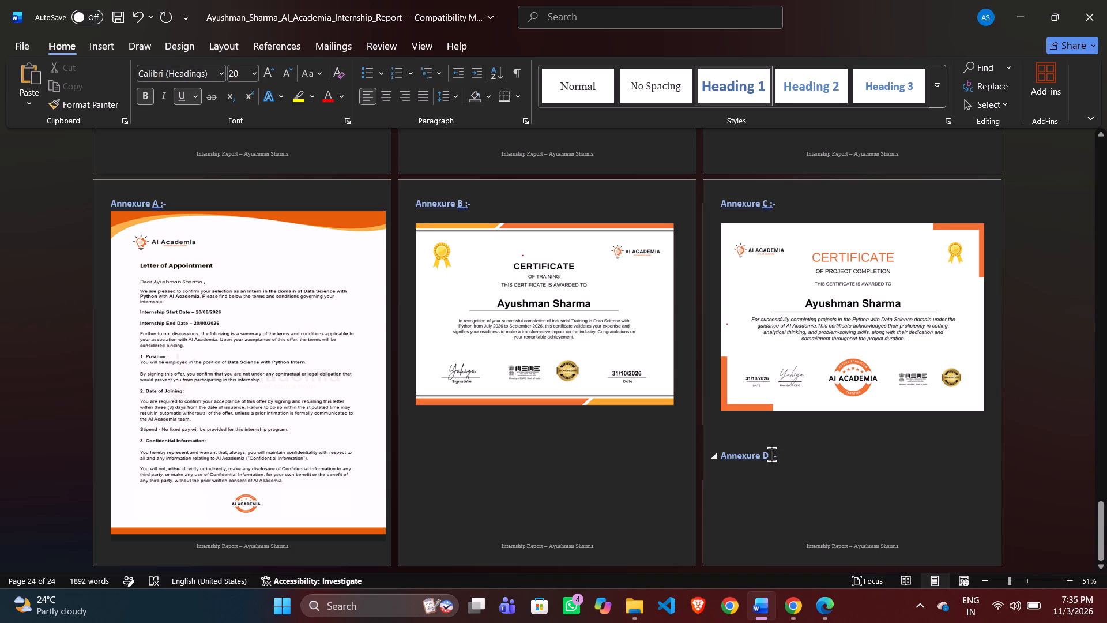
{"action": "key", "text": "Right"}
{"action": "key", "text": "Right"}
{"action": "key", "text": "Right"}
{"action": "key", "text": "Return"}
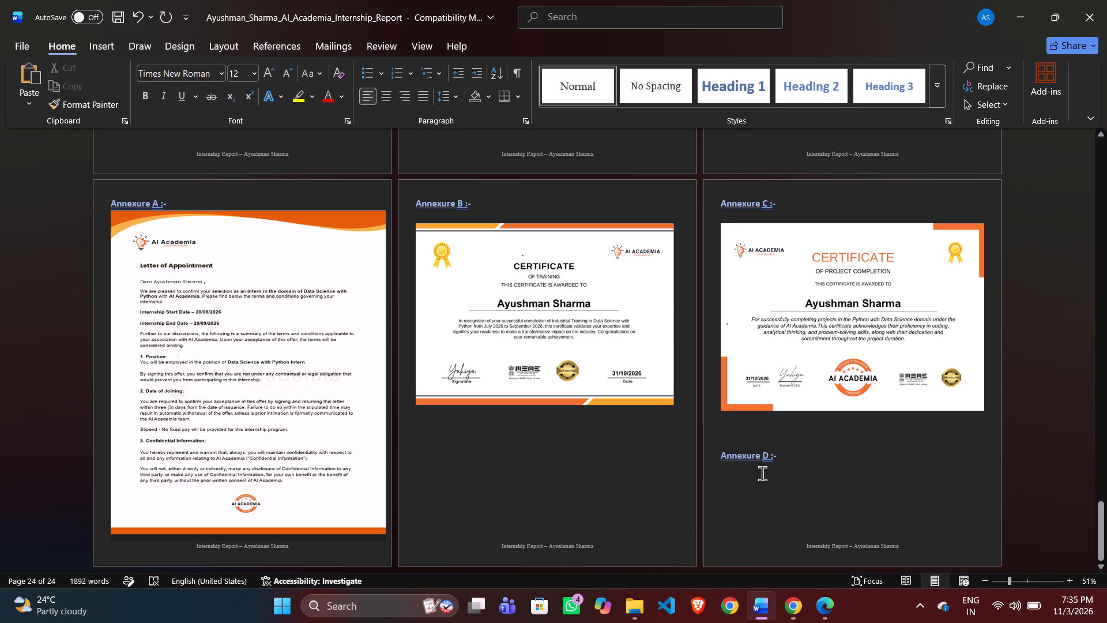
Switch to the Downloads folder and open the Letter of Recommendation PDF in a full-size window.
{"action": "left_click", "coordinate": [645, 620]}
{"action": "double_click", "coordinate": [228, 335]}
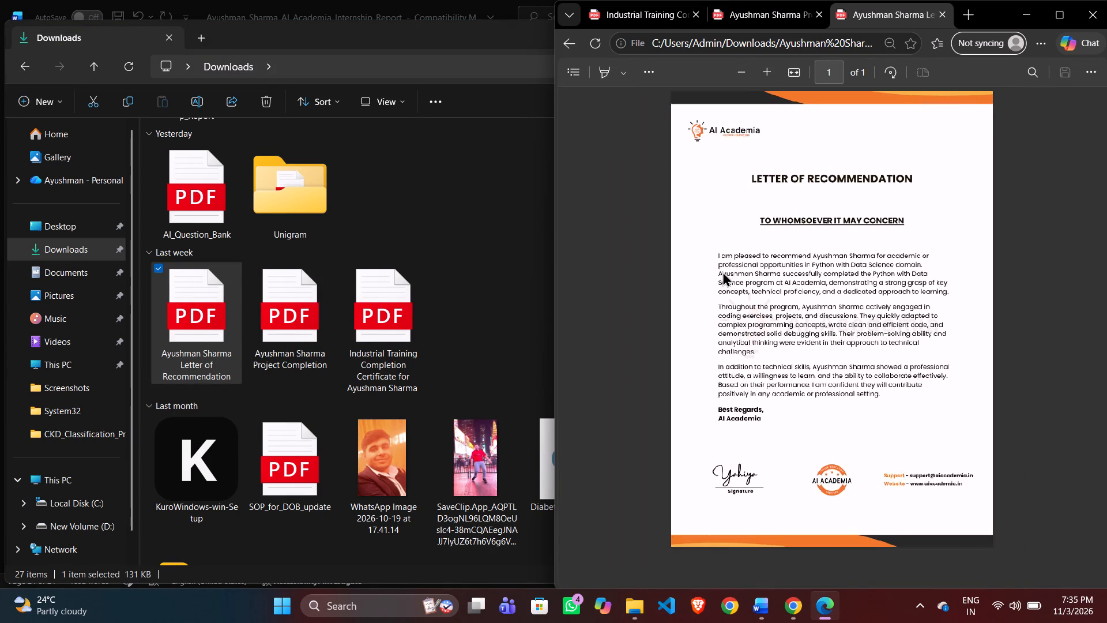
{"action": "left_click", "coordinate": [1072, 12]}
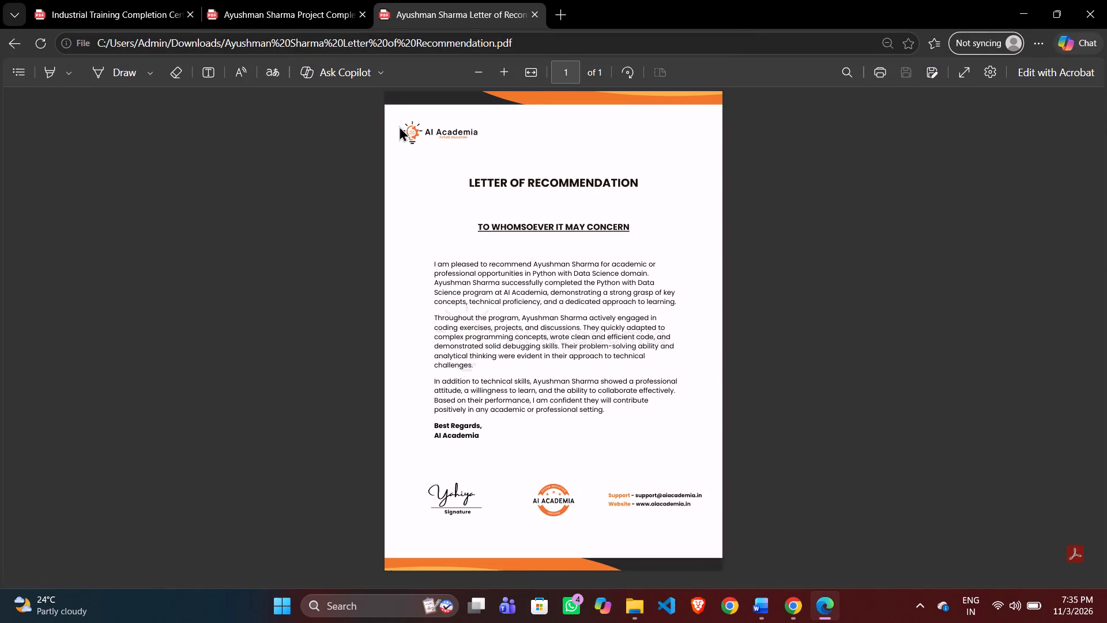
Capture the whole Letter of Recommendation page with Snipping Tool, copy the capture and minimize the tool.
{"action": "left_click", "coordinate": [348, 612]}
{"action": "type", "text": "sni"}
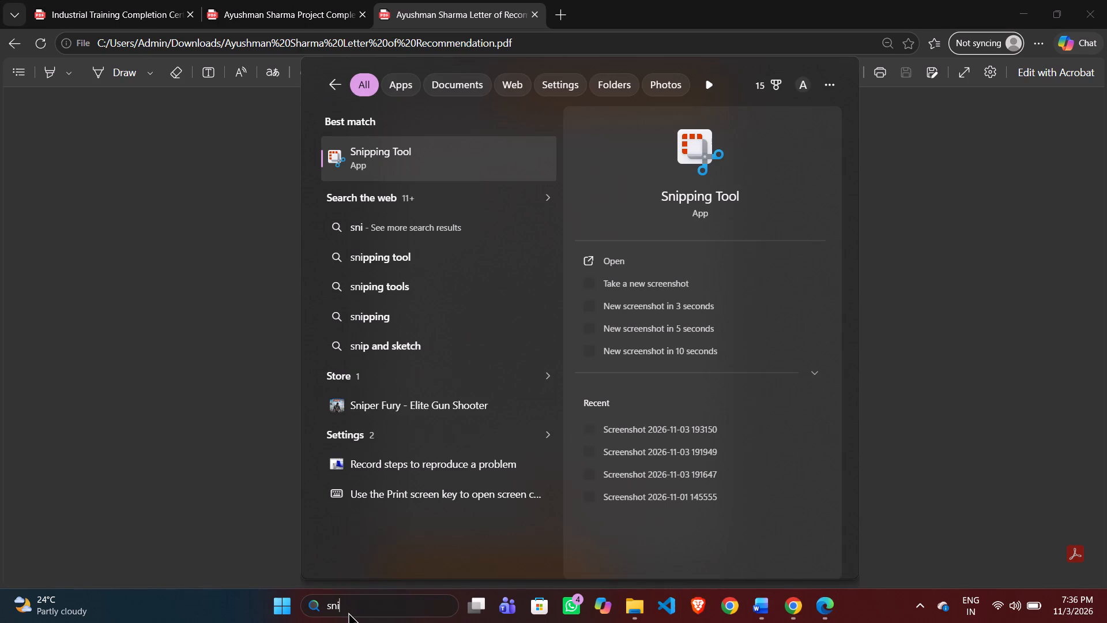
{"action": "left_click", "coordinate": [461, 161]}
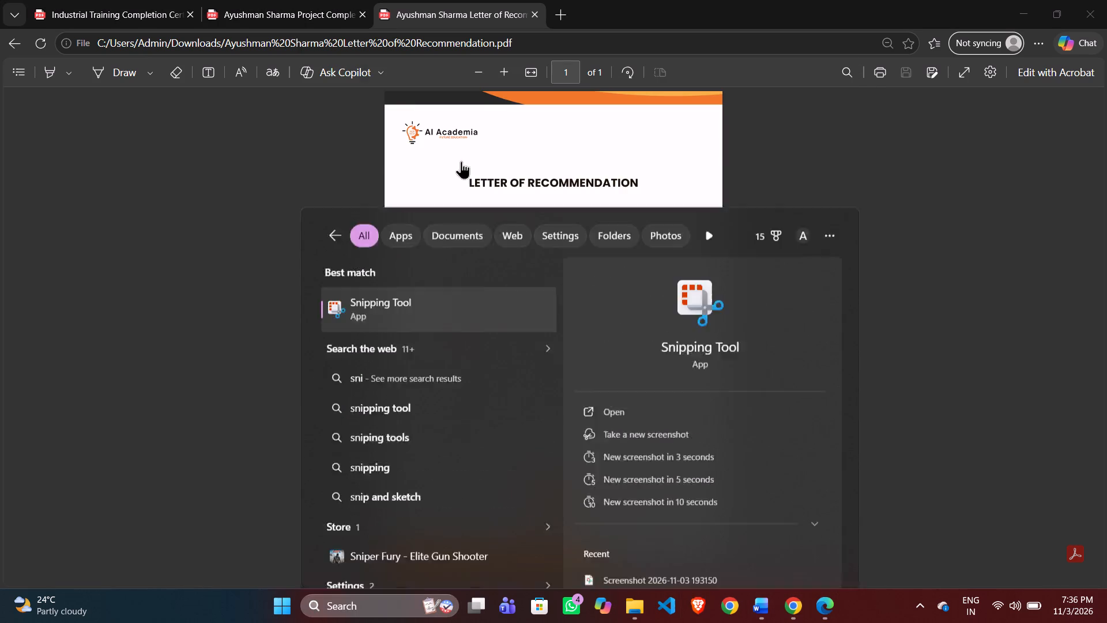
{"action": "left_click", "coordinate": [375, 121]}
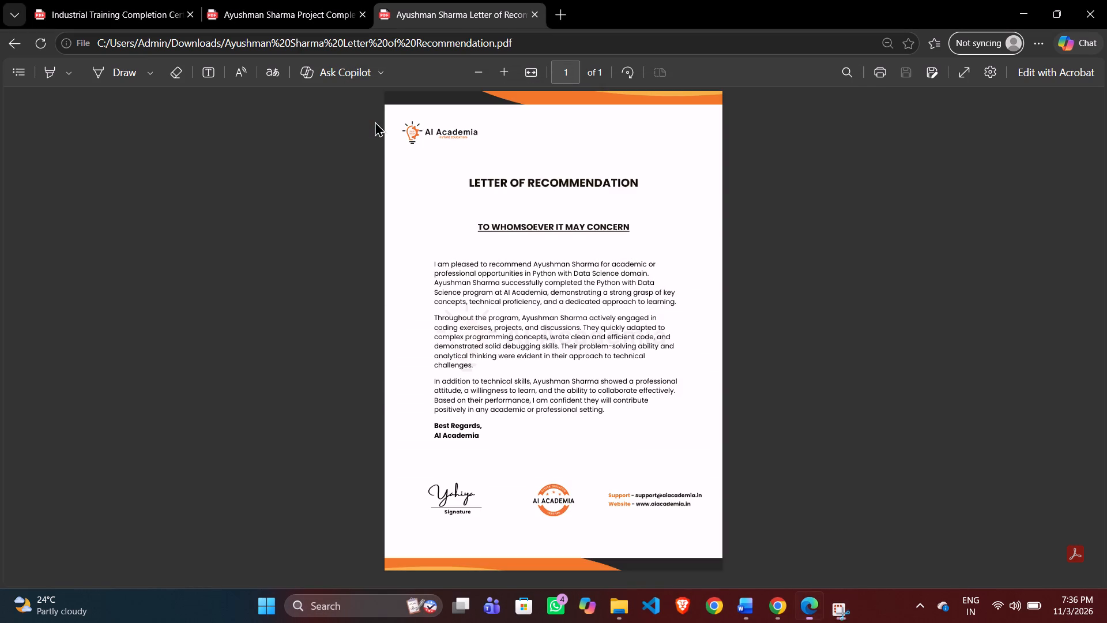
{"action": "left_click_drag", "start_coordinate": [384, 92], "coordinate": [452, 198]}
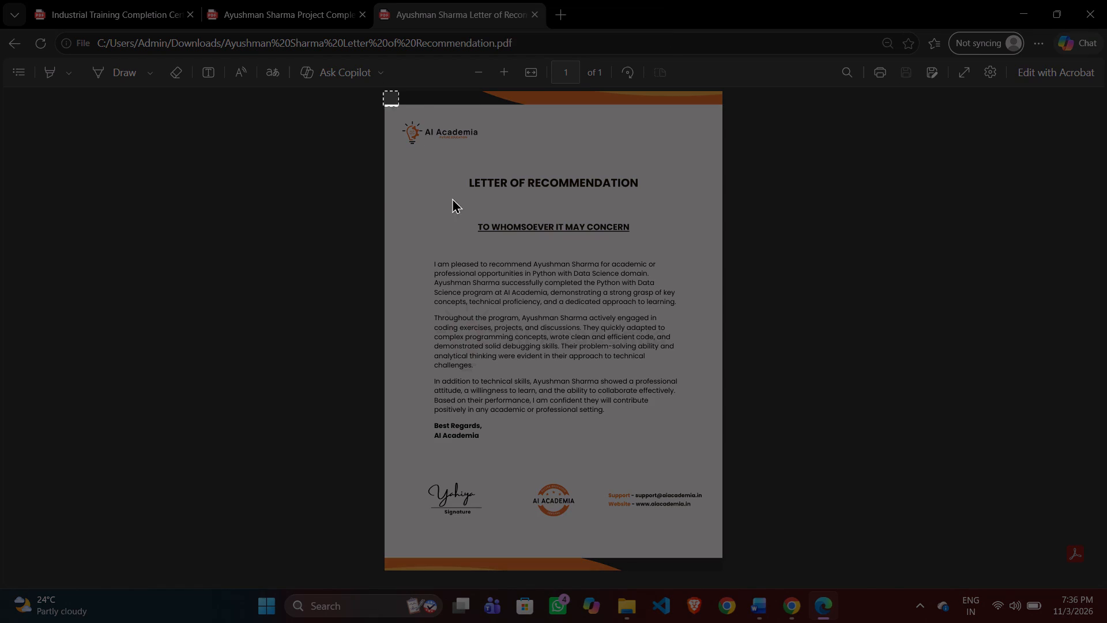
{"action": "left_click_drag", "start_coordinate": [452, 198], "coordinate": [688, 526]}
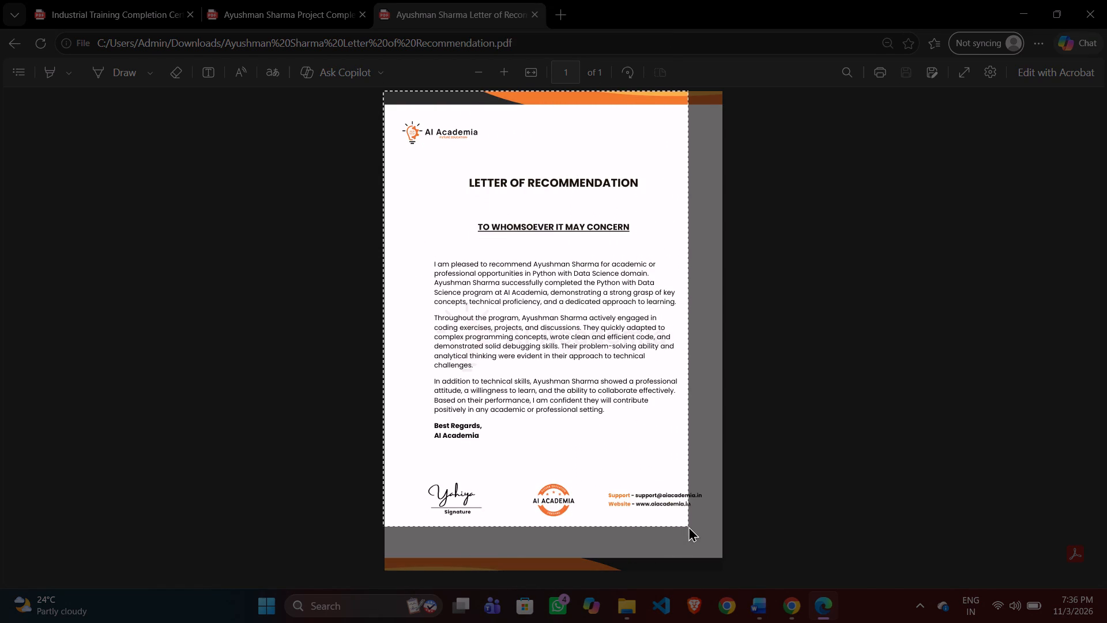
{"action": "left_click_drag", "start_coordinate": [688, 526], "coordinate": [724, 565]}
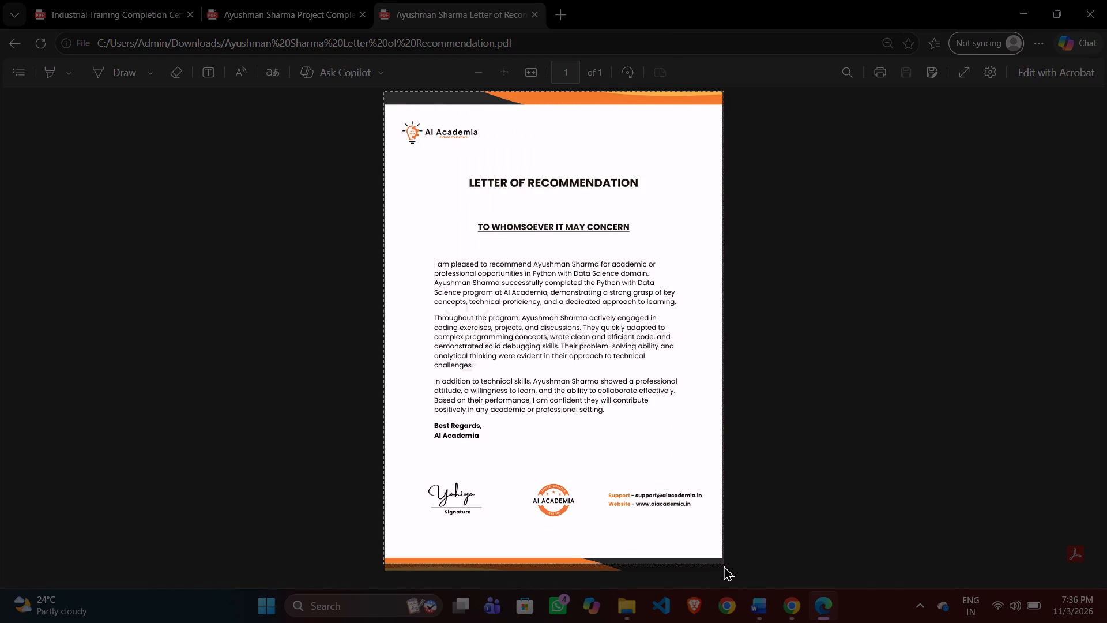
{"action": "left_click_drag", "start_coordinate": [724, 565], "coordinate": [723, 569]}
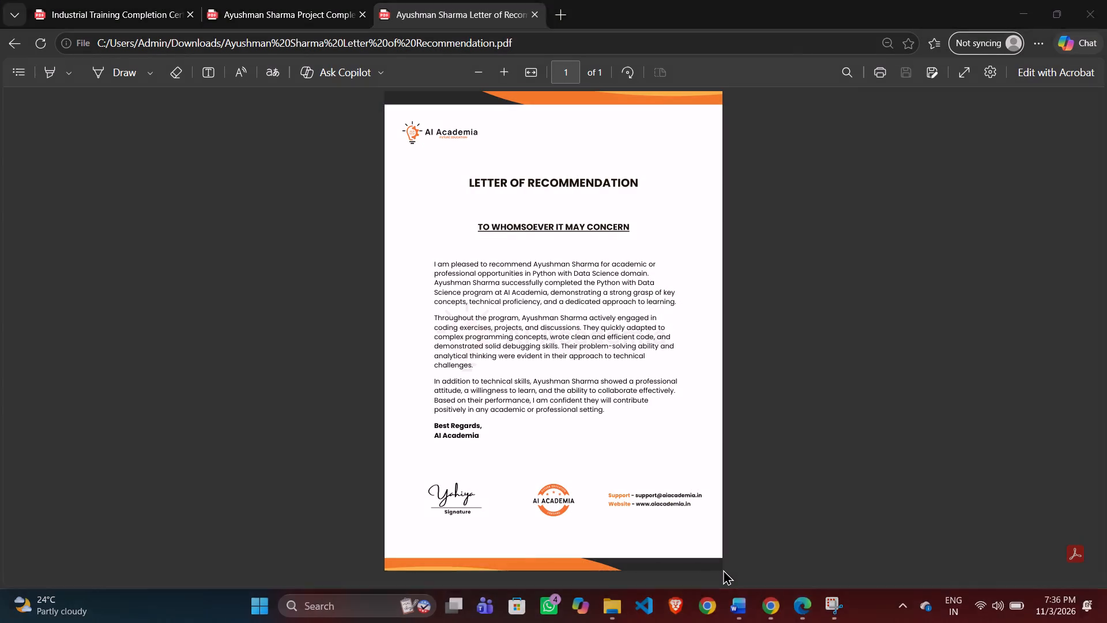
{"action": "key", "text": "ctrl+c"}
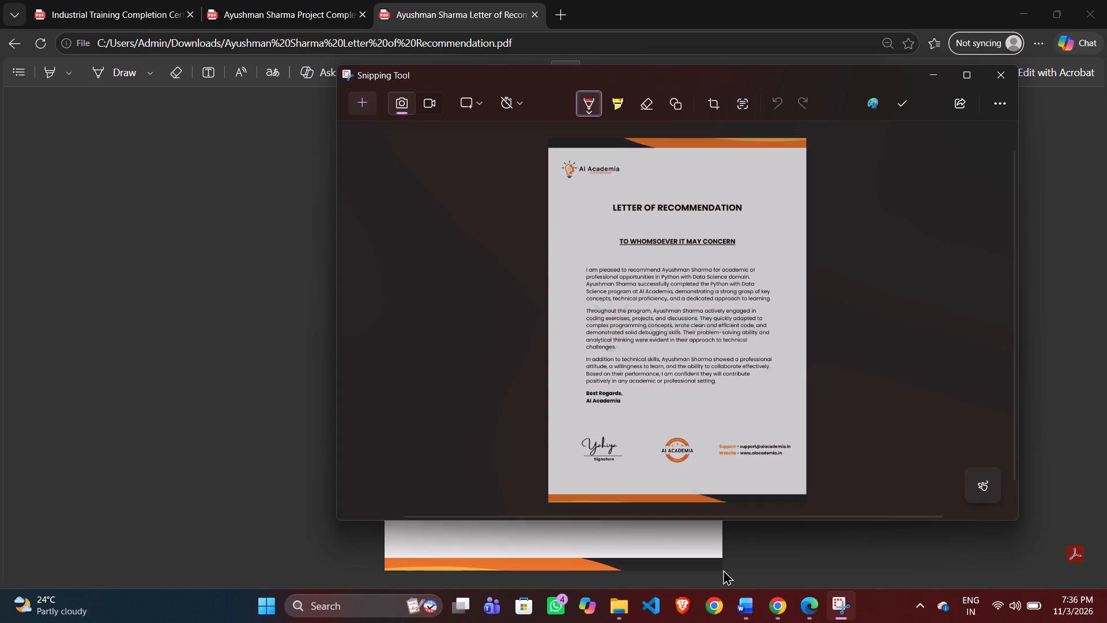
{"action": "left_click", "coordinate": [932, 73]}
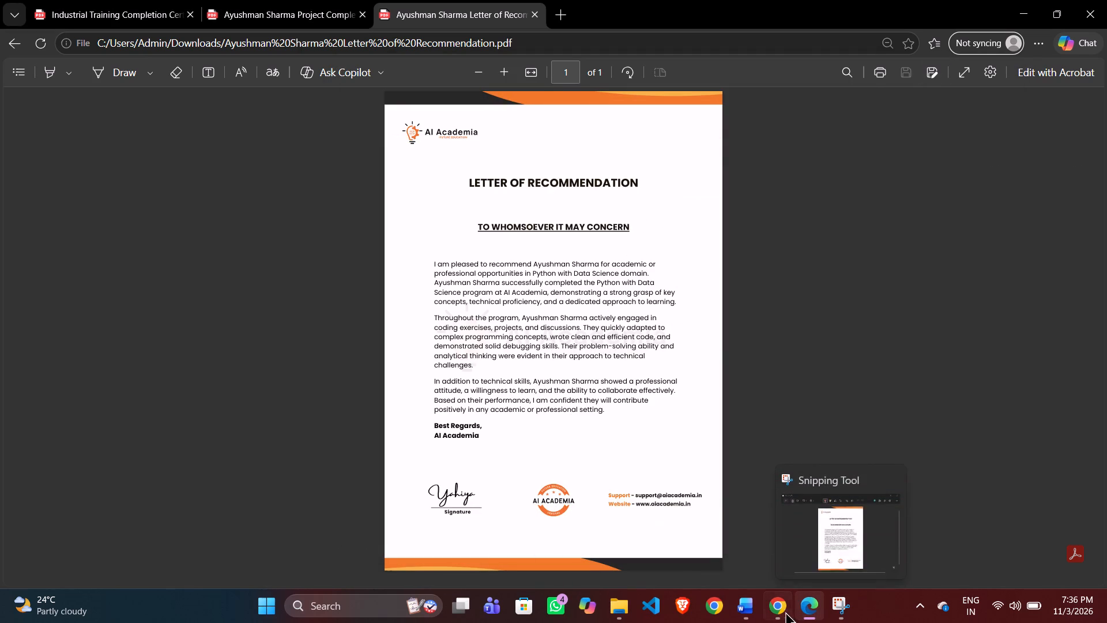
Switch back to the Word report and paste the letter image one blank line further below the "Annexure D :-" heading.
{"action": "left_click", "coordinate": [751, 611]}
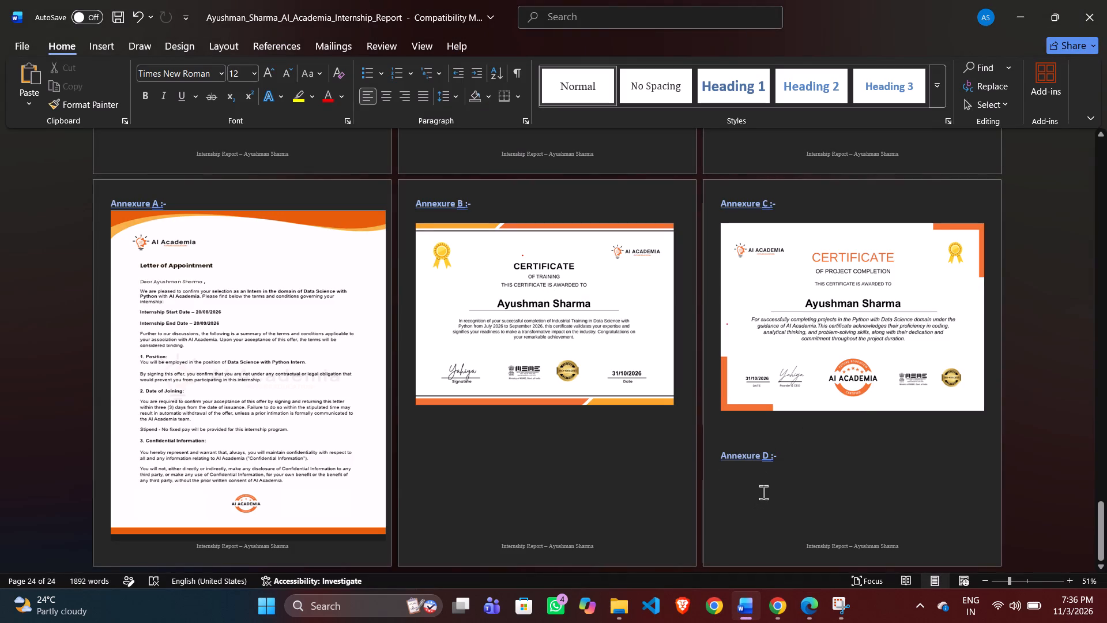
{"action": "key", "text": "Return"}
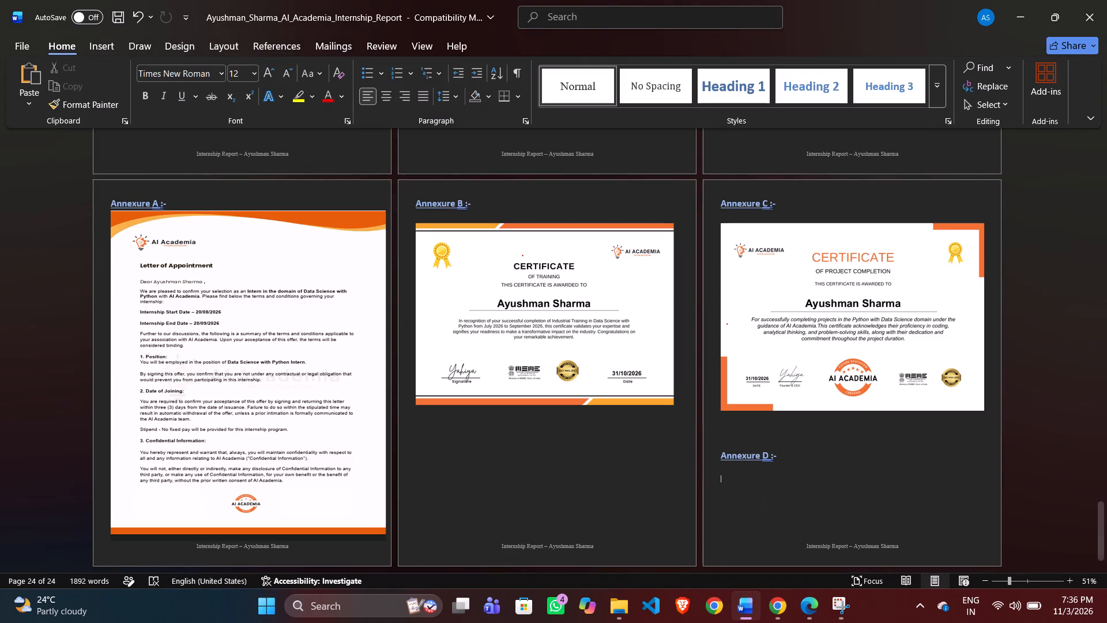
{"action": "key", "text": "ctrl+v"}
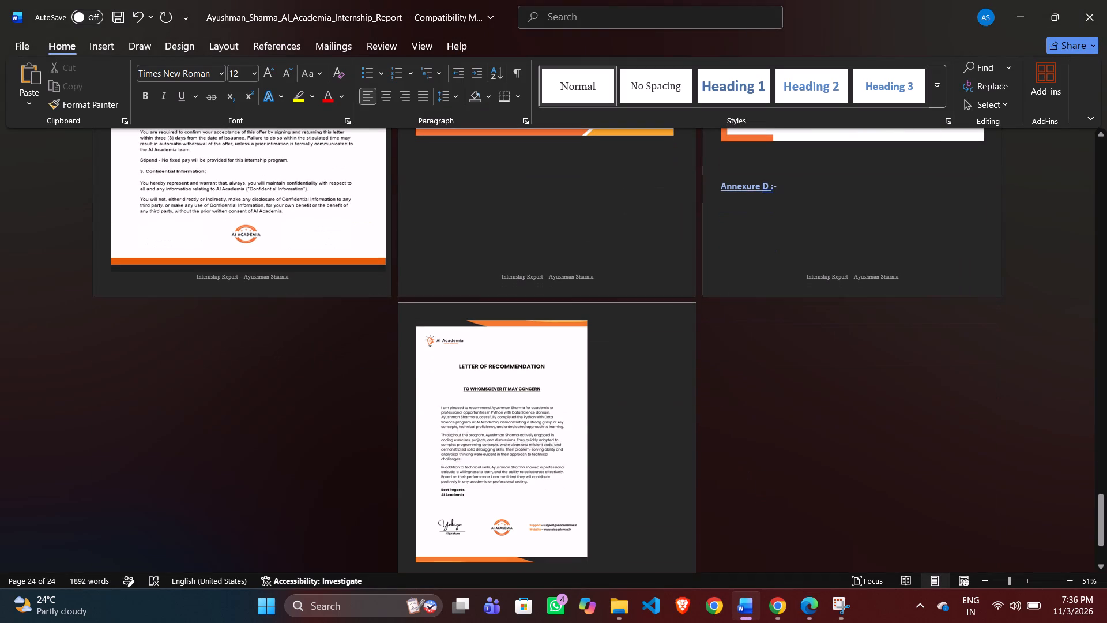
Insert six blank lines above the "Annexure D :-" heading to move it onto the recommendation letter's page.
{"action": "left_click", "coordinate": [735, 171]}
{"action": "scroll", "coordinate": [735, 171], "scroll_direction": "up", "scroll_amount": 3}
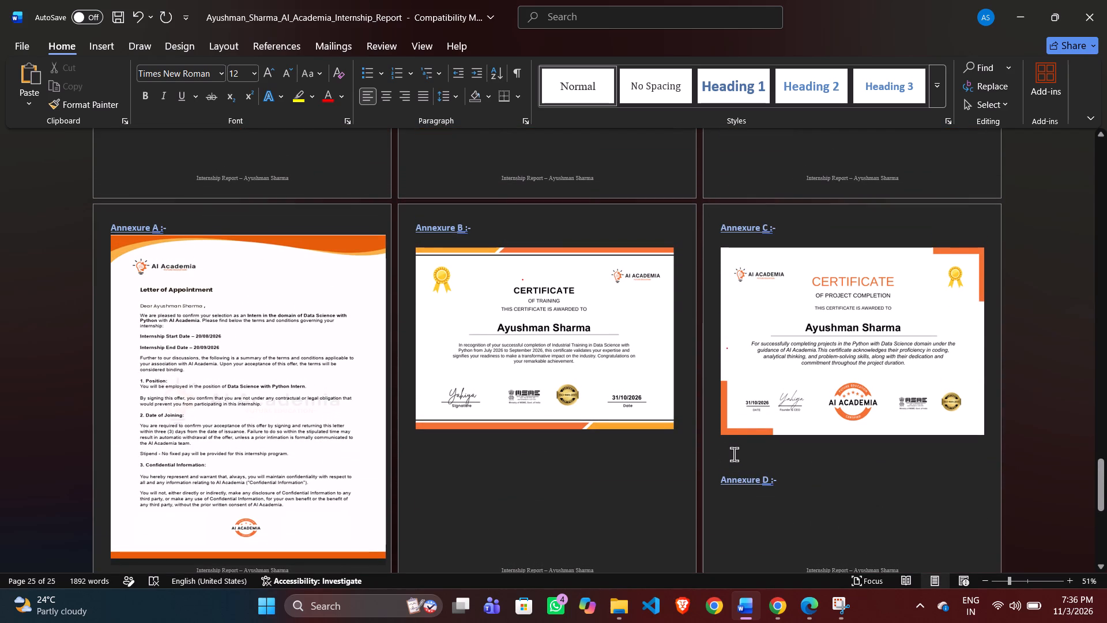
{"action": "key", "text": "Return"}
{"action": "key", "text": "Return"}
{"action": "key", "text": "Return"}
{"action": "key", "text": "Return"}
{"action": "key", "text": "Return"}
{"action": "key", "text": "Return"}
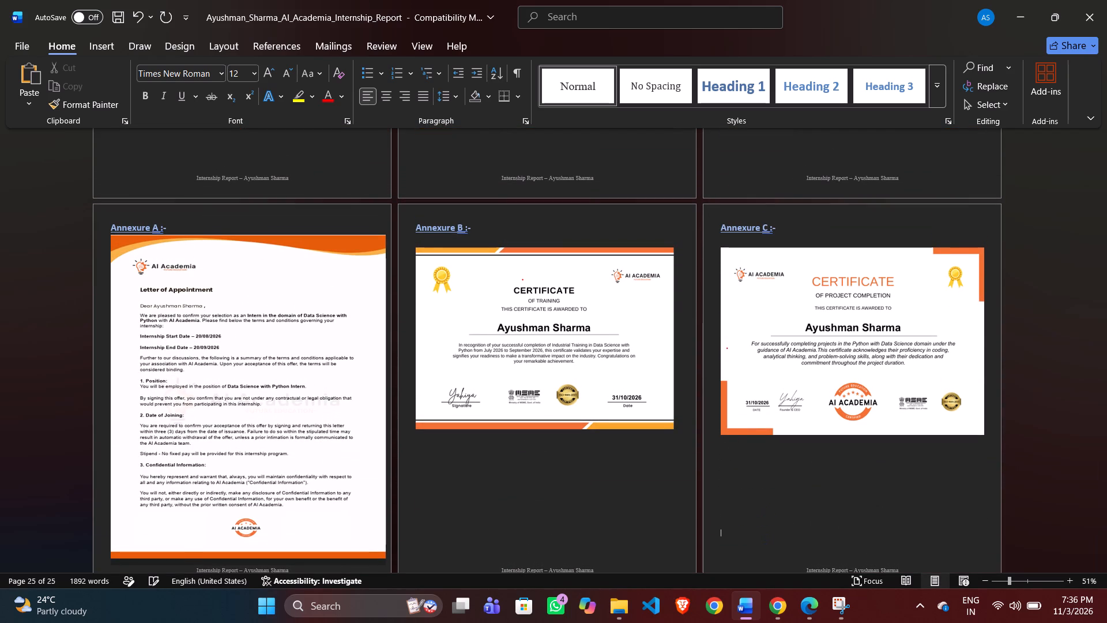
{"action": "scroll", "coordinate": [734, 454], "scroll_direction": "down", "scroll_amount": 4}
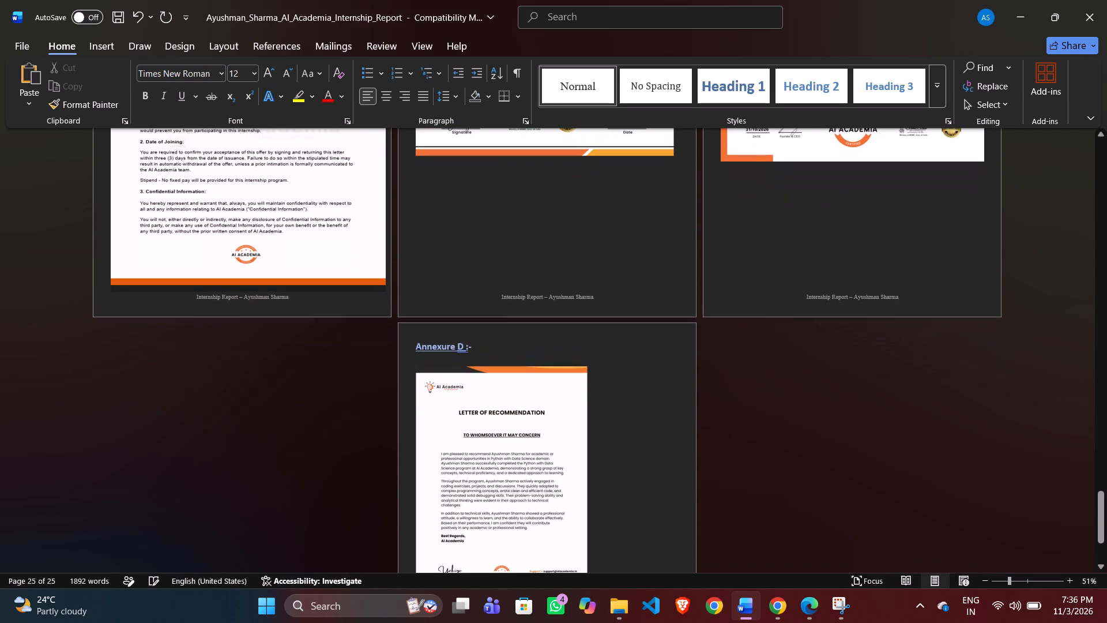
{"action": "scroll", "coordinate": [734, 454], "scroll_direction": "down", "scroll_amount": 2}
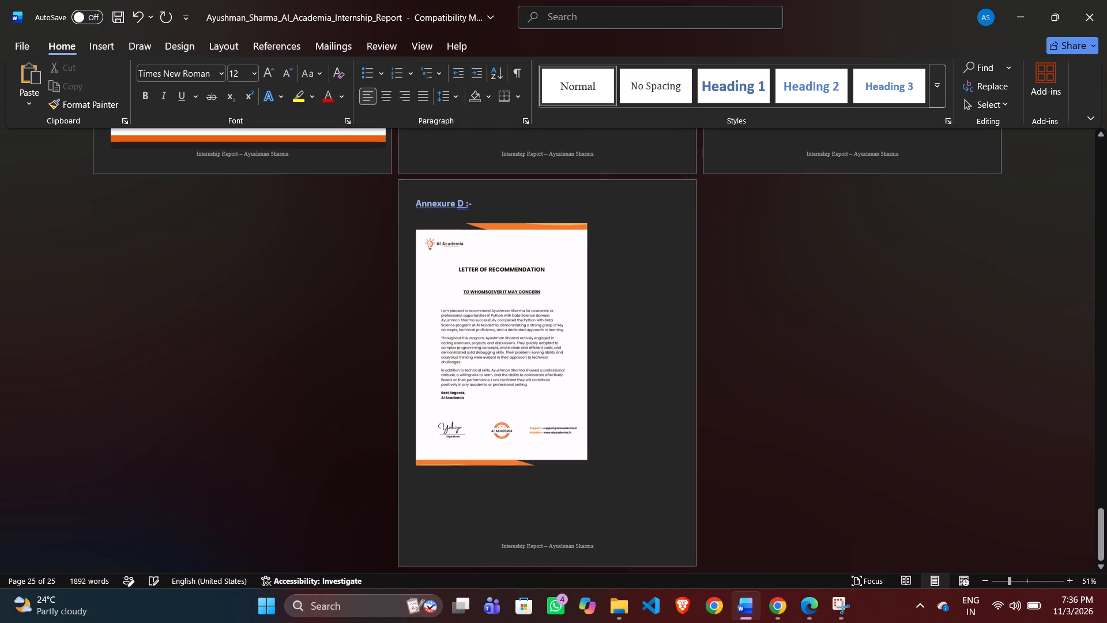
Enlarge the recommendation letter image under "Annexure D :-" to span the text width and reach down to just above the footer.
{"action": "left_click", "coordinate": [477, 341]}
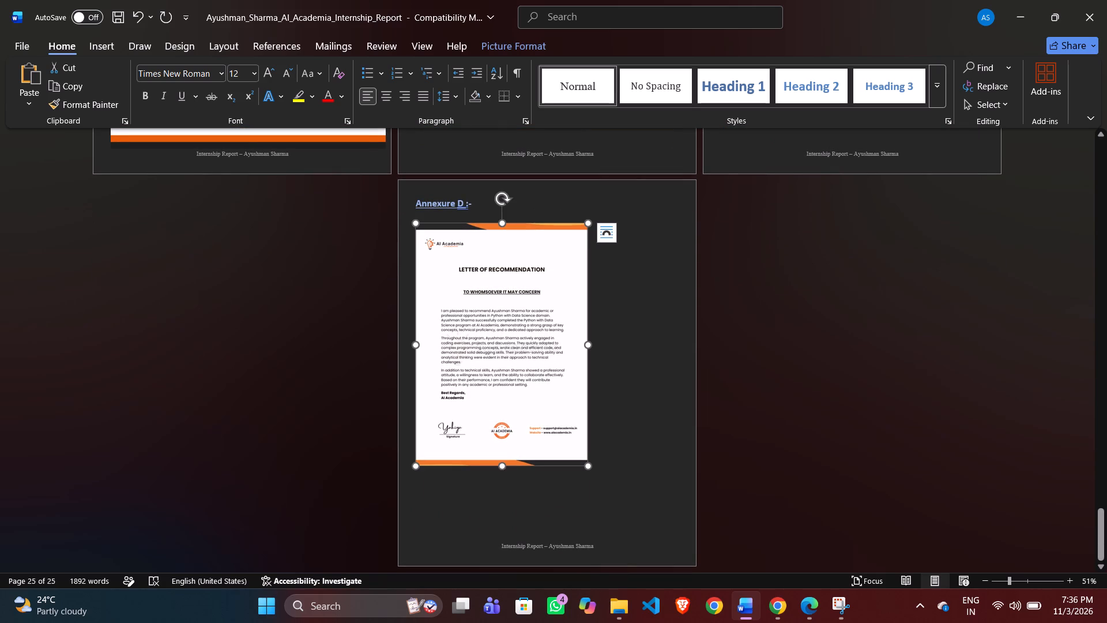
{"action": "left_click_drag", "start_coordinate": [588, 344], "coordinate": [668, 337]}
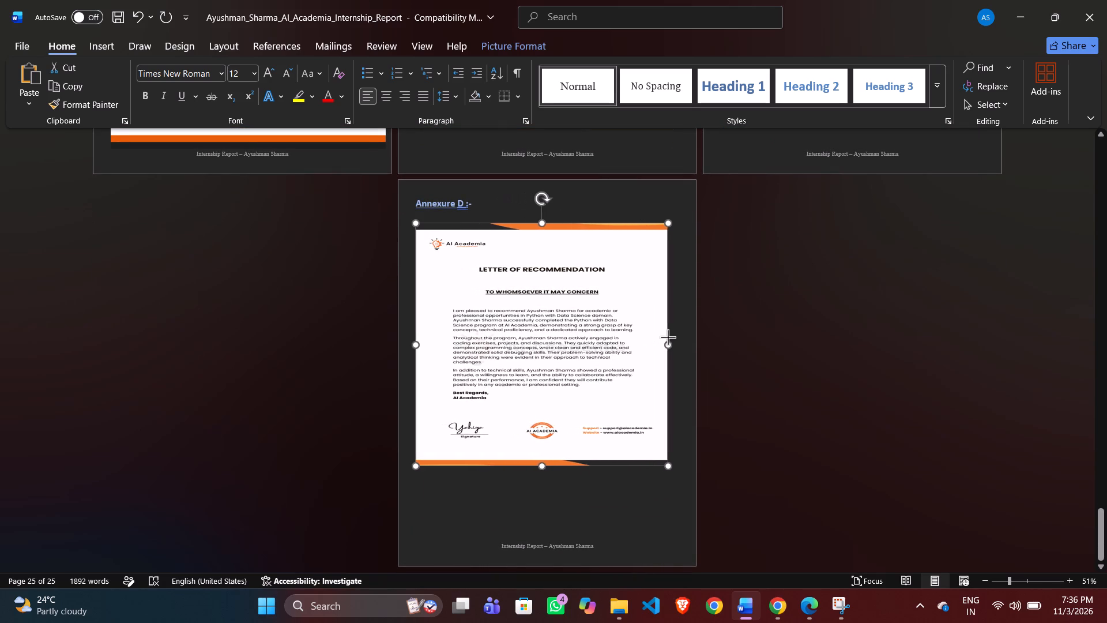
{"action": "left_click_drag", "start_coordinate": [668, 337], "coordinate": [685, 336]}
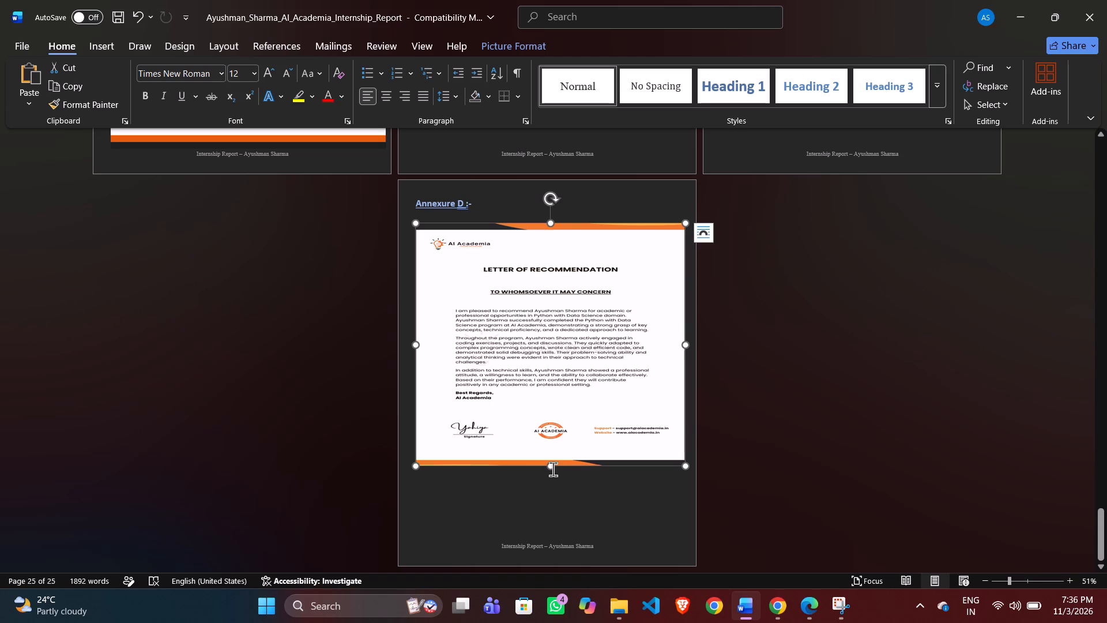
{"action": "left_click_drag", "start_coordinate": [552, 466], "coordinate": [544, 530]}
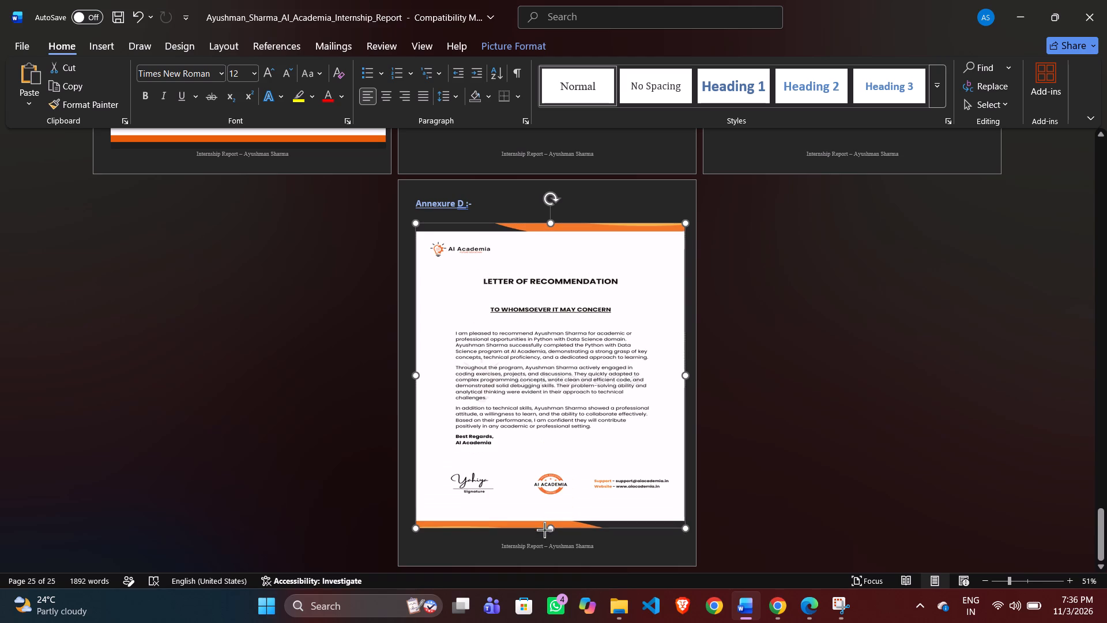
{"action": "left_click_drag", "start_coordinate": [544, 530], "coordinate": [547, 532]}
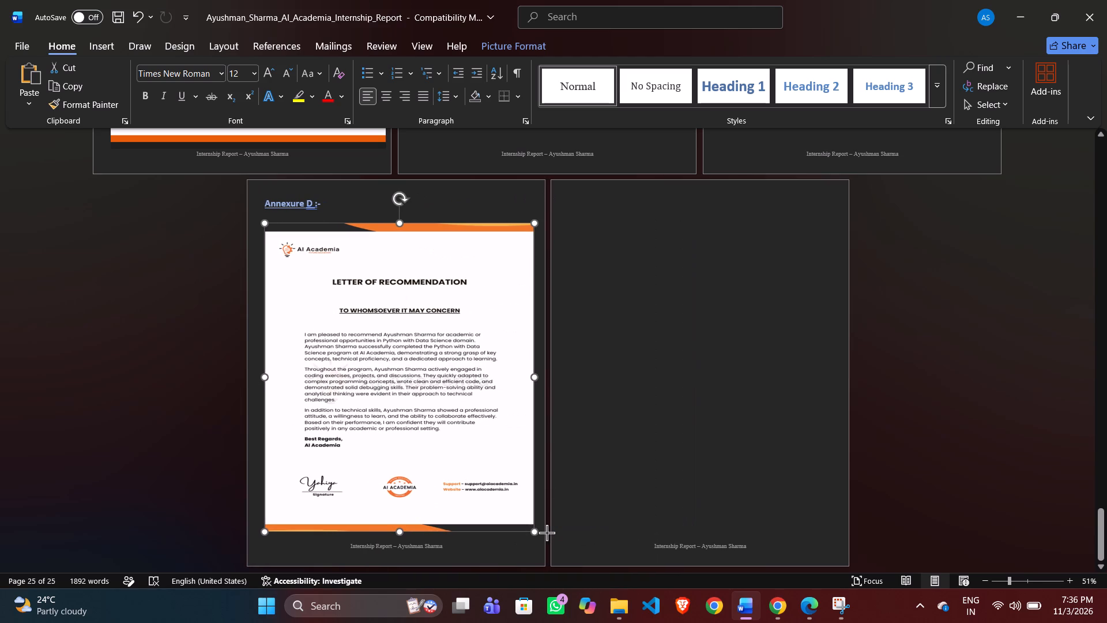
{"action": "left_click_drag", "start_coordinate": [547, 532], "coordinate": [547, 532]}
{"action": "left_click", "coordinate": [692, 361]}
Review the annexure pages and the list of supporting documents in Chapter 17.
{"action": "scroll", "coordinate": [692, 361], "scroll_direction": "up", "scroll_amount": 1}
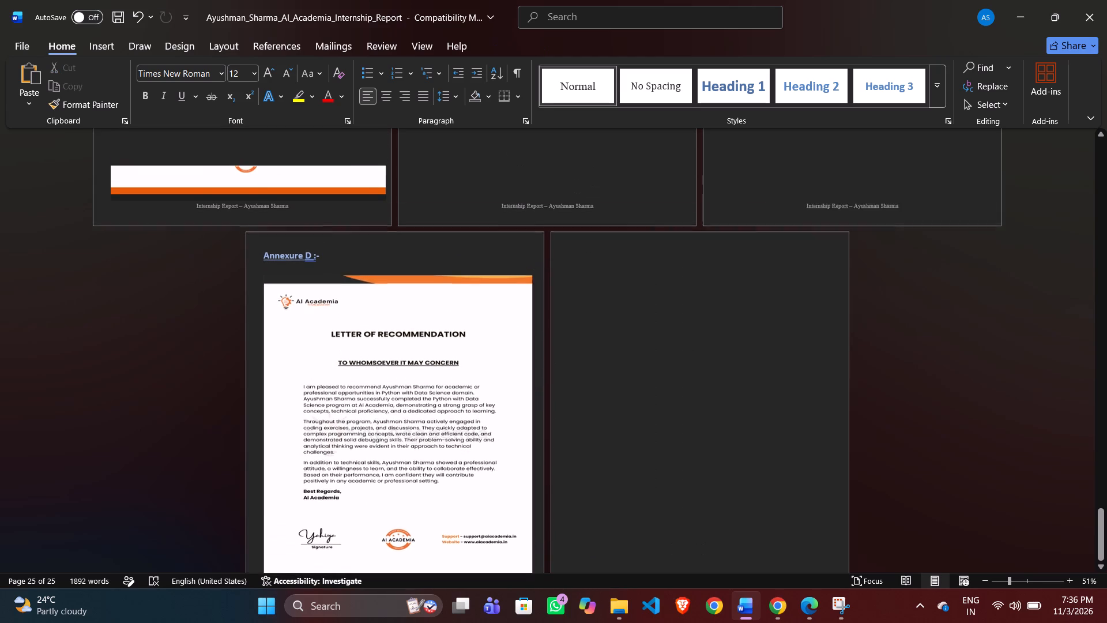
{"action": "scroll", "coordinate": [692, 361], "scroll_direction": "up", "scroll_amount": 1}
{"action": "scroll", "coordinate": [692, 361], "scroll_direction": "down", "scroll_amount": 1}
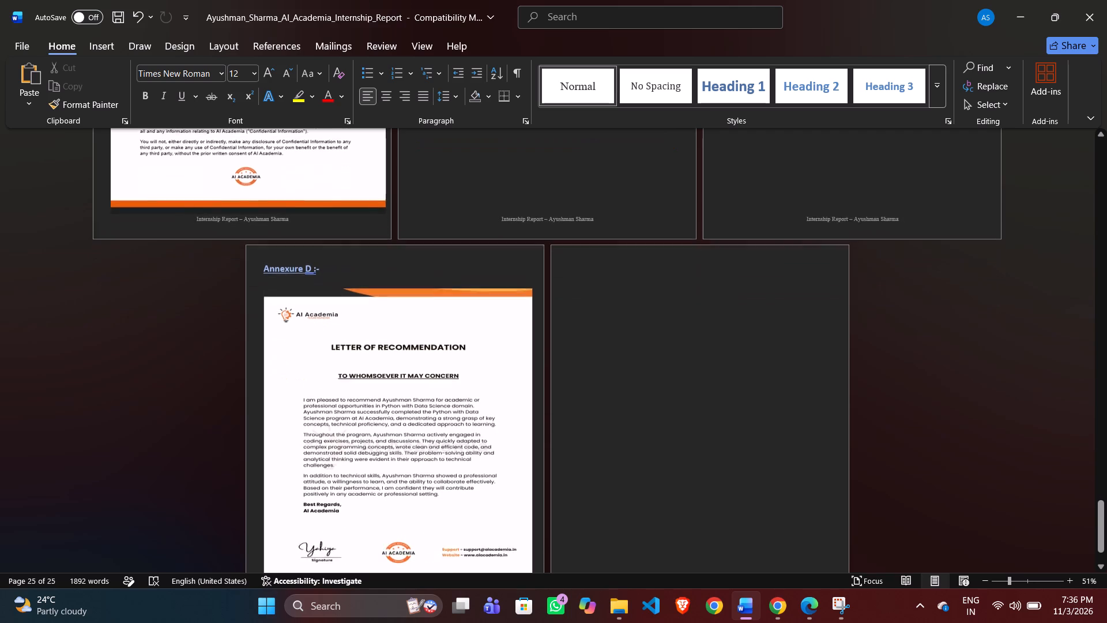
{"action": "scroll", "coordinate": [692, 361], "scroll_direction": "down", "scroll_amount": 1}
{"action": "scroll", "coordinate": [669, 451], "scroll_direction": "up", "scroll_amount": 1}
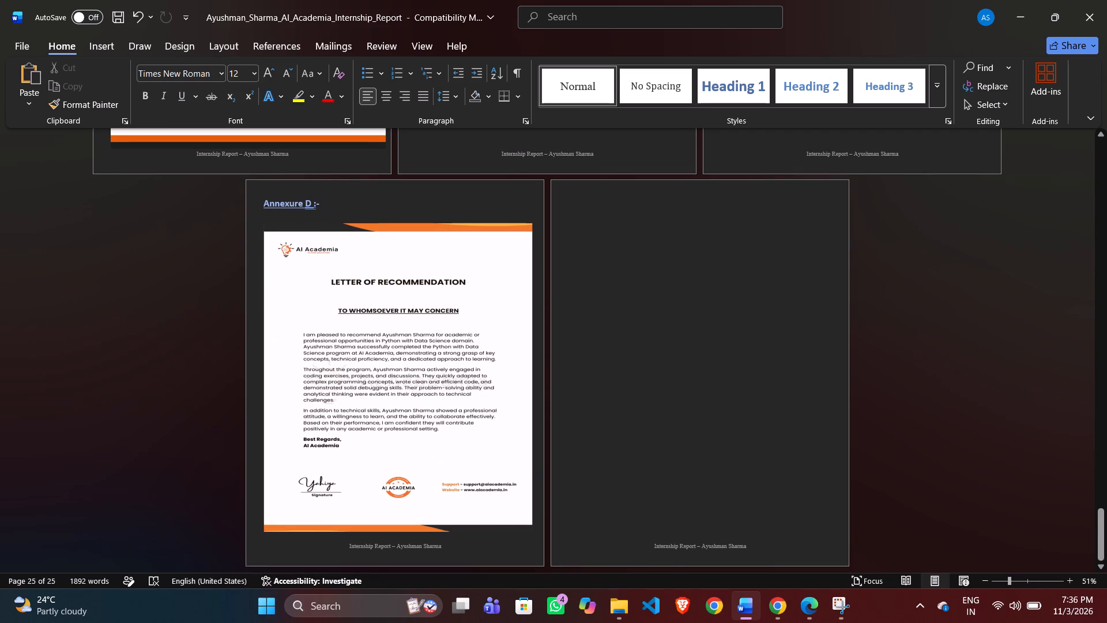
{"action": "scroll", "coordinate": [604, 209], "scroll_direction": "up", "scroll_amount": 3}
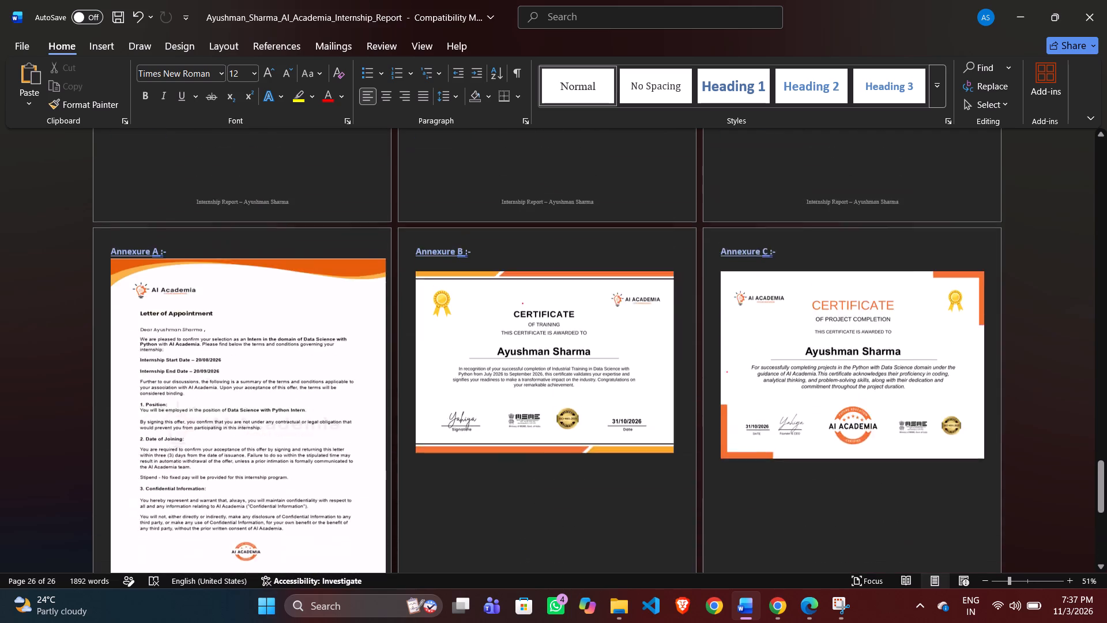
{"action": "scroll", "coordinate": [604, 209], "scroll_direction": "up", "scroll_amount": 3}
{"action": "scroll", "coordinate": [604, 209], "scroll_direction": "right", "scroll_amount": 1}
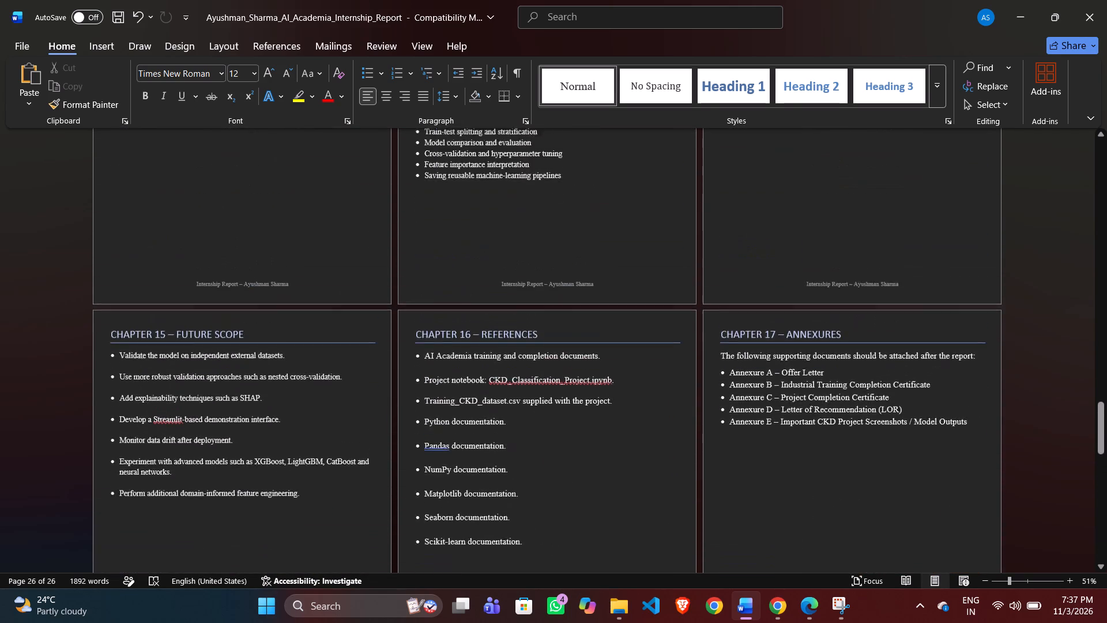
{"action": "scroll", "coordinate": [604, 209], "scroll_direction": "right", "scroll_amount": 1}
{"action": "scroll", "coordinate": [604, 209], "scroll_direction": "down", "scroll_amount": 3}
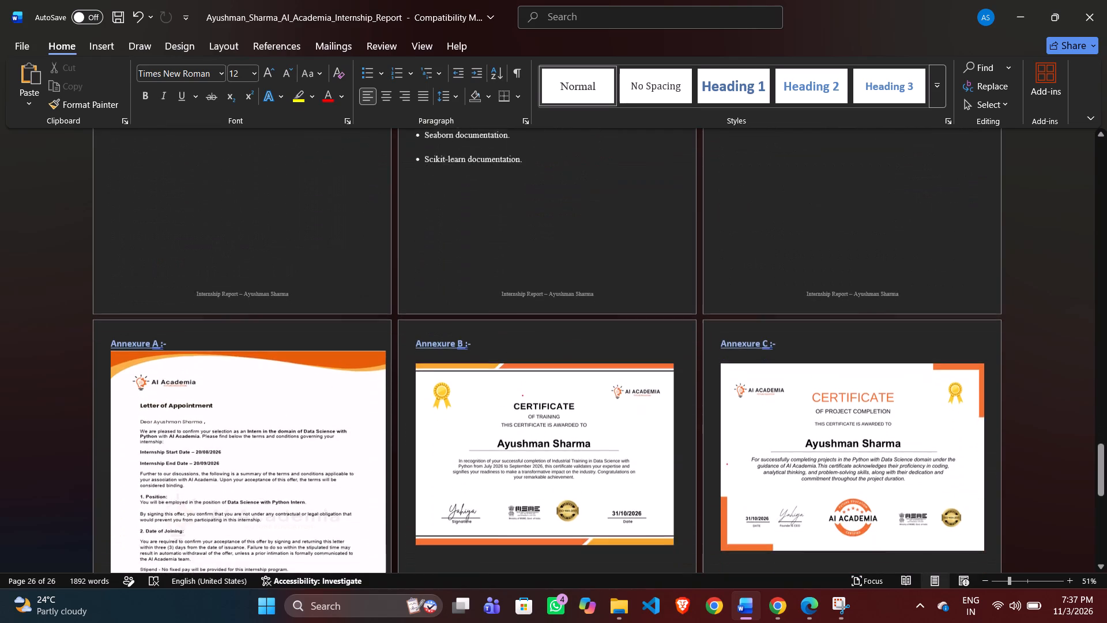
Save the internship report.
{"action": "key", "text": "ctrl+s"}
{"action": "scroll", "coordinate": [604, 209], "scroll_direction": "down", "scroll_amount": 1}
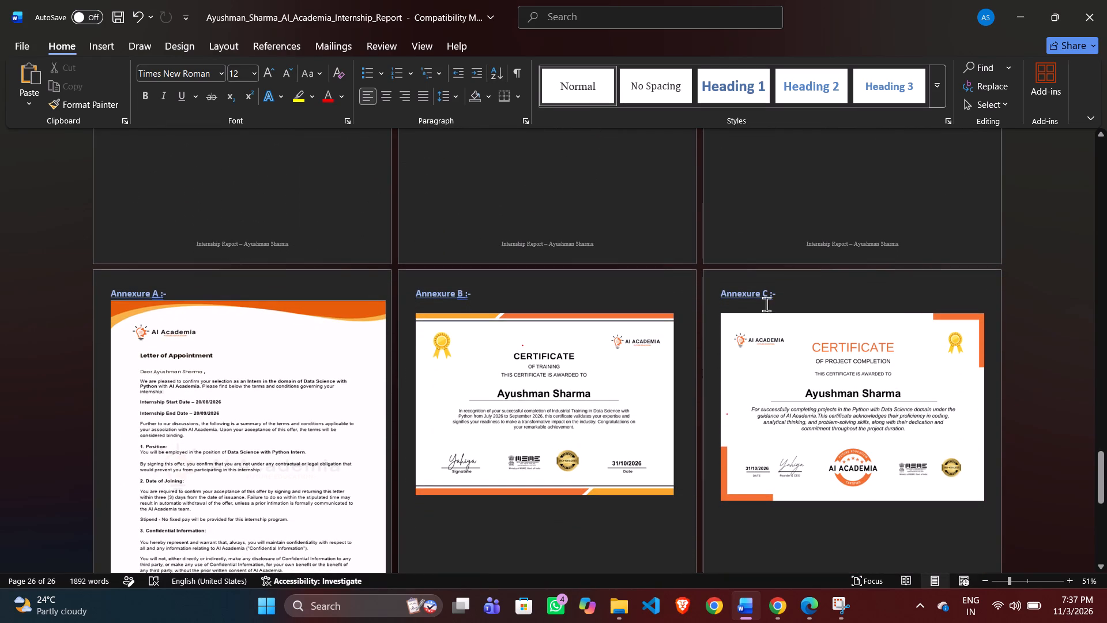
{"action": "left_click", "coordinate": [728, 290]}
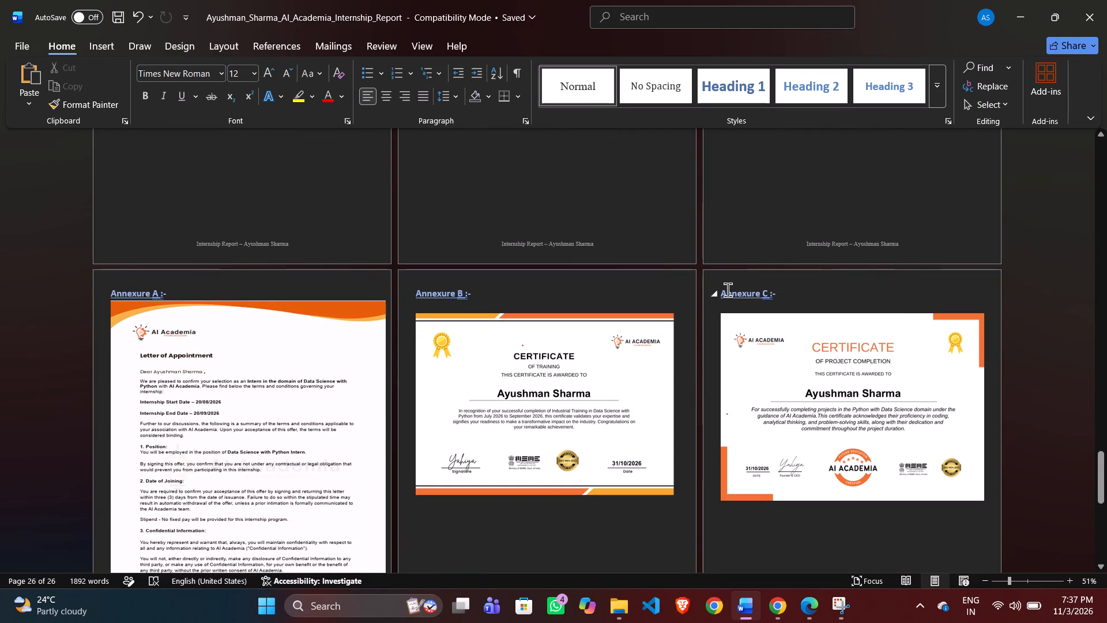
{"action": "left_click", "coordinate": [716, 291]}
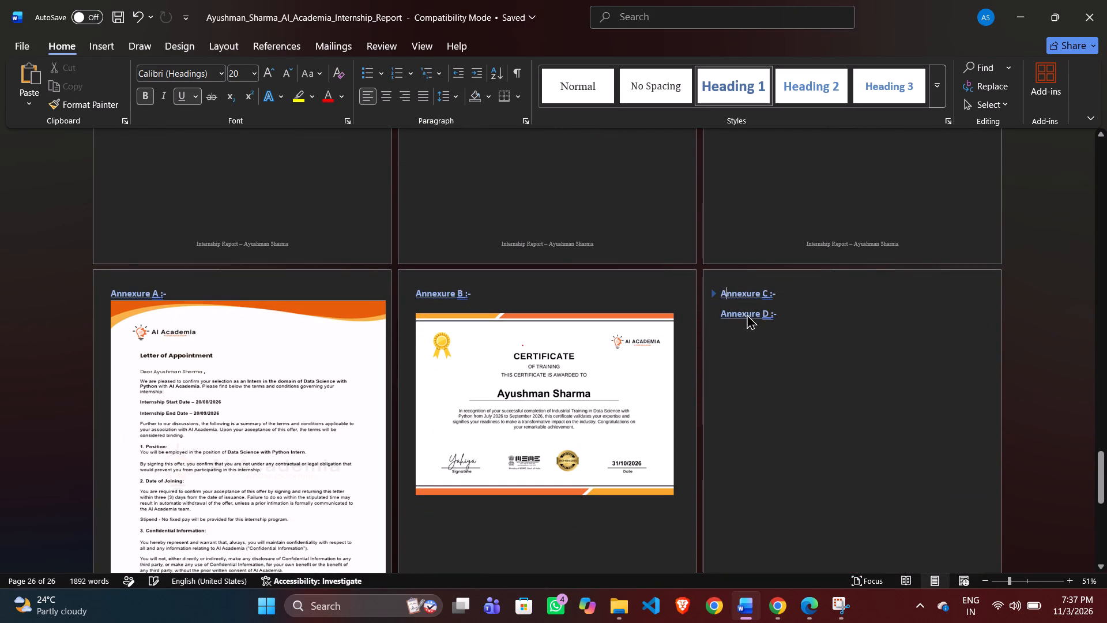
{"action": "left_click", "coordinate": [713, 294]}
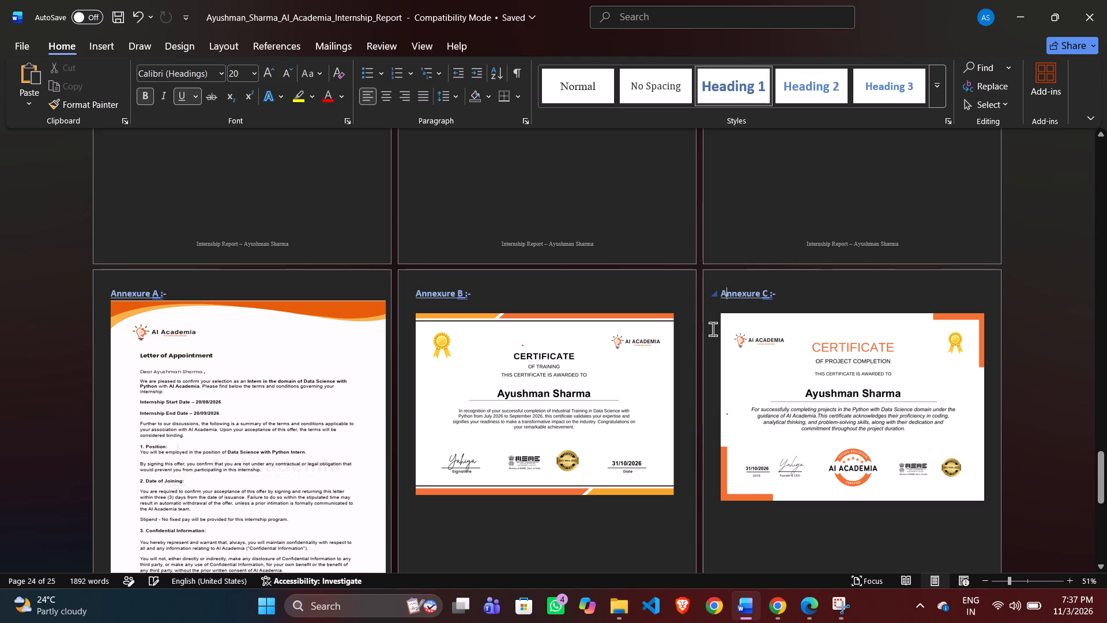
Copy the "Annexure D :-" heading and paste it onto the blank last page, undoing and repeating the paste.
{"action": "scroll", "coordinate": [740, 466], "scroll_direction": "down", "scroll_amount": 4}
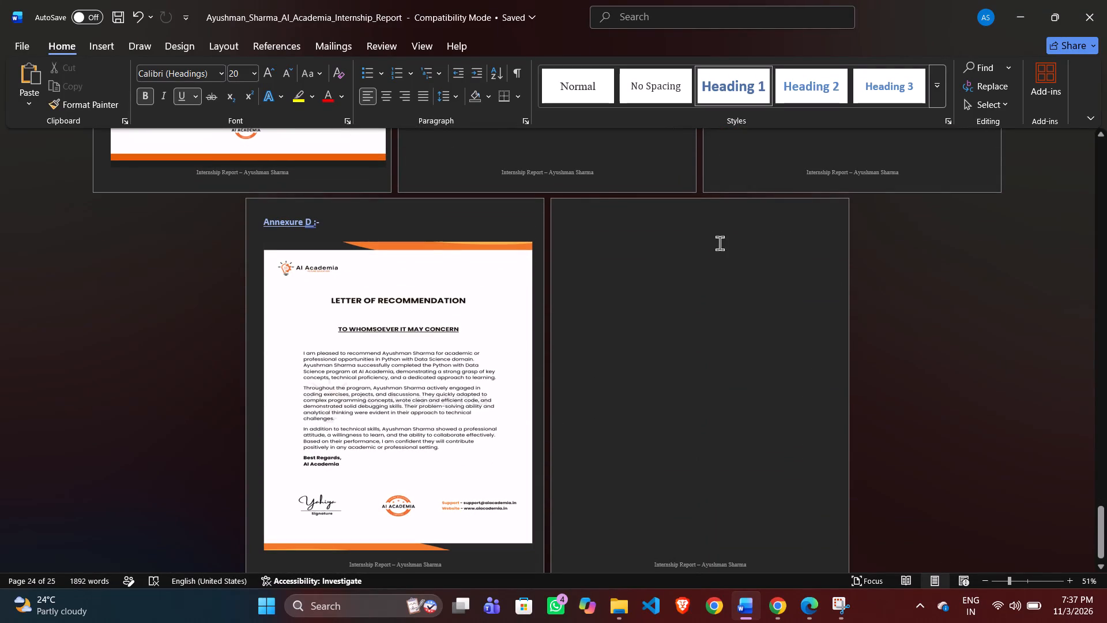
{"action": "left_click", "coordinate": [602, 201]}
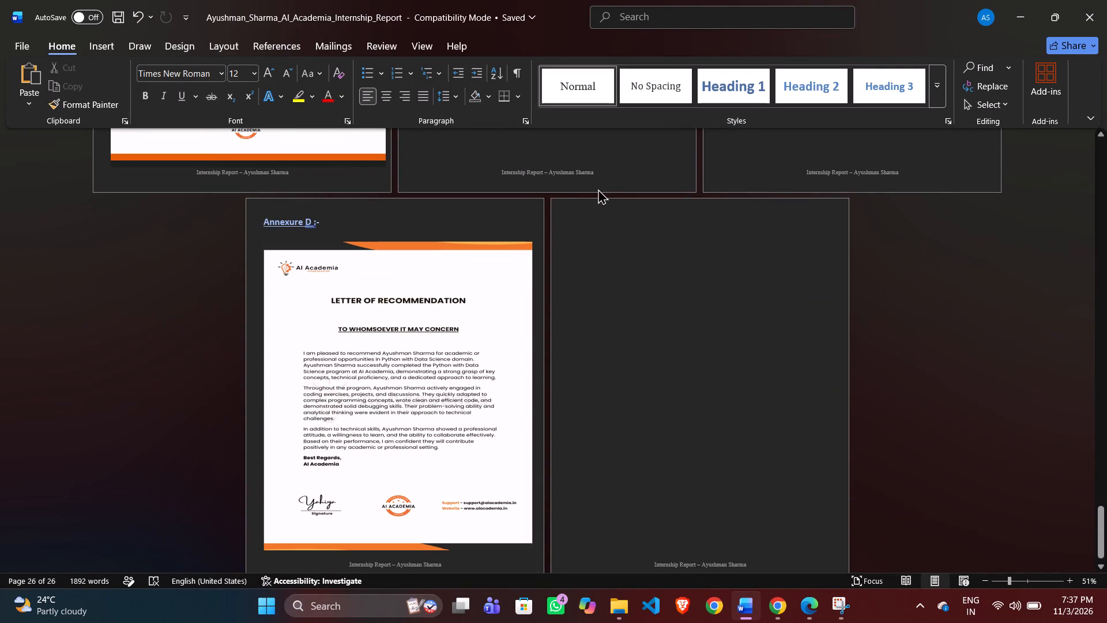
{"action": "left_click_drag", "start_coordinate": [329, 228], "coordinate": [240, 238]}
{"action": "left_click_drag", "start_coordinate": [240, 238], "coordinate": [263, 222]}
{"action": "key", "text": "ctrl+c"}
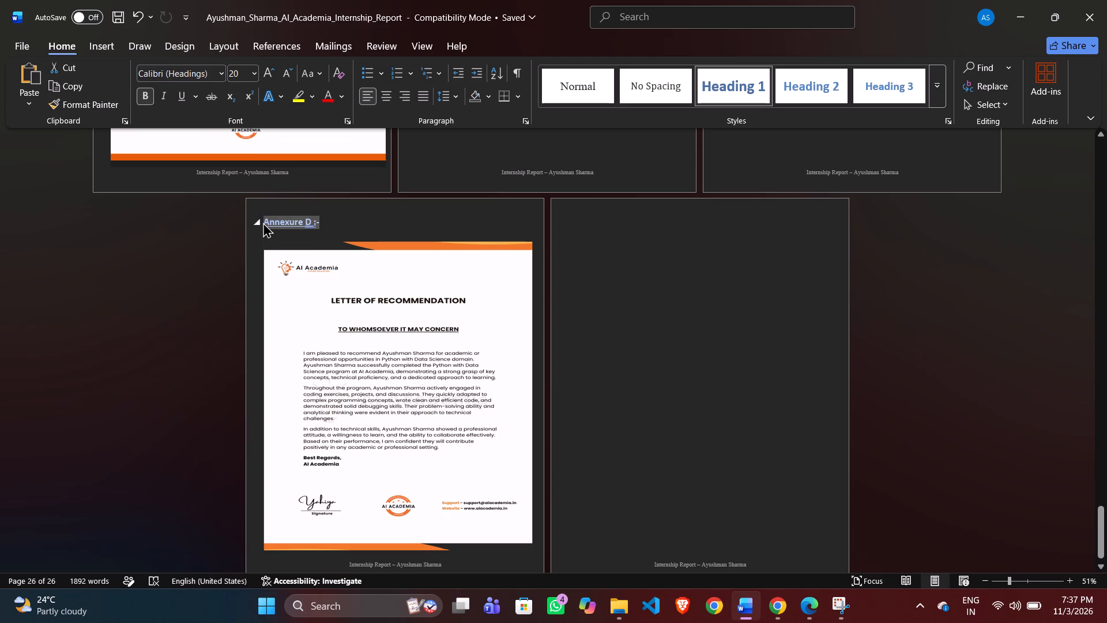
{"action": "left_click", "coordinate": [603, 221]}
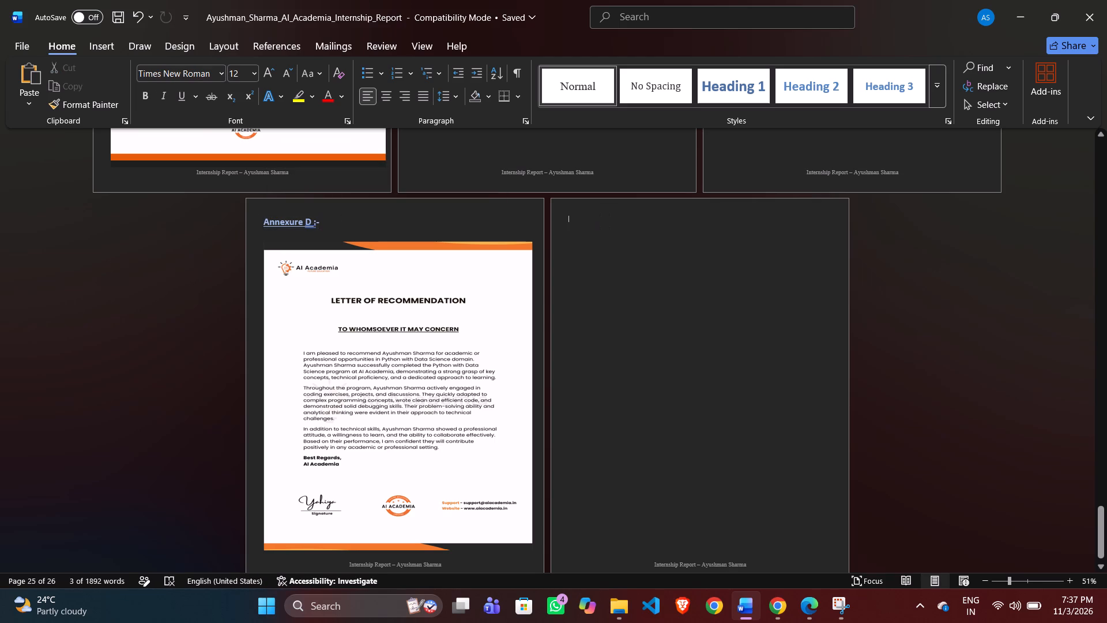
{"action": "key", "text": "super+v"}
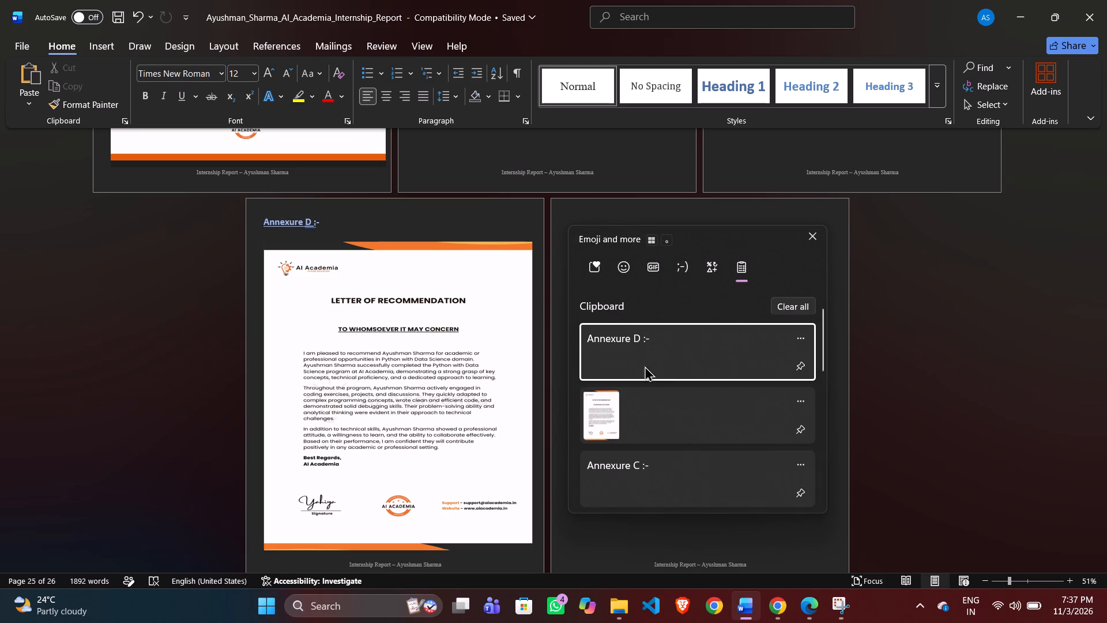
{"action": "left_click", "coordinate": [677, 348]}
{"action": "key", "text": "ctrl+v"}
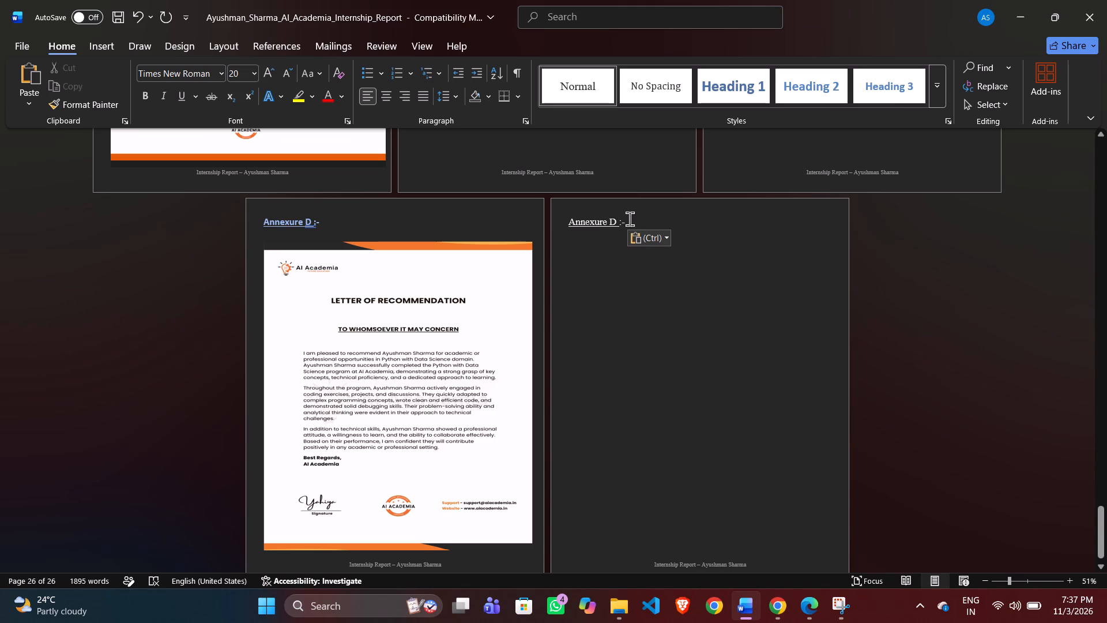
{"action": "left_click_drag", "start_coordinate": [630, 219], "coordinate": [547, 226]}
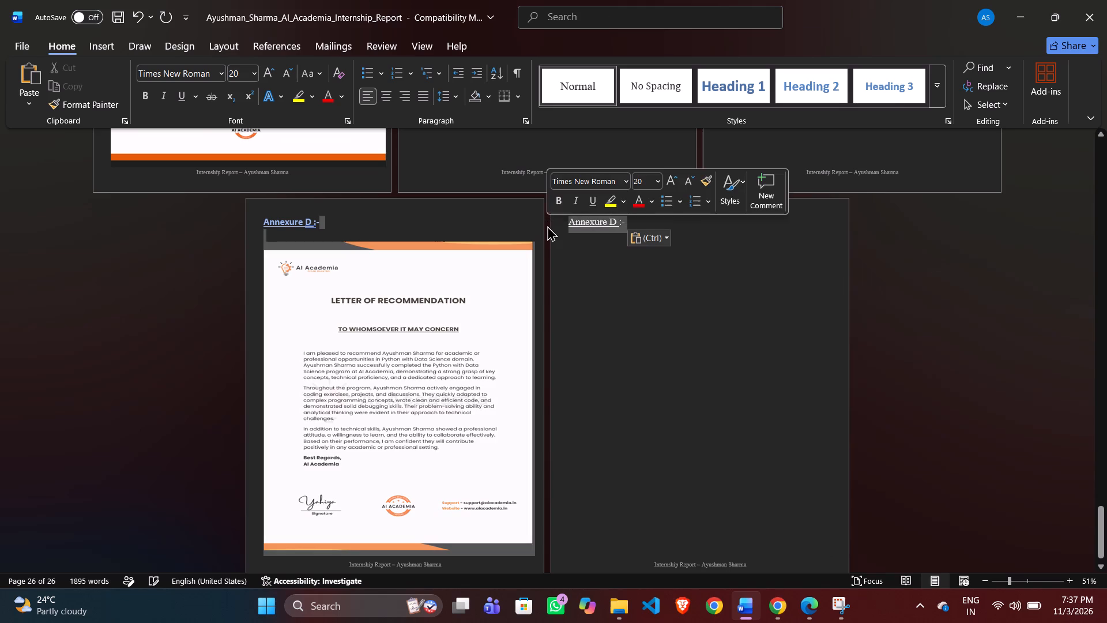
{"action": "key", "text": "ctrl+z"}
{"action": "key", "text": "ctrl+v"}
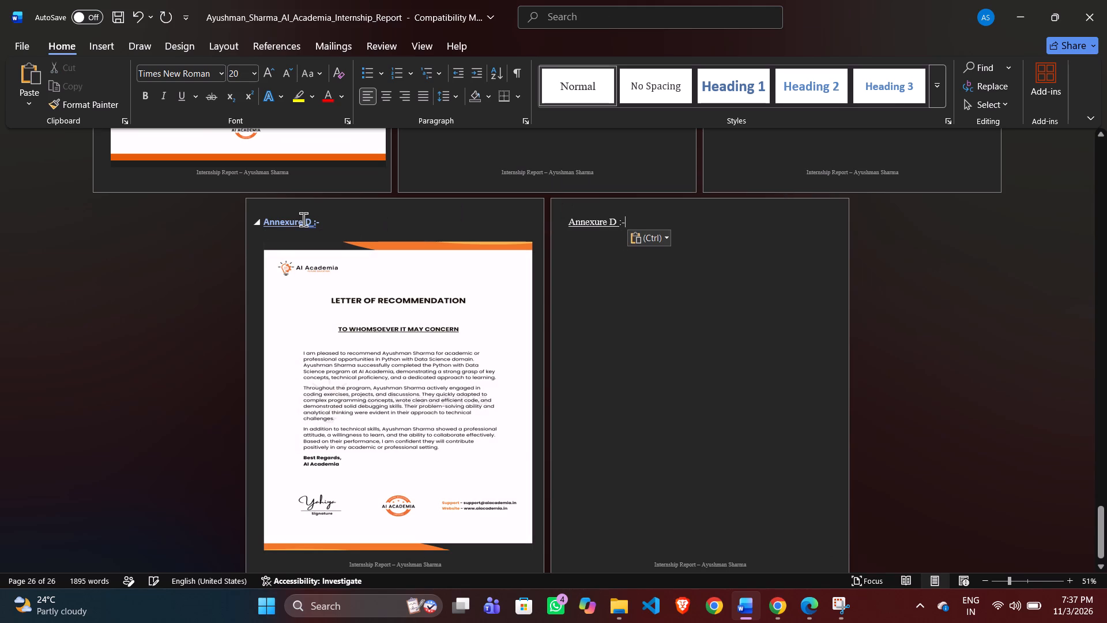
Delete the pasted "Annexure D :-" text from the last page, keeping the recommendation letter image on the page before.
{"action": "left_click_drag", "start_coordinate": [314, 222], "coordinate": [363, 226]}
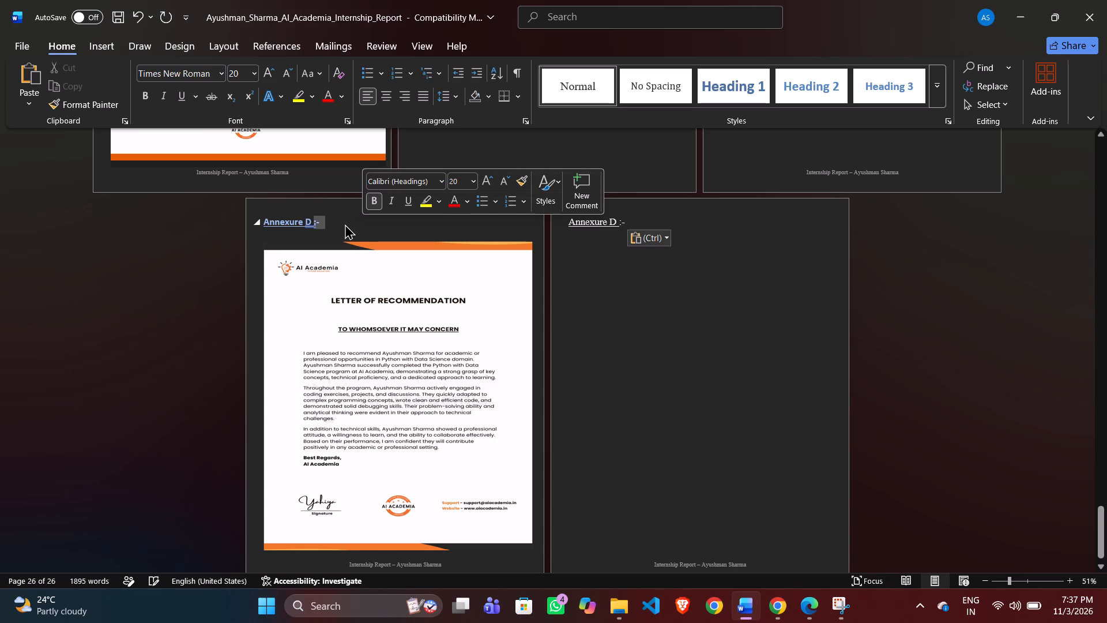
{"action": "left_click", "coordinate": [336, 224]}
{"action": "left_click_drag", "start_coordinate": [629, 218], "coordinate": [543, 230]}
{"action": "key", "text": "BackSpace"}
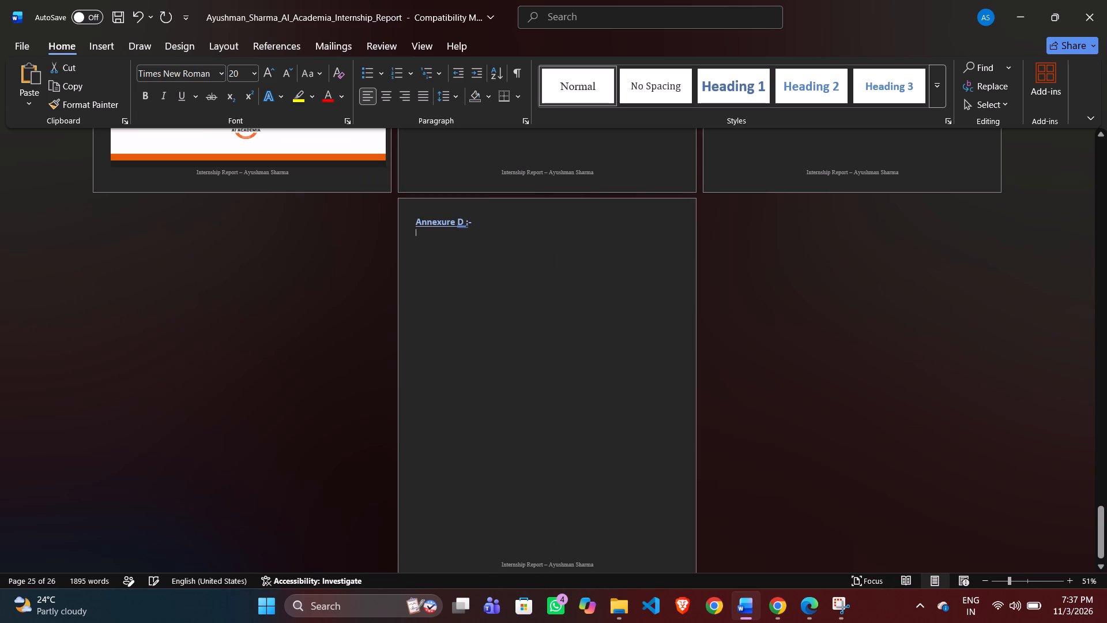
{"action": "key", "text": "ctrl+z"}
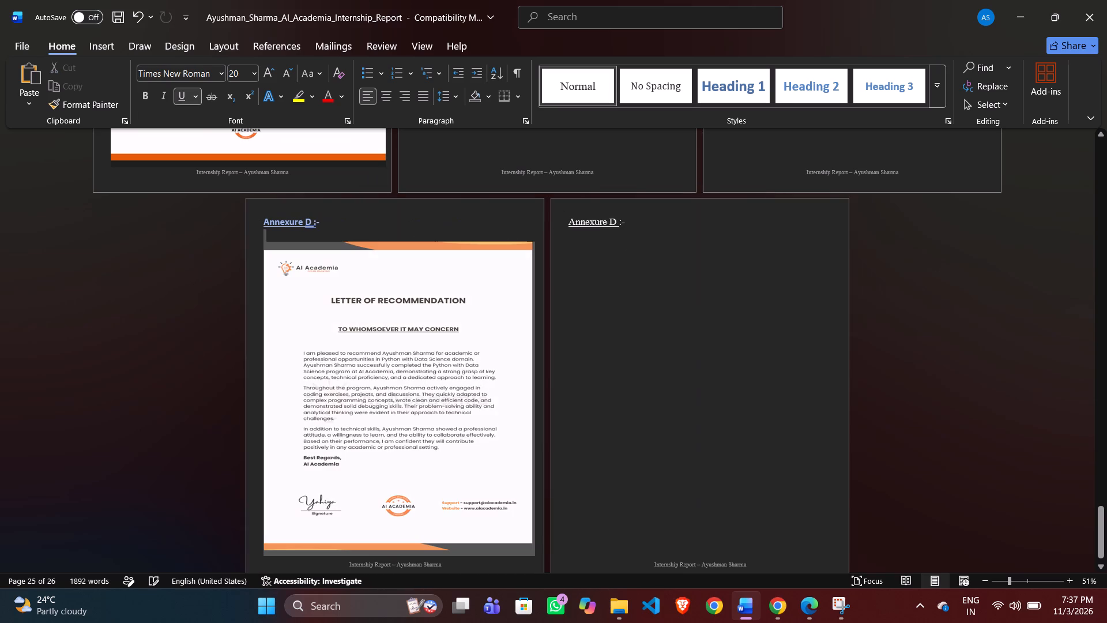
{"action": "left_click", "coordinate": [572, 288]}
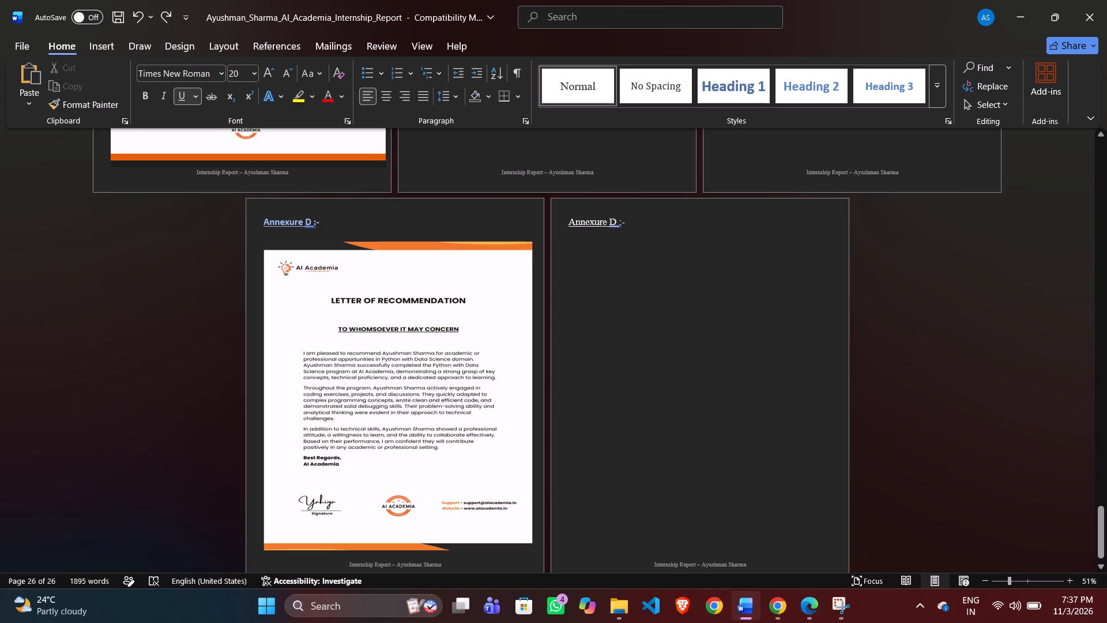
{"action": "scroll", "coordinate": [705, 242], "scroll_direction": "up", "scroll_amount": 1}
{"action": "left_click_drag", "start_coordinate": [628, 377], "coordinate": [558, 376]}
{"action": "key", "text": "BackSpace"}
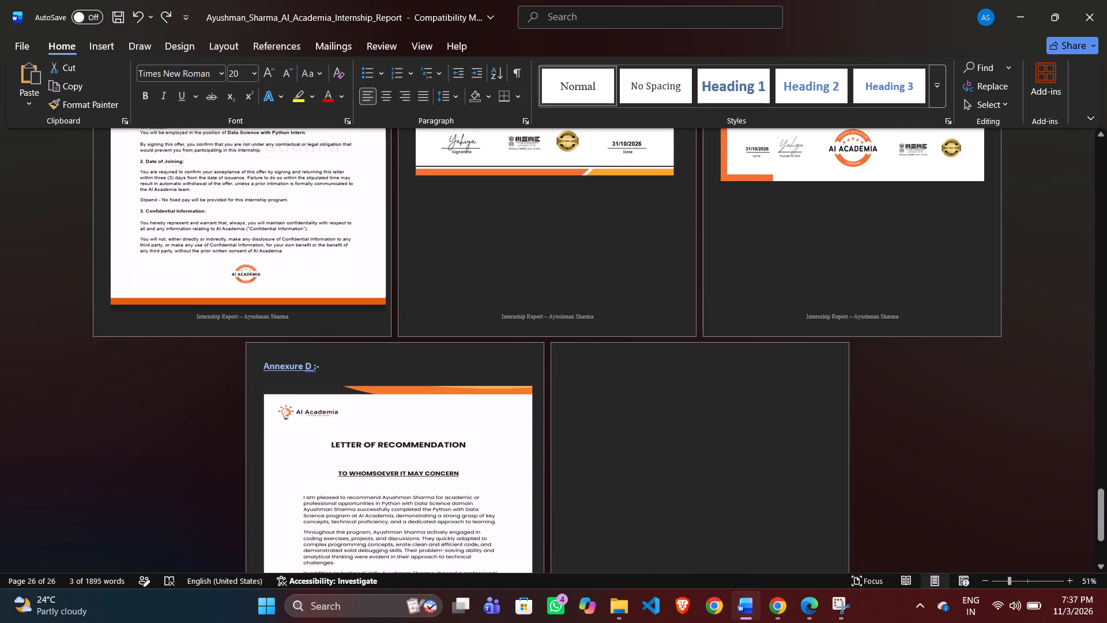
Copy the "Annexure C :-" heading, apply the Heading 1 style to the blank last page's first line and paste the heading there.
{"action": "scroll", "coordinate": [792, 245], "scroll_direction": "up", "scroll_amount": 3}
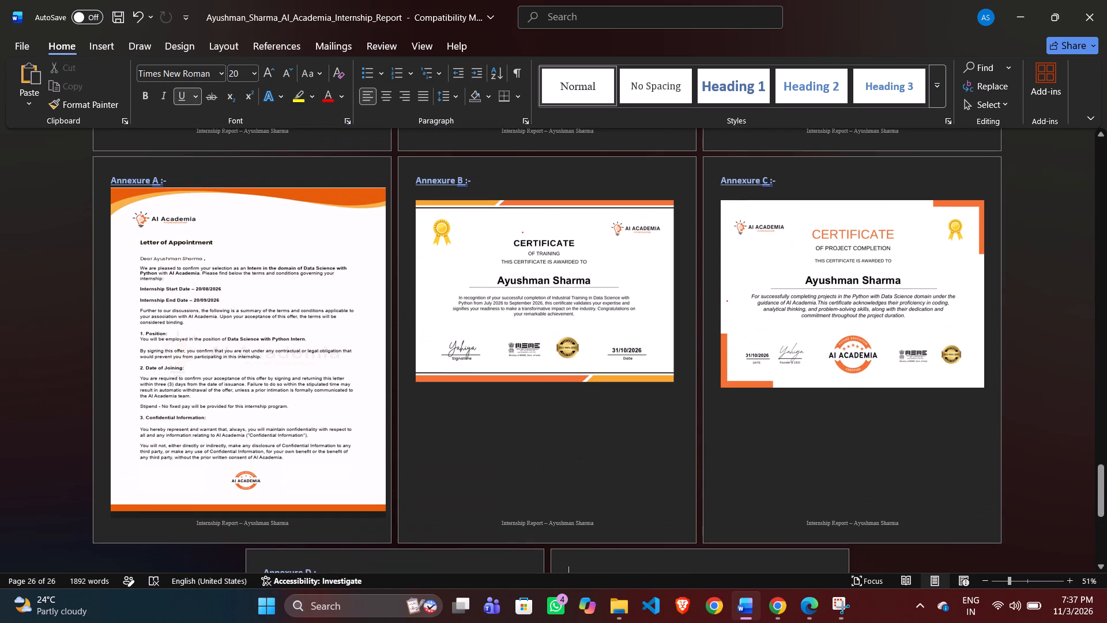
{"action": "left_click_drag", "start_coordinate": [778, 180], "coordinate": [714, 178]}
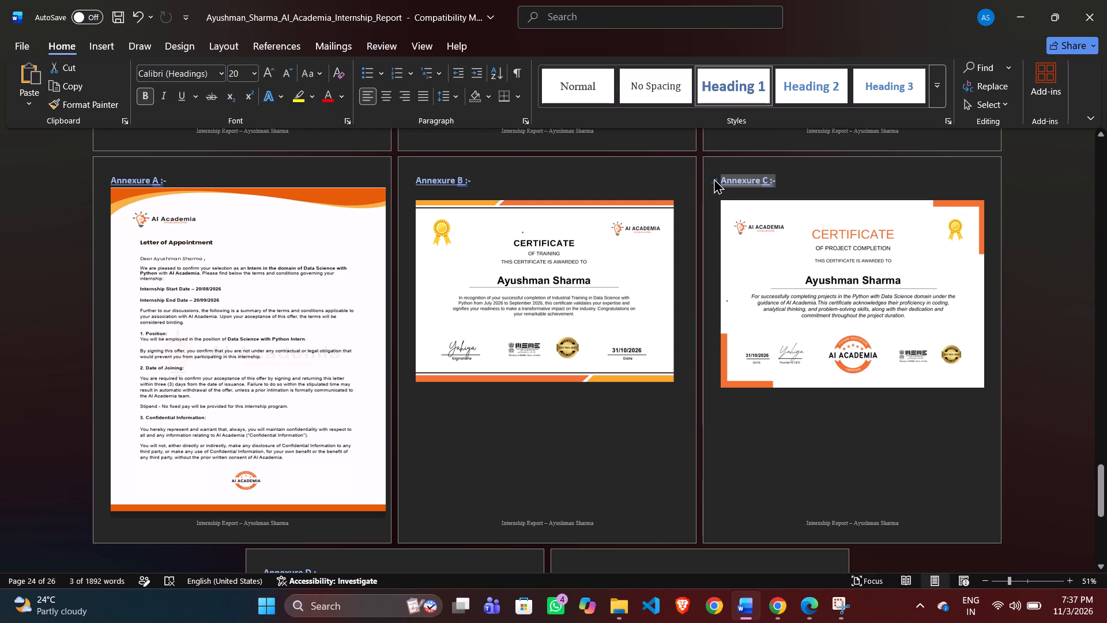
{"action": "key", "text": "ctrl+c"}
{"action": "scroll", "coordinate": [717, 366], "scroll_direction": "down", "scroll_amount": 2}
{"action": "left_click", "coordinate": [584, 351]}
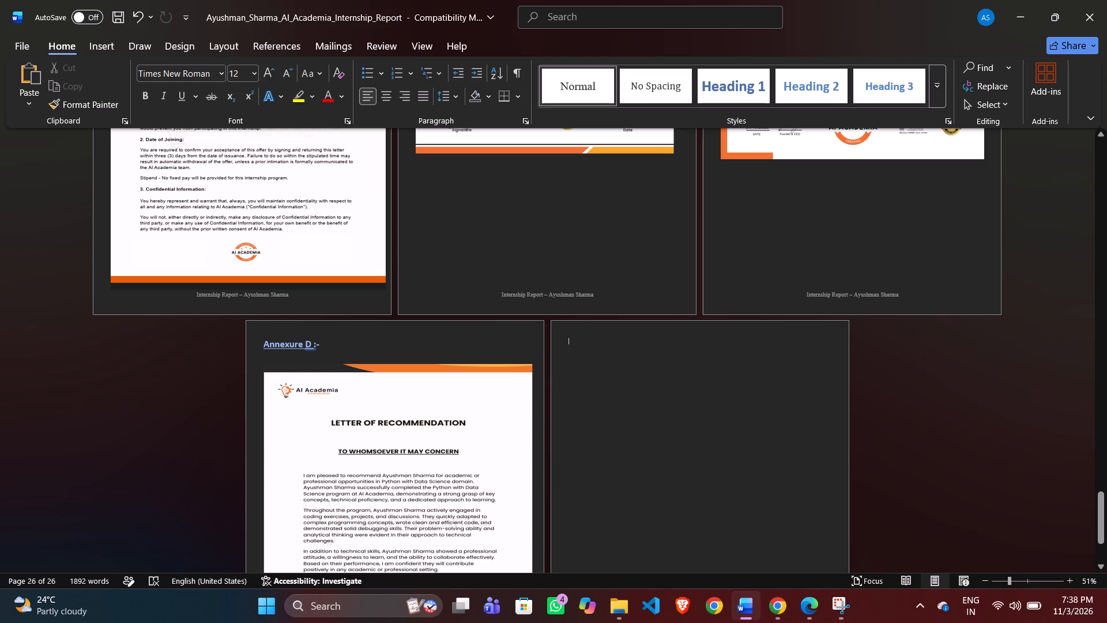
{"action": "left_click", "coordinate": [745, 90]}
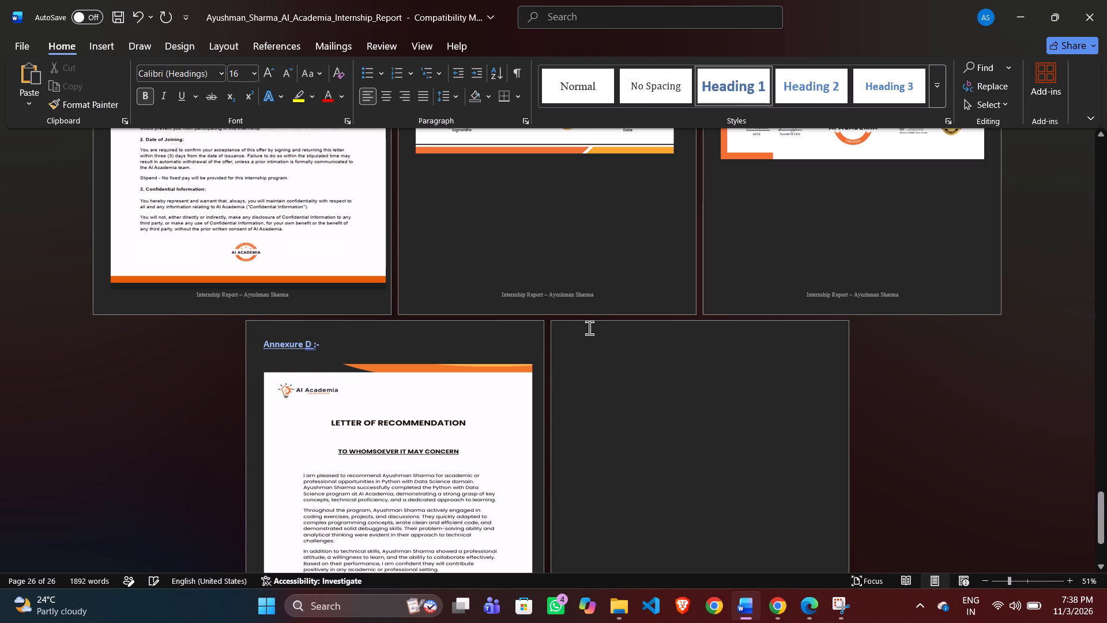
{"action": "key", "text": "ctrl+v"}
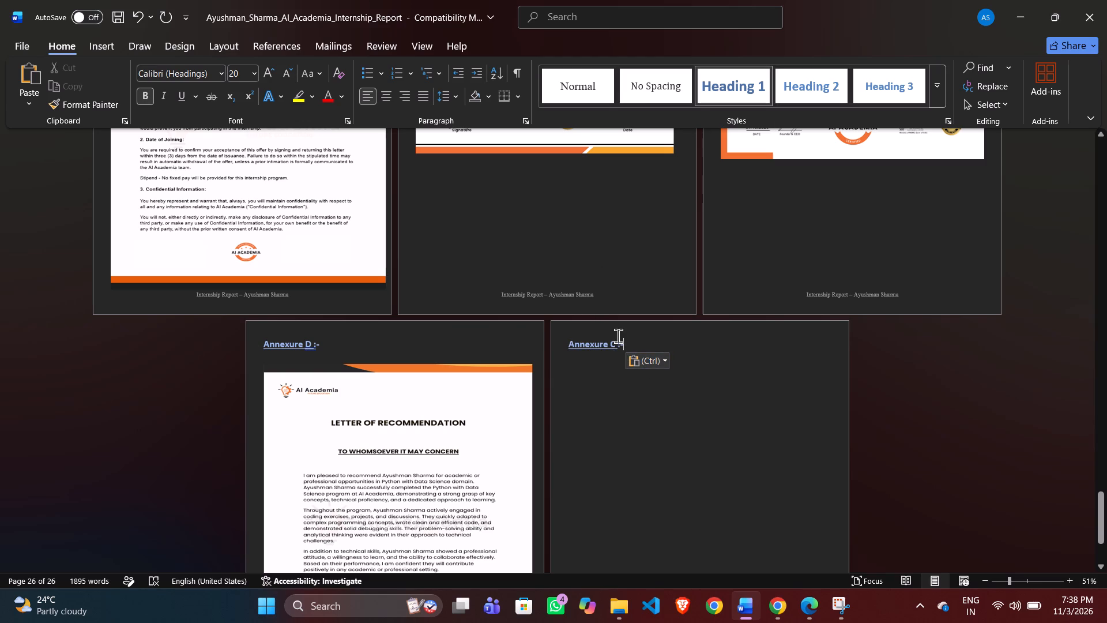
Change the letter in the last page's pasted heading so that it reads "Annexure E :-".
{"action": "left_click", "coordinate": [615, 343]}
{"action": "key", "text": "BackSpace"}
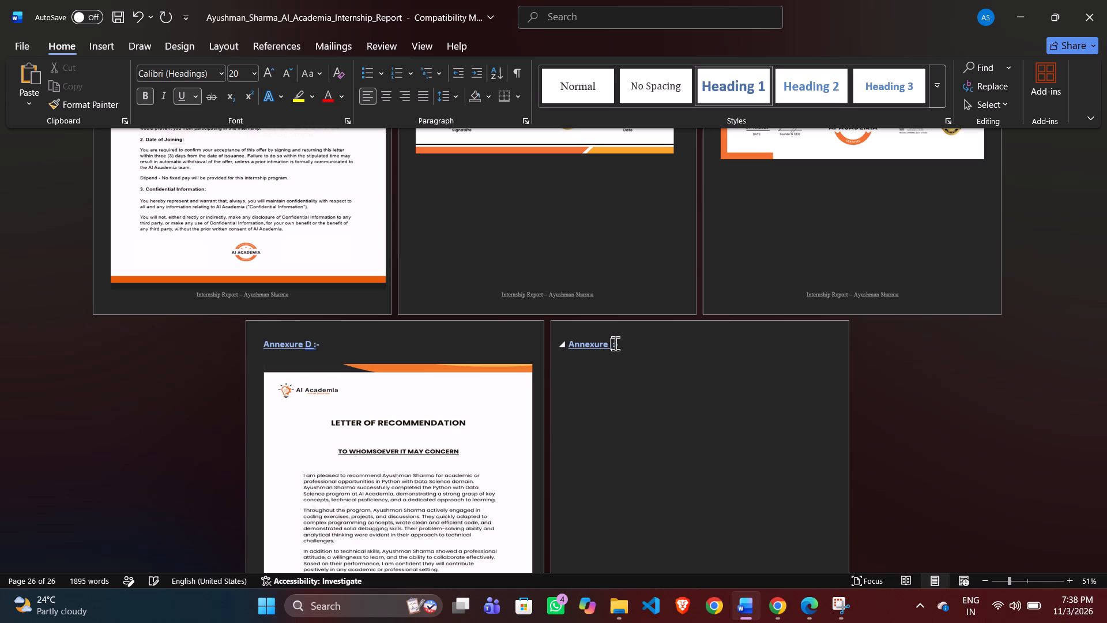
{"action": "key", "text": "shift+e"}
{"action": "left_click", "coordinate": [683, 377]}
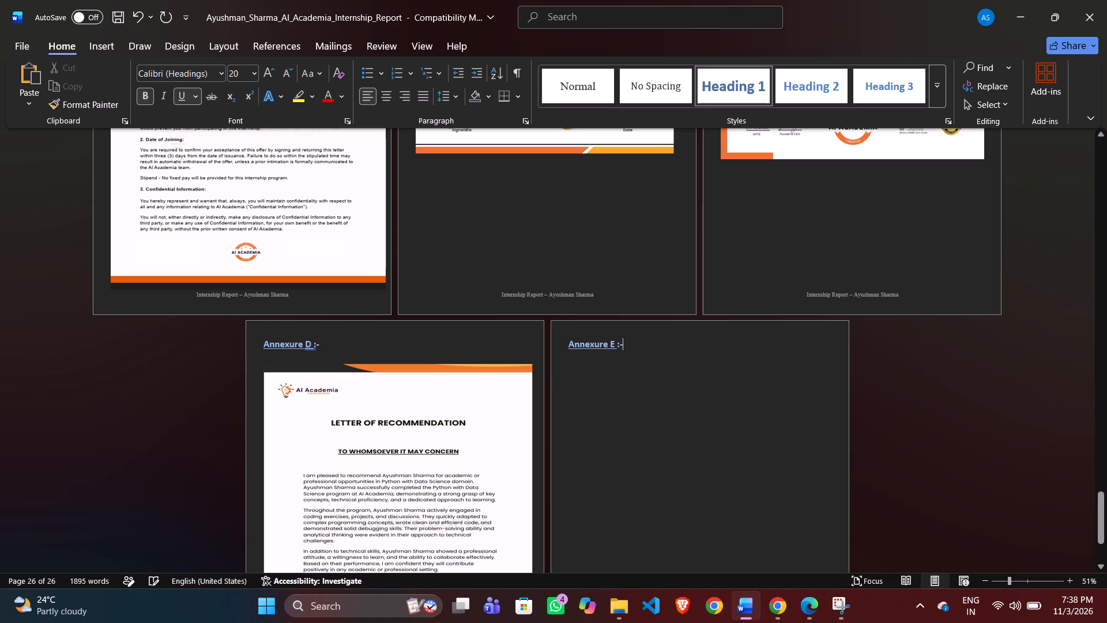
Set the font size of the "Annexure E :-" heading to 24.
{"action": "left_click_drag", "start_coordinate": [631, 344], "coordinate": [542, 348]}
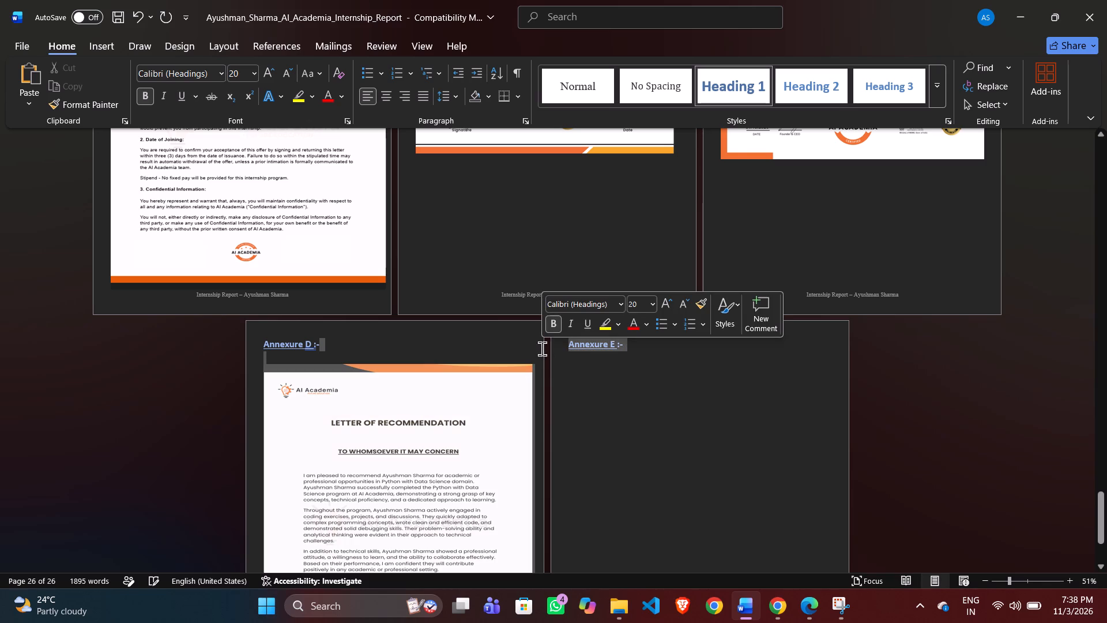
{"action": "double_click", "coordinate": [639, 301]}
{"action": "double_click", "coordinate": [639, 301]}
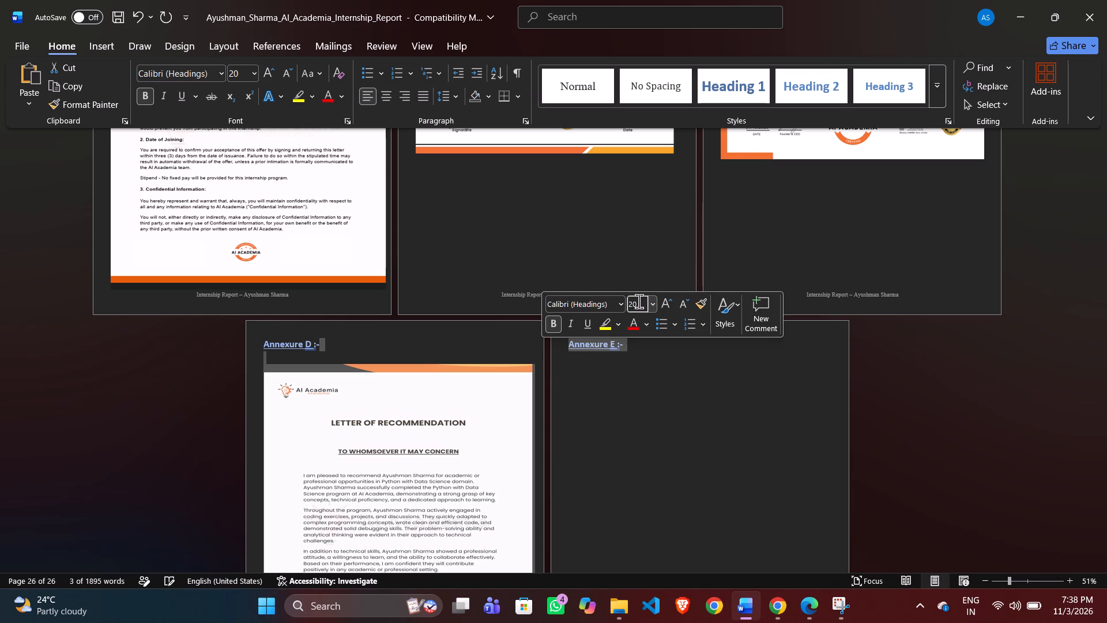
{"action": "left_click", "coordinate": [639, 301]}
{"action": "type", "text": "24"}
{"action": "key", "text": "Return"}
{"action": "left_click", "coordinate": [591, 472]}
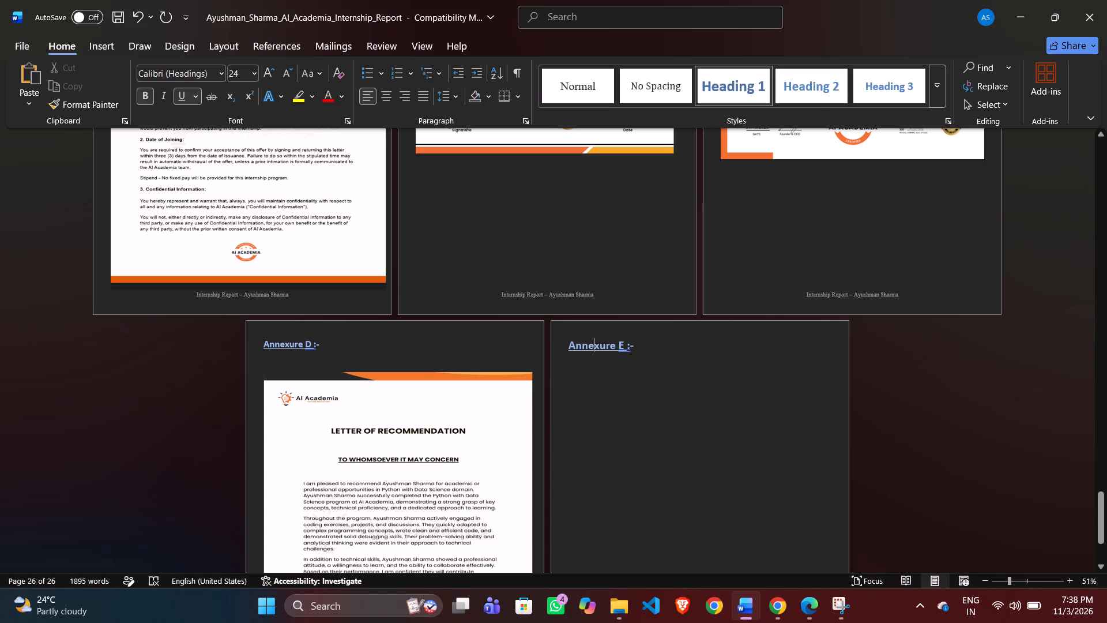
Add a new blank line beneath the "Annexure E :-" heading on the last page.
{"action": "left_click", "coordinate": [616, 344]}
{"action": "scroll", "coordinate": [688, 370], "scroll_direction": "down", "scroll_amount": 2}
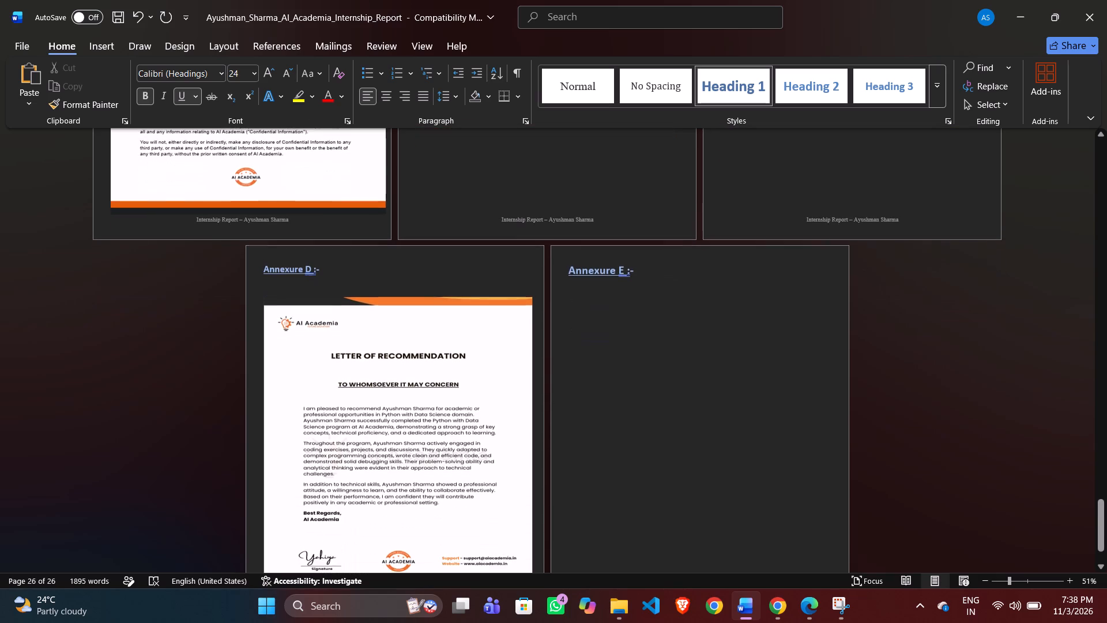
{"action": "scroll", "coordinate": [688, 370], "scroll_direction": "up", "scroll_amount": 2}
{"action": "scroll", "coordinate": [688, 370], "scroll_direction": "right", "scroll_amount": 1}
{"action": "scroll", "coordinate": [688, 370], "scroll_direction": "up", "scroll_amount": 1}
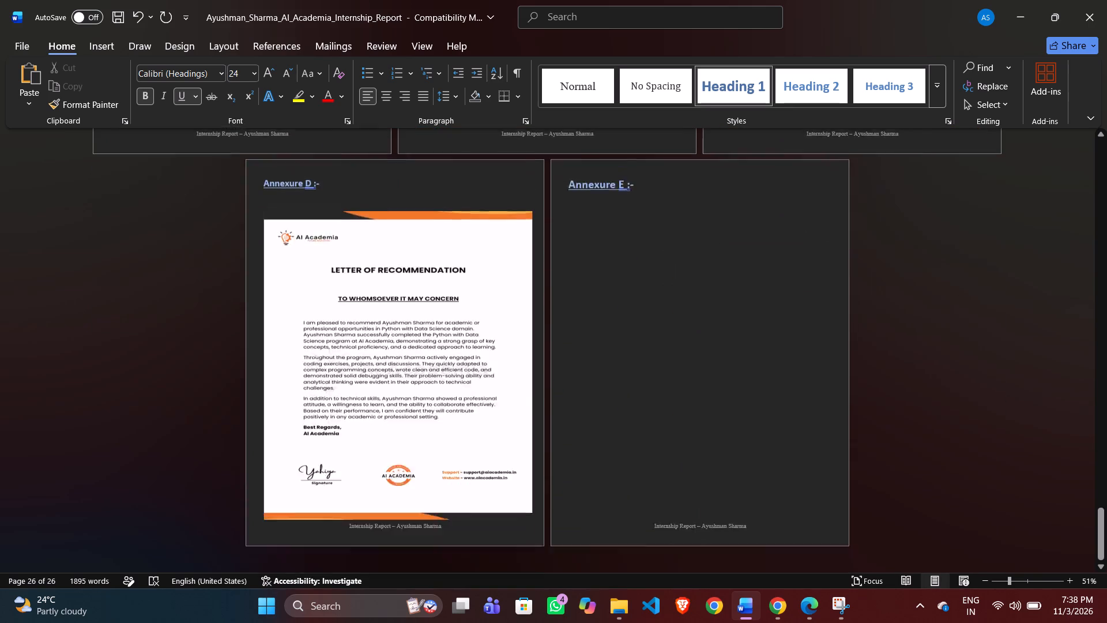
{"action": "scroll", "coordinate": [688, 370], "scroll_direction": "up", "scroll_amount": 1}
{"action": "scroll", "coordinate": [688, 370], "scroll_direction": "right", "scroll_amount": 1}
{"action": "scroll", "coordinate": [688, 370], "scroll_direction": "down", "scroll_amount": 1}
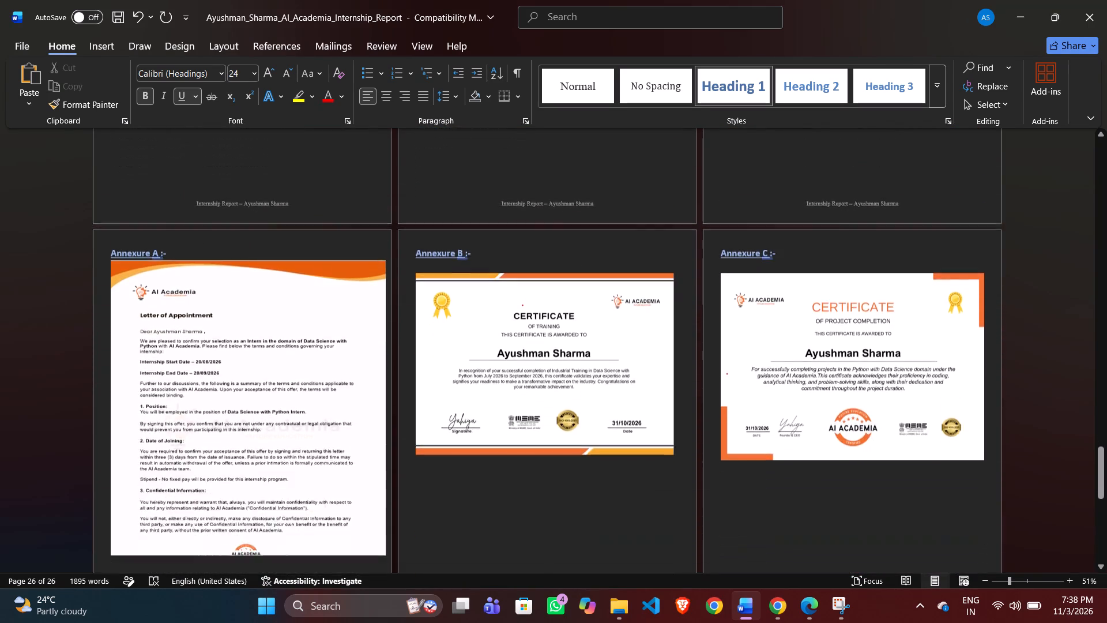
{"action": "scroll", "coordinate": [688, 370], "scroll_direction": "down", "scroll_amount": 1}
{"action": "left_click", "coordinate": [724, 237]}
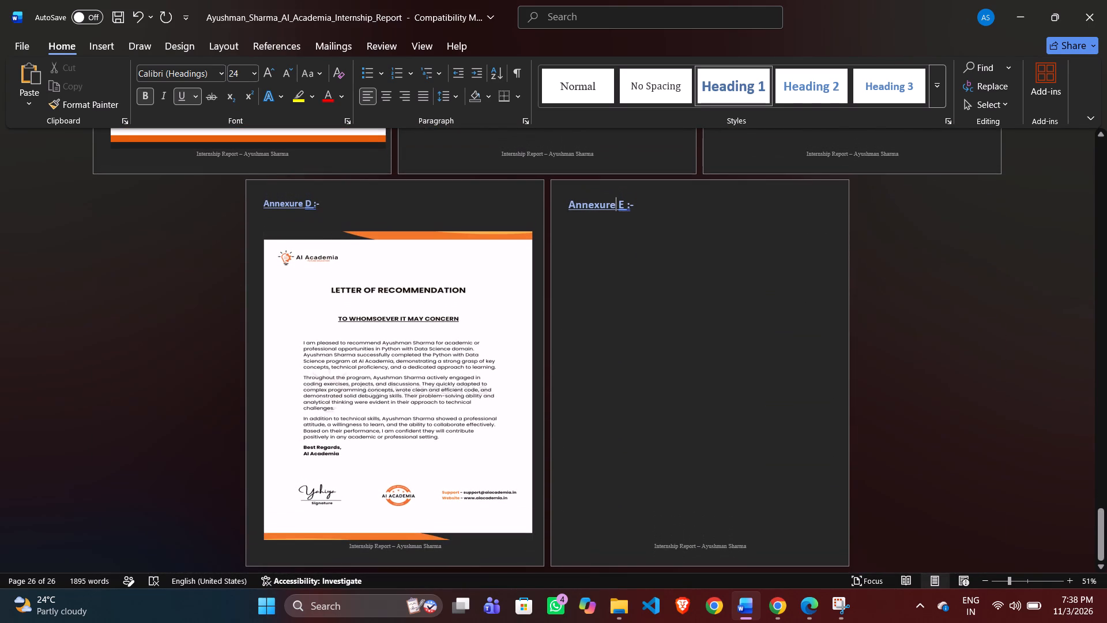
{"action": "key", "text": "Return"}
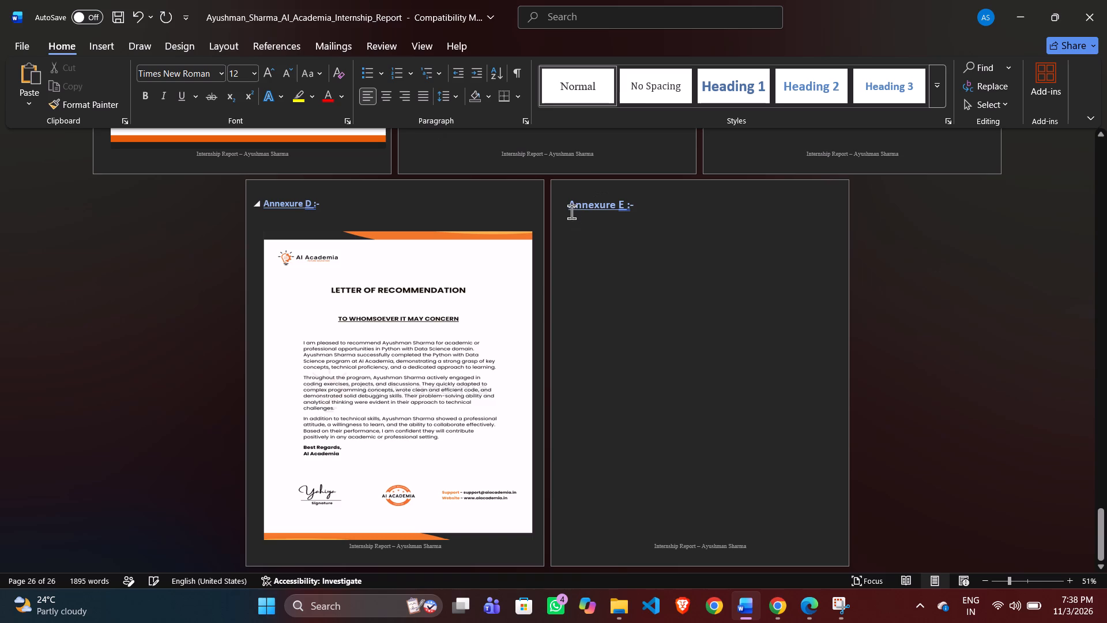
{"action": "scroll", "coordinate": [656, 291], "scroll_direction": "down", "scroll_amount": 1}
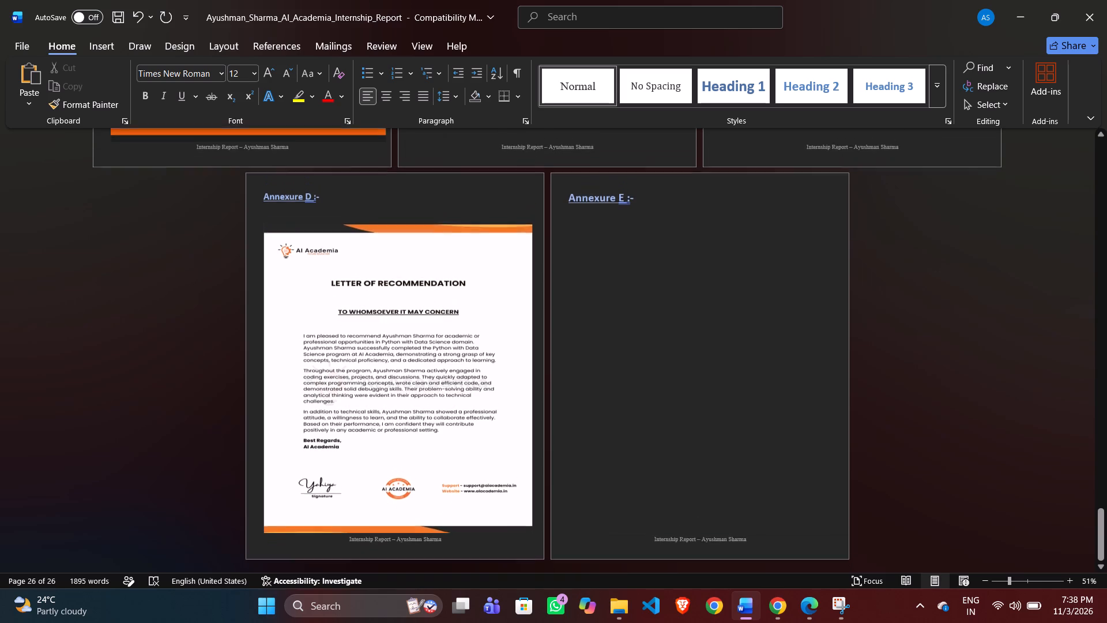
{"action": "scroll", "coordinate": [656, 291], "scroll_direction": "down", "scroll_amount": 1}
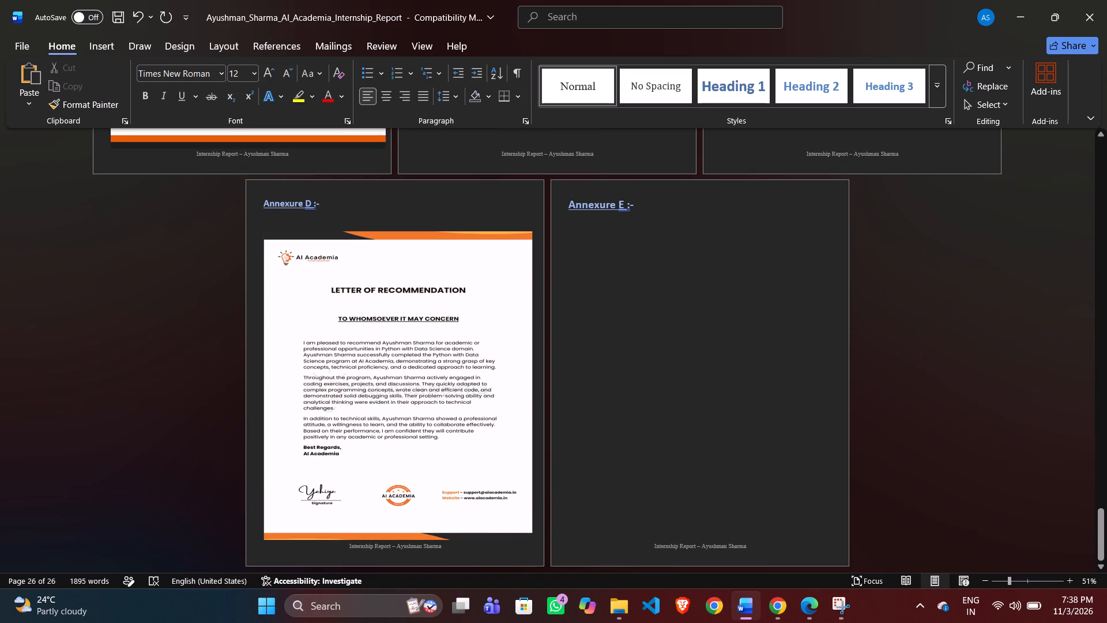
{"action": "scroll", "coordinate": [574, 346], "scroll_direction": "down", "scroll_amount": 1}
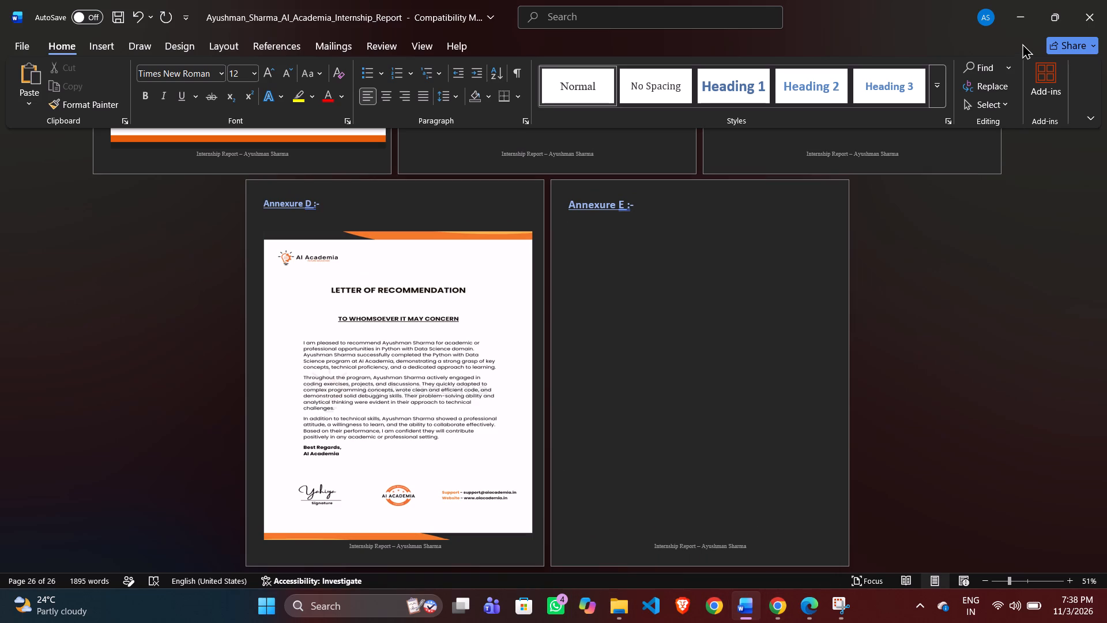
Minimize the open windows to reach the desktop and look through the CKD_Classification_Project folder's files.
{"action": "left_click", "coordinate": [1022, 25]}
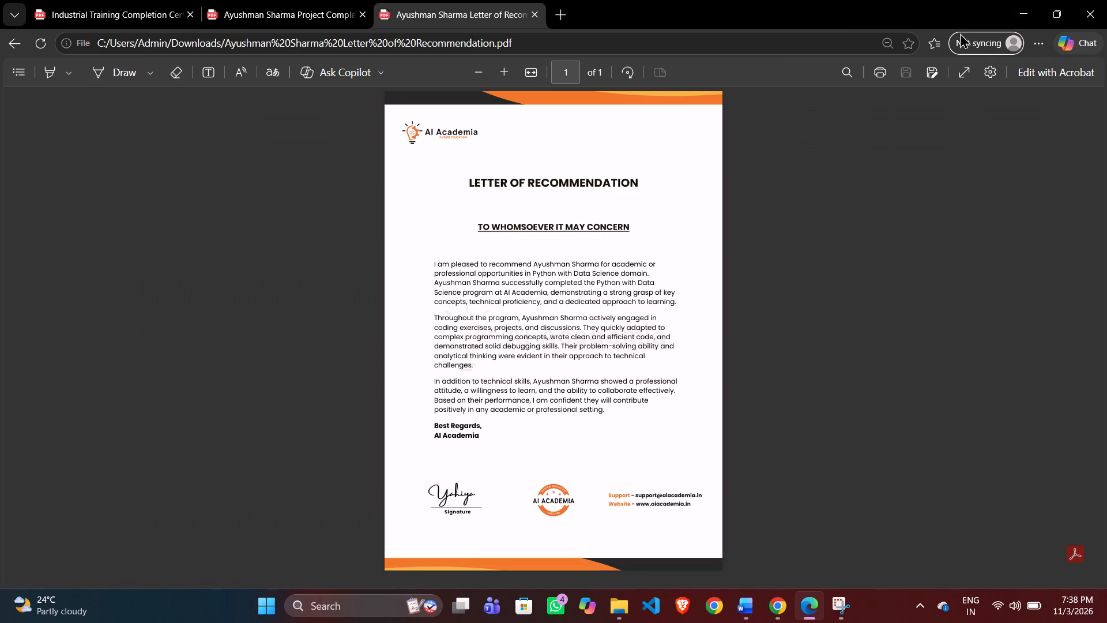
{"action": "left_click", "coordinate": [1033, 12]}
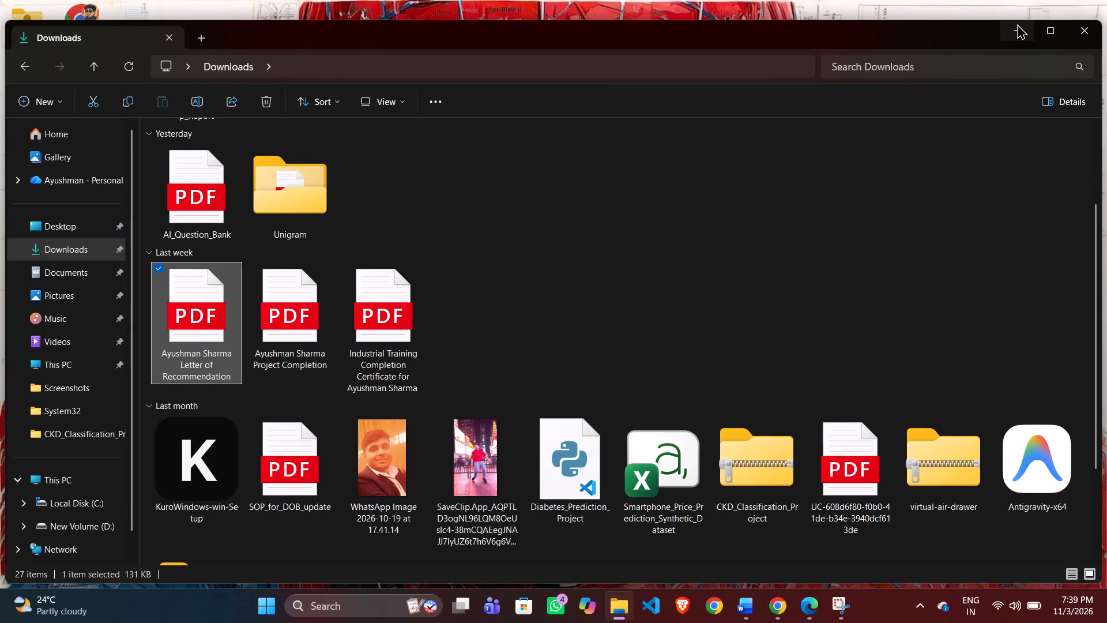
{"action": "left_click", "coordinate": [1010, 28]}
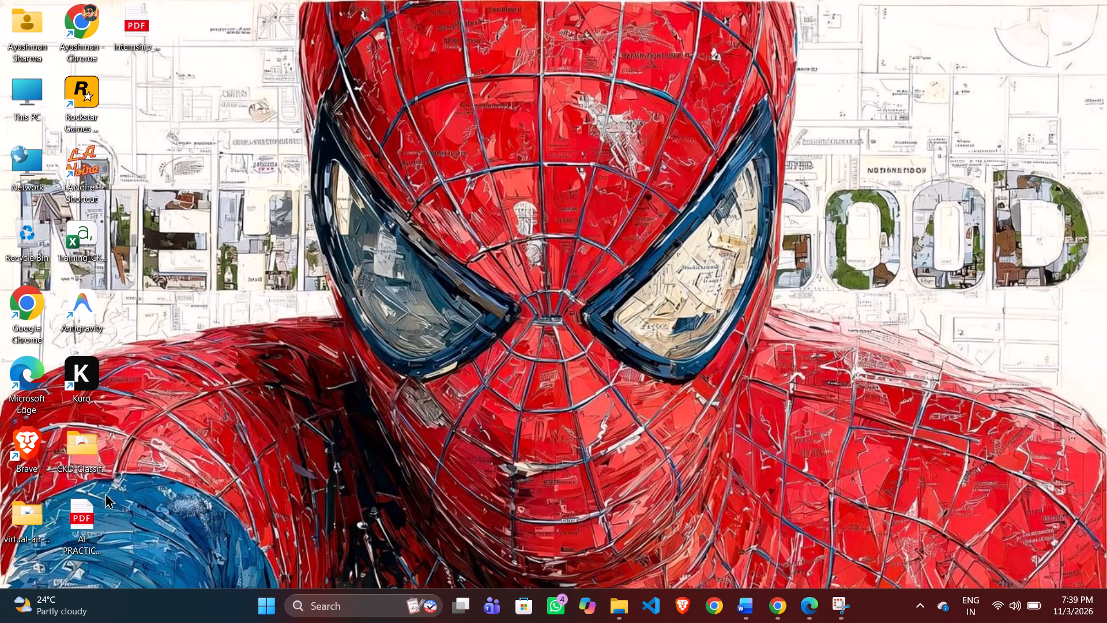
{"action": "double_click", "coordinate": [85, 449]}
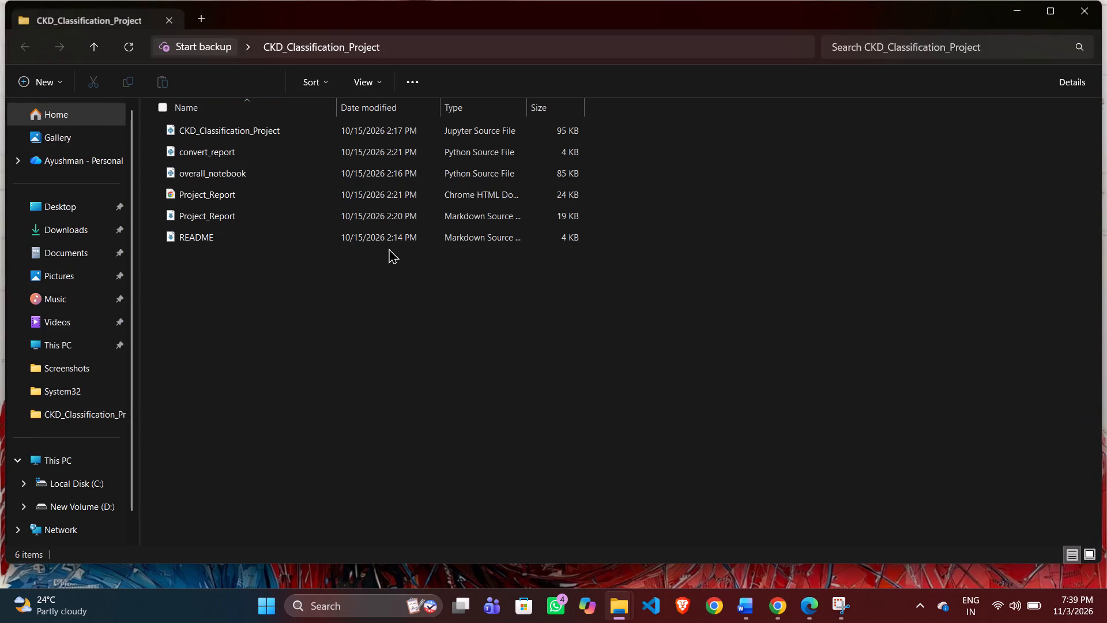
{"action": "left_click", "coordinate": [1022, 14]}
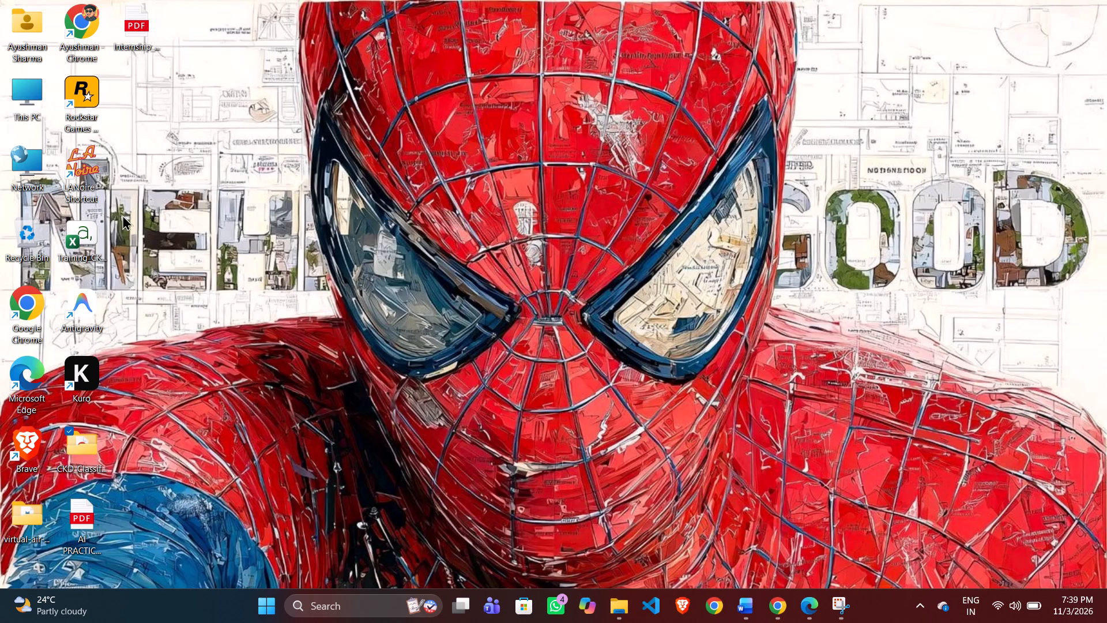
Open the Downloads folder in File Explorer and copy the zipped CKD_Classification_Project archive.
{"action": "left_click", "coordinate": [20, 88]}
{"action": "left_click_drag", "start_coordinate": [20, 88], "coordinate": [352, 189]}
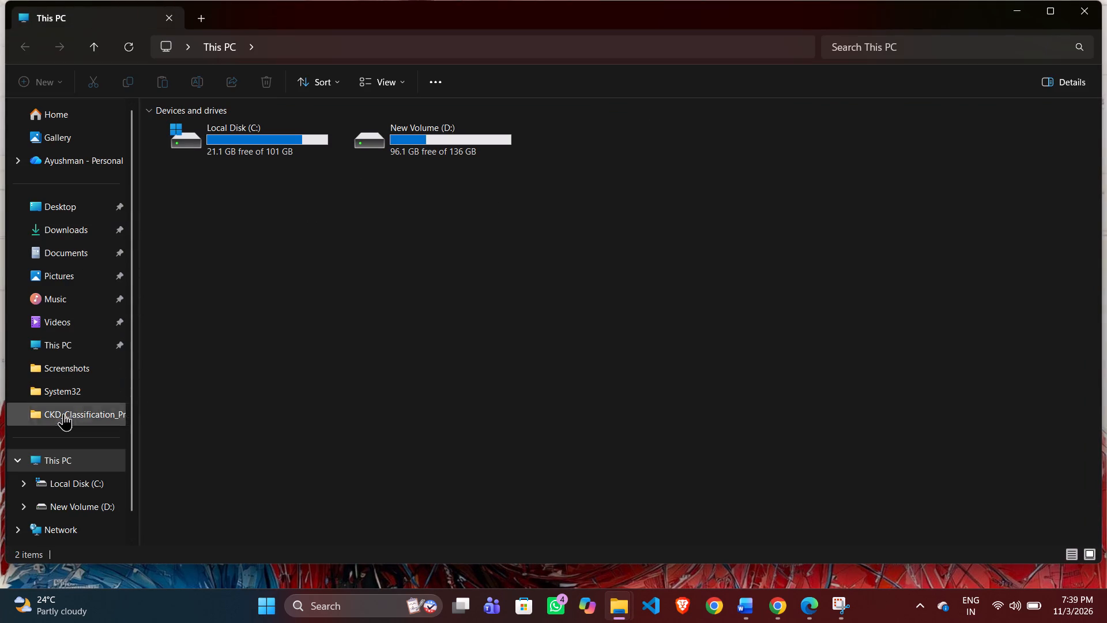
{"action": "left_click", "coordinate": [64, 412]}
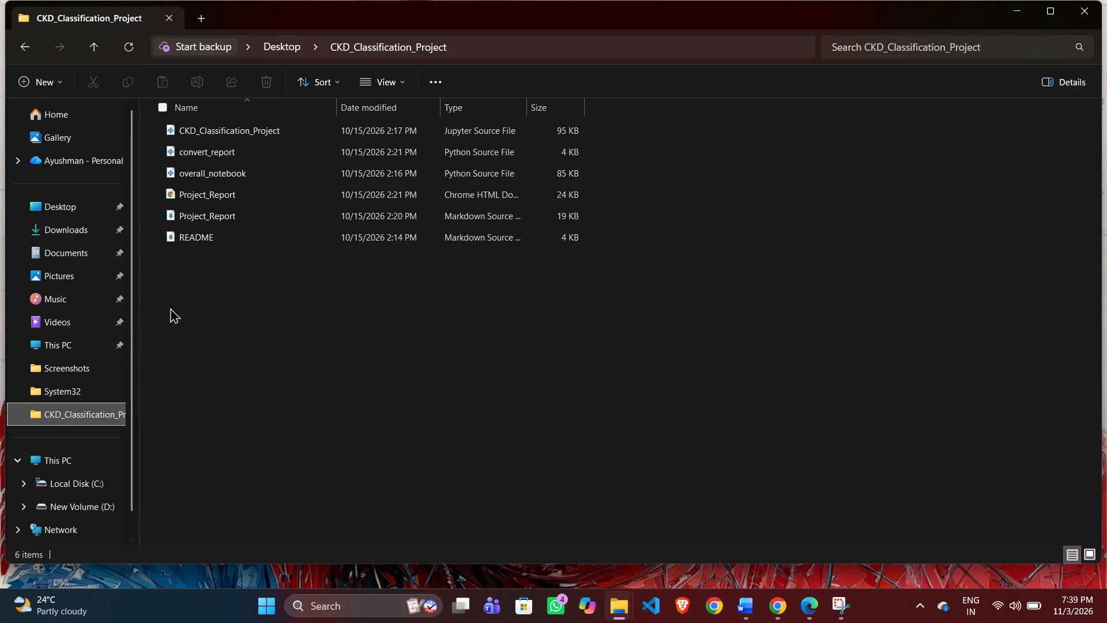
{"action": "left_click", "coordinate": [92, 235]}
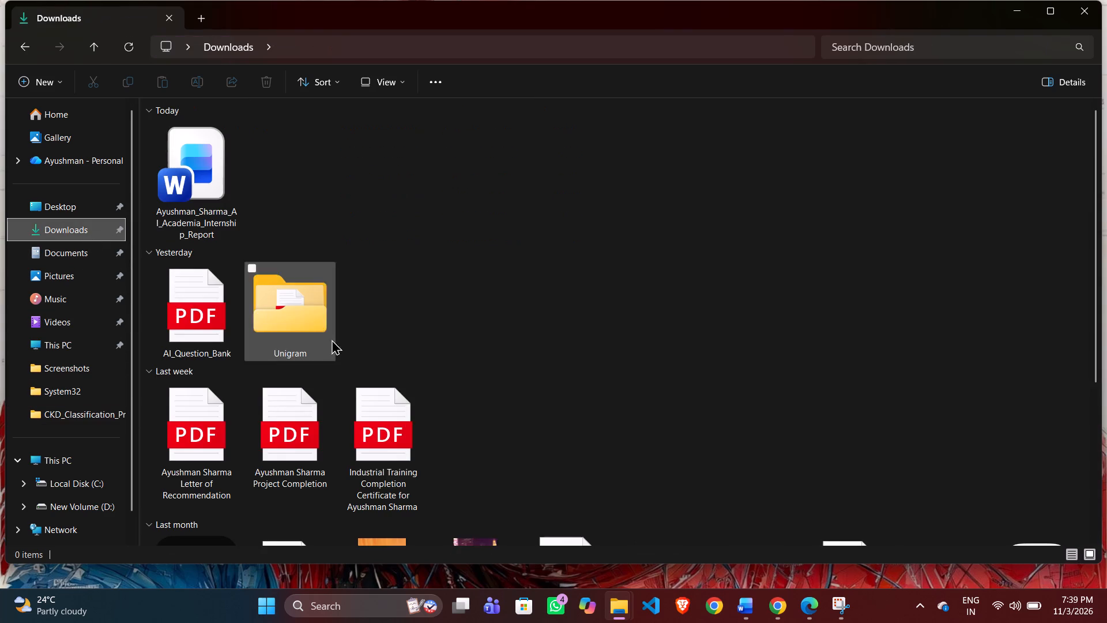
{"action": "scroll", "coordinate": [417, 381], "scroll_direction": "down", "scroll_amount": 3}
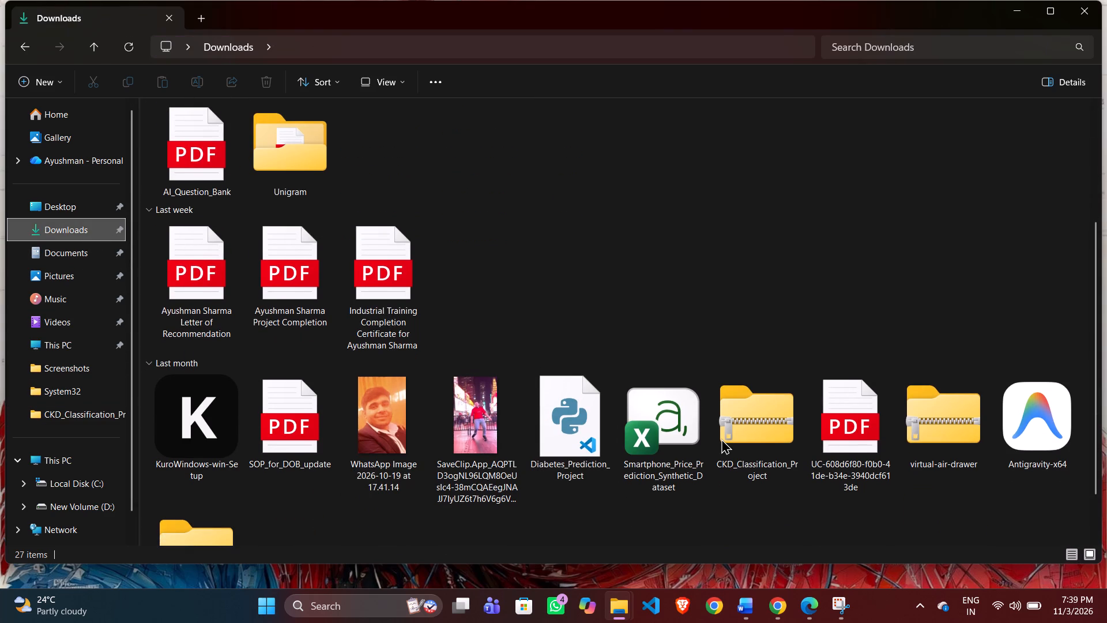
{"action": "right_click", "coordinate": [721, 438]}
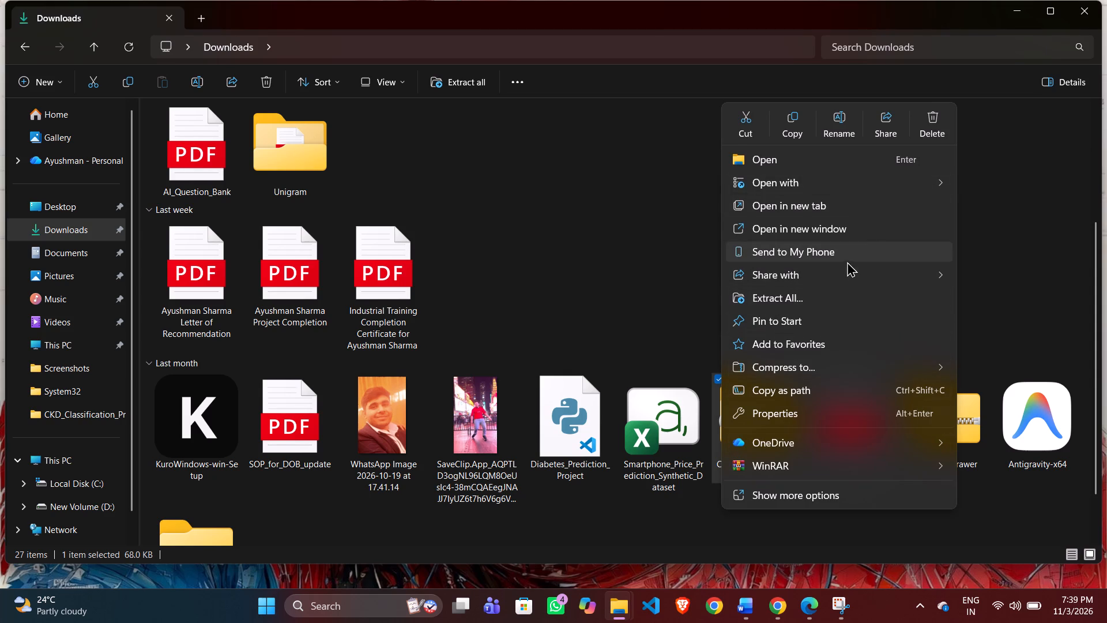
{"action": "left_click", "coordinate": [796, 129]}
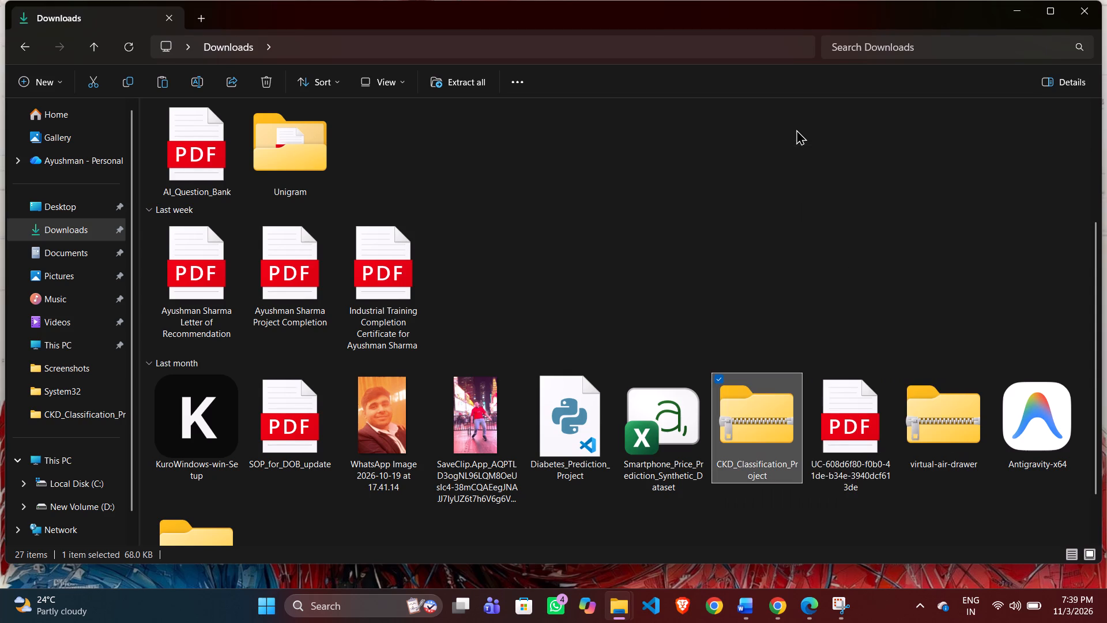
{"action": "left_click", "coordinate": [783, 601]}
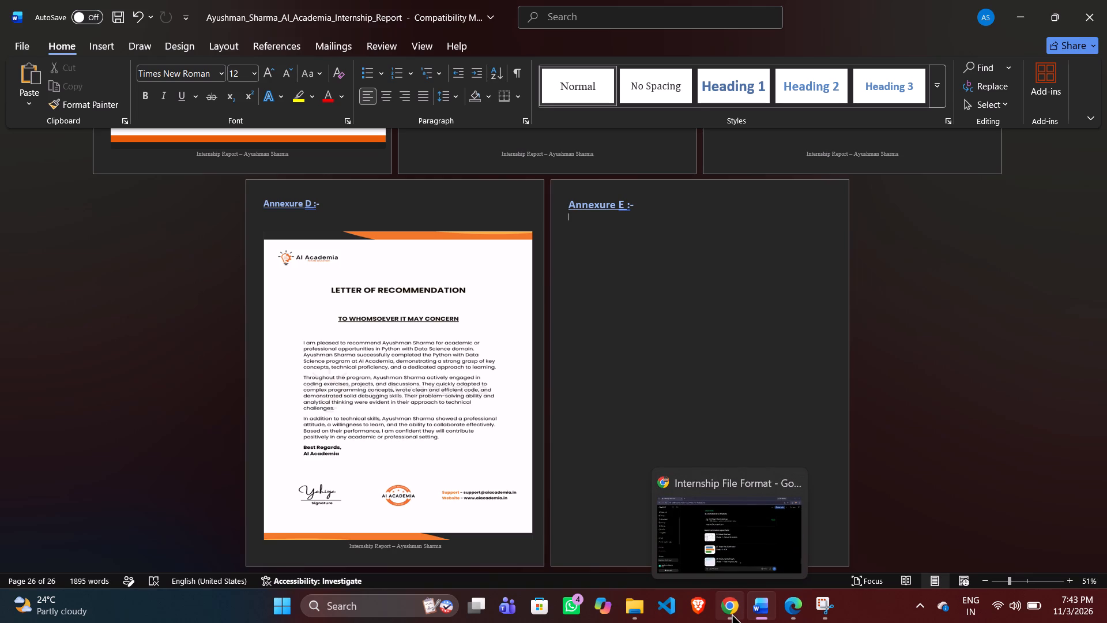
Extract the CKD_Report_Screenshots archive with WinRAR directly into the Downloads folder, closing the duplicate Downloads window.
{"action": "left_click", "coordinate": [627, 608]}
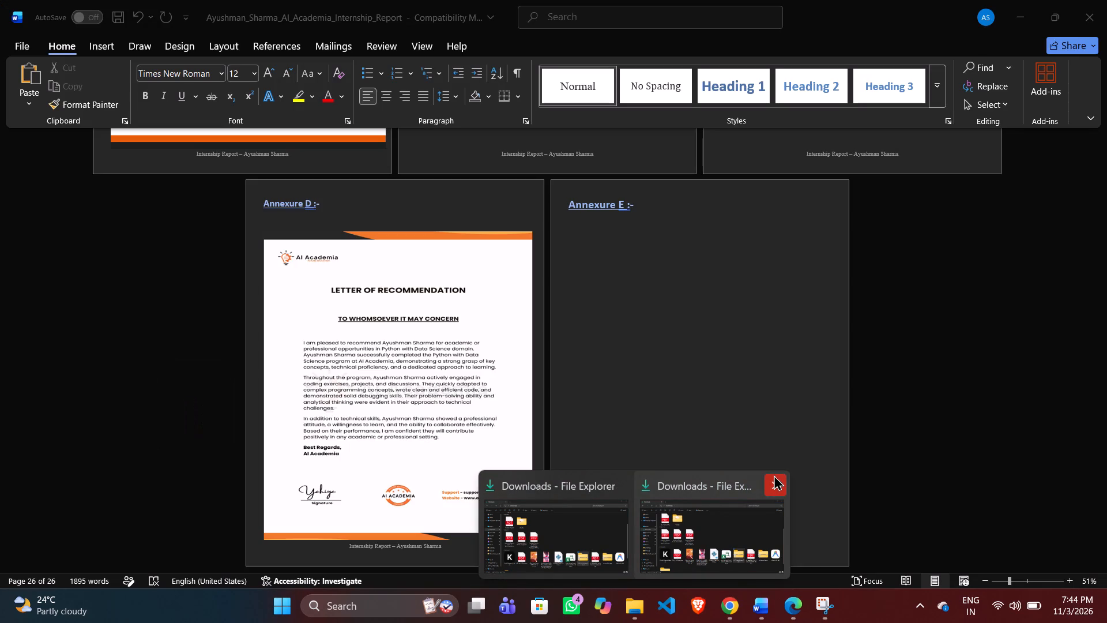
{"action": "left_click", "coordinate": [774, 475]}
{"action": "left_click", "coordinate": [649, 564]}
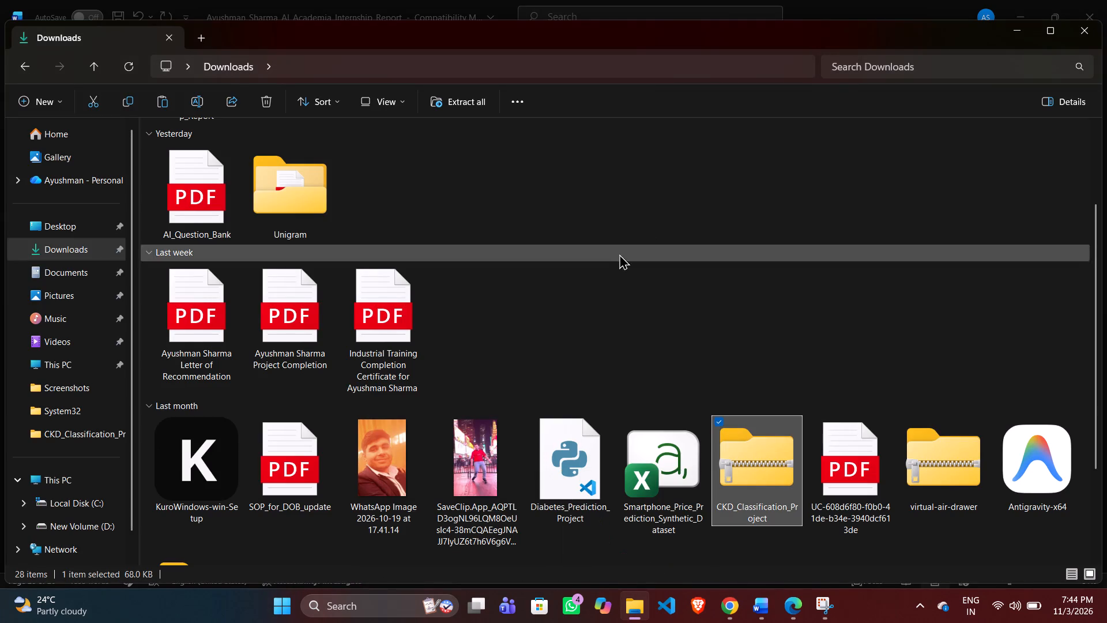
{"action": "scroll", "coordinate": [601, 264], "scroll_direction": "up", "scroll_amount": 4}
{"action": "right_click", "coordinate": [202, 216]}
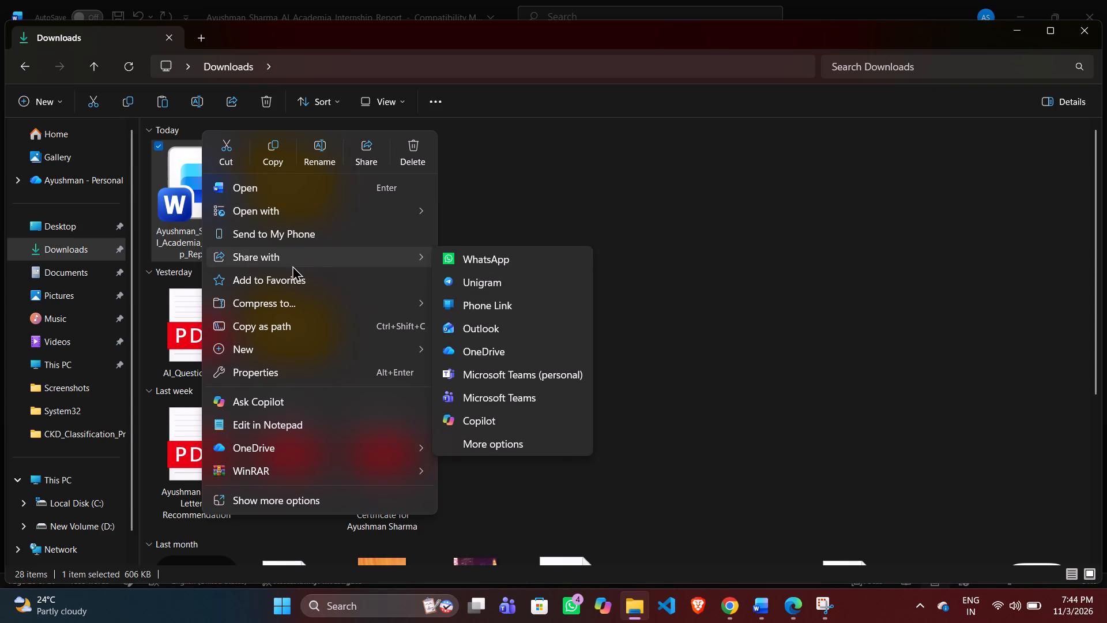
{"action": "left_click", "coordinate": [562, 211]}
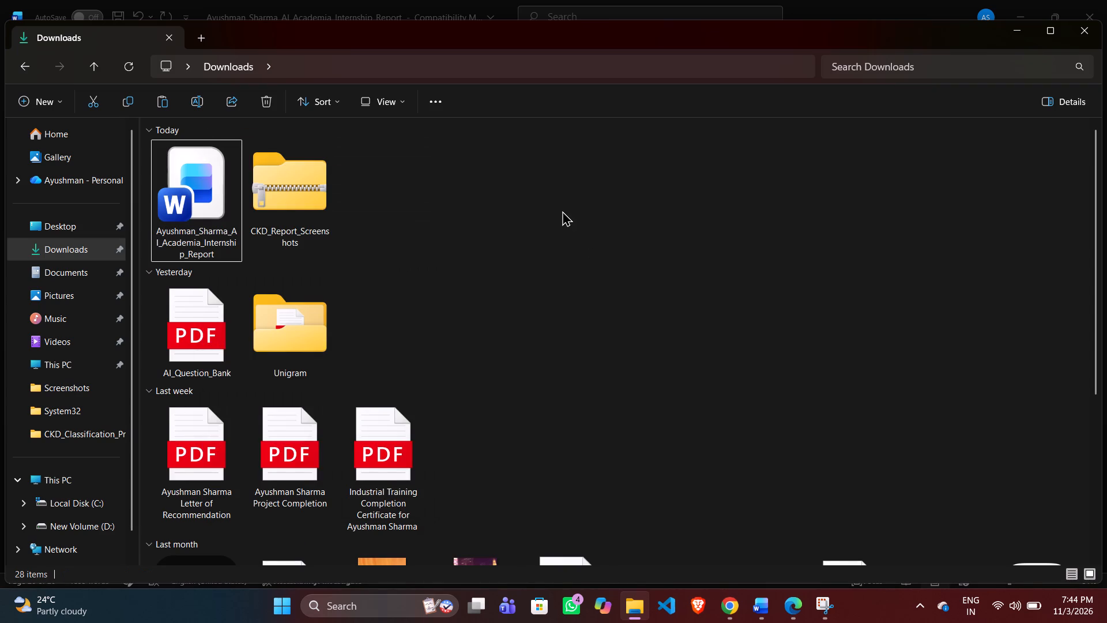
{"action": "right_click", "coordinate": [306, 219]}
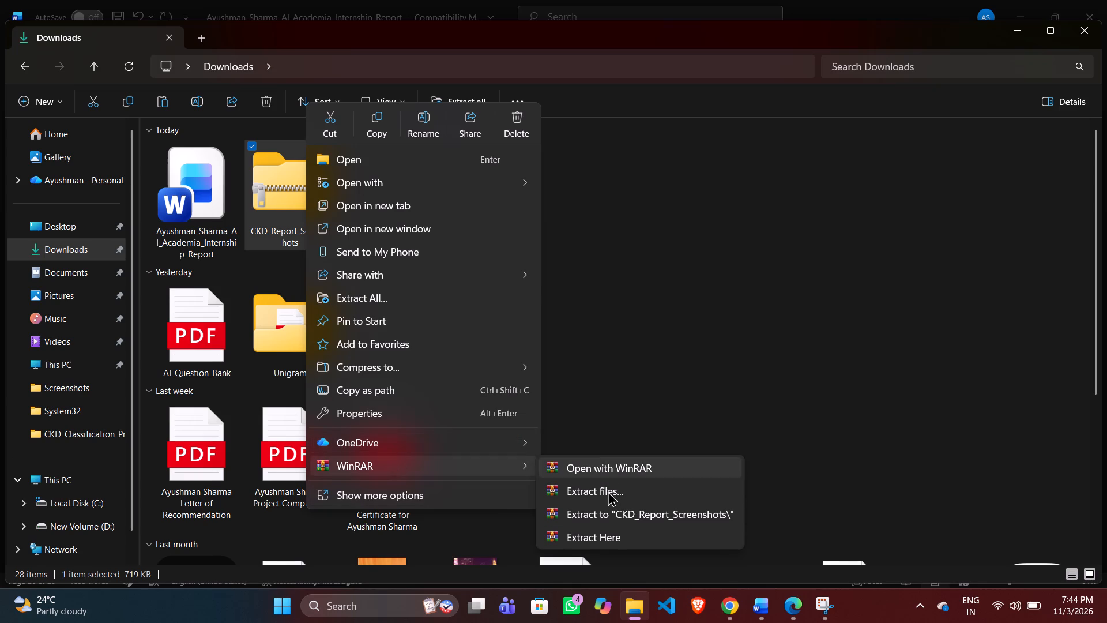
{"action": "left_click", "coordinate": [591, 533]}
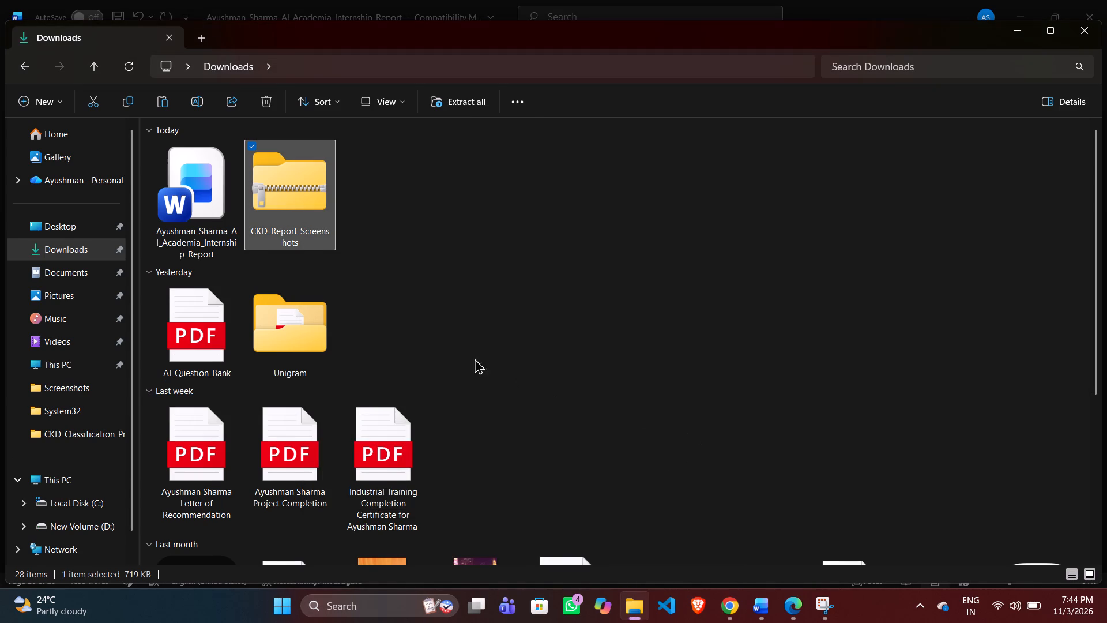
{"action": "scroll", "coordinate": [426, 356], "scroll_direction": "down", "scroll_amount": 1}
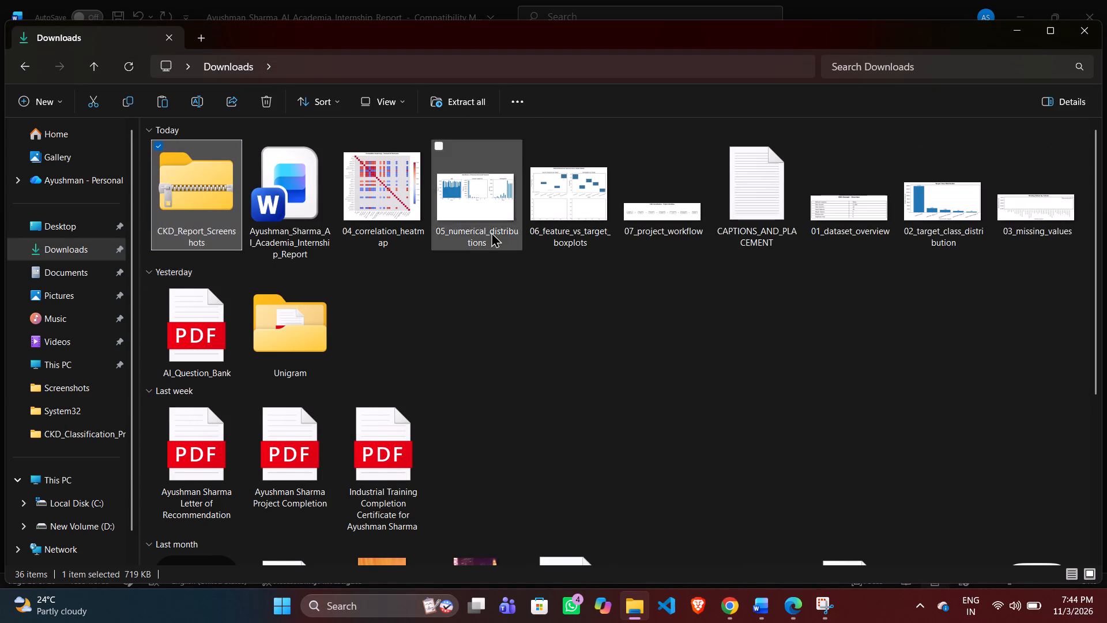
Copy the seven extracted PNG images and the CAPTIONS_AND_PLACEMENT file from Downloads and paste them under Annexure E in the Word report.
{"action": "left_click_drag", "start_coordinate": [399, 258], "coordinate": [784, 243]}
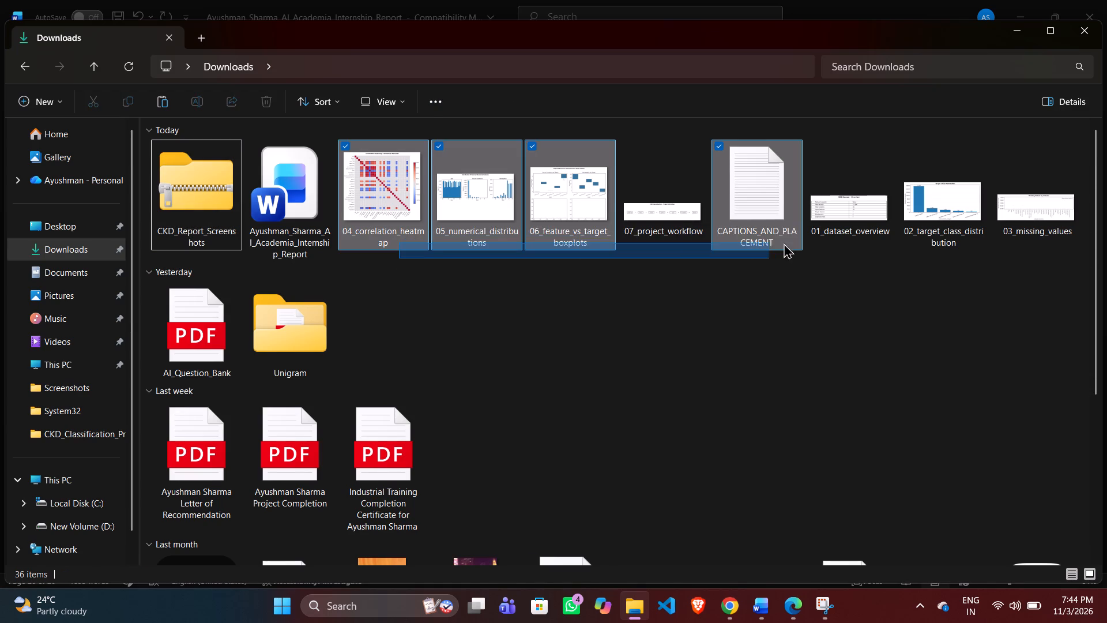
{"action": "left_click_drag", "start_coordinate": [784, 243], "coordinate": [1011, 200]}
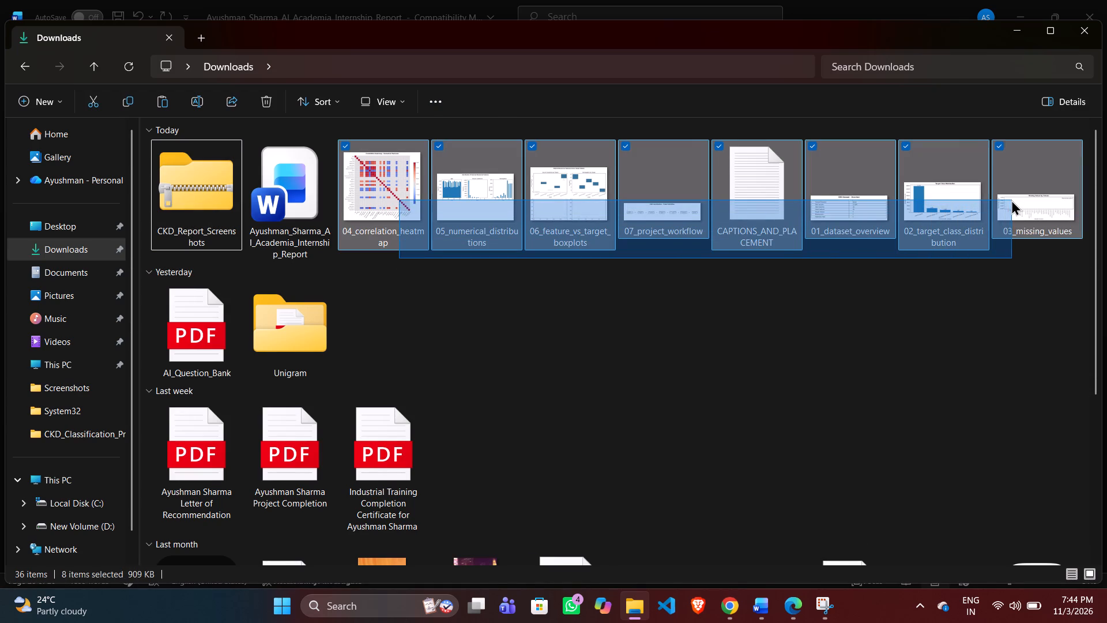
{"action": "key", "text": "ctrl+c"}
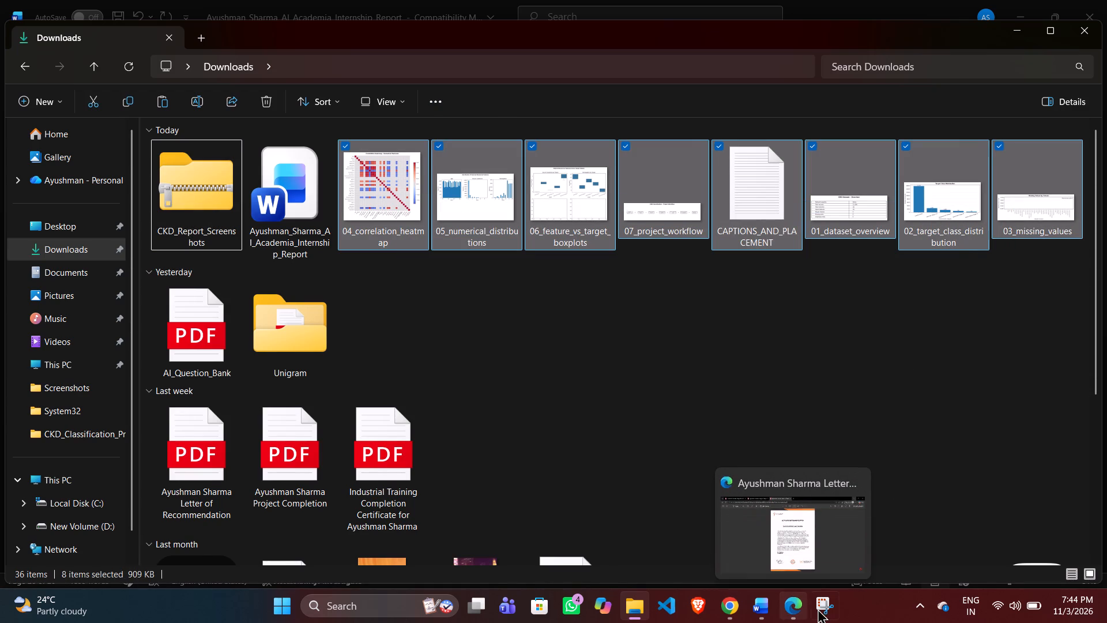
{"action": "left_click", "coordinate": [758, 609]}
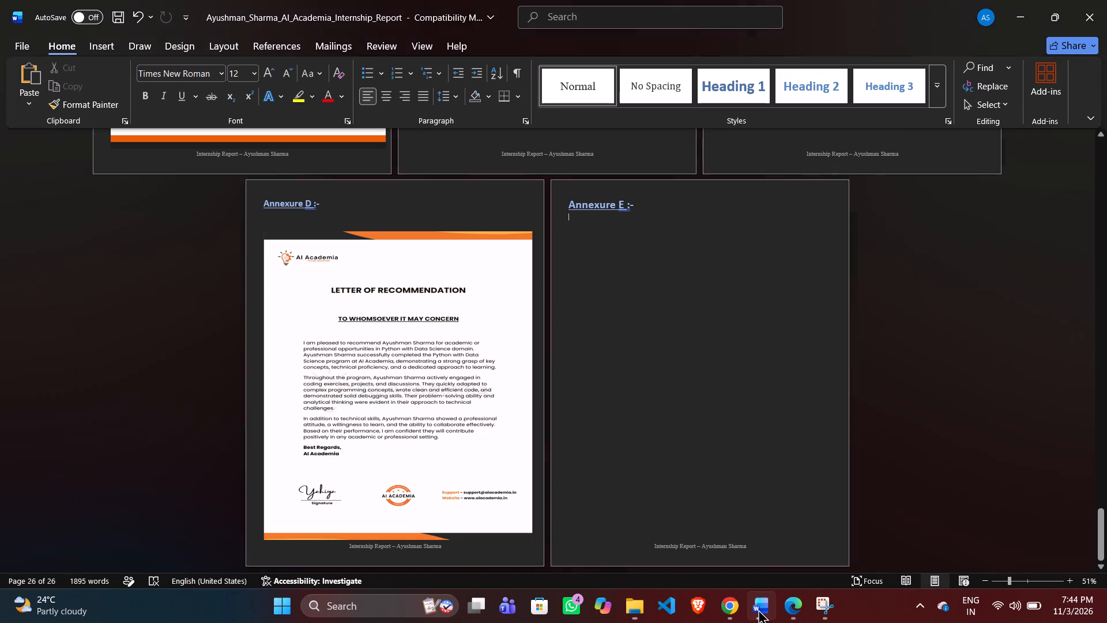
{"action": "left_click", "coordinate": [647, 234]}
{"action": "key", "text": "ctrl+v"}
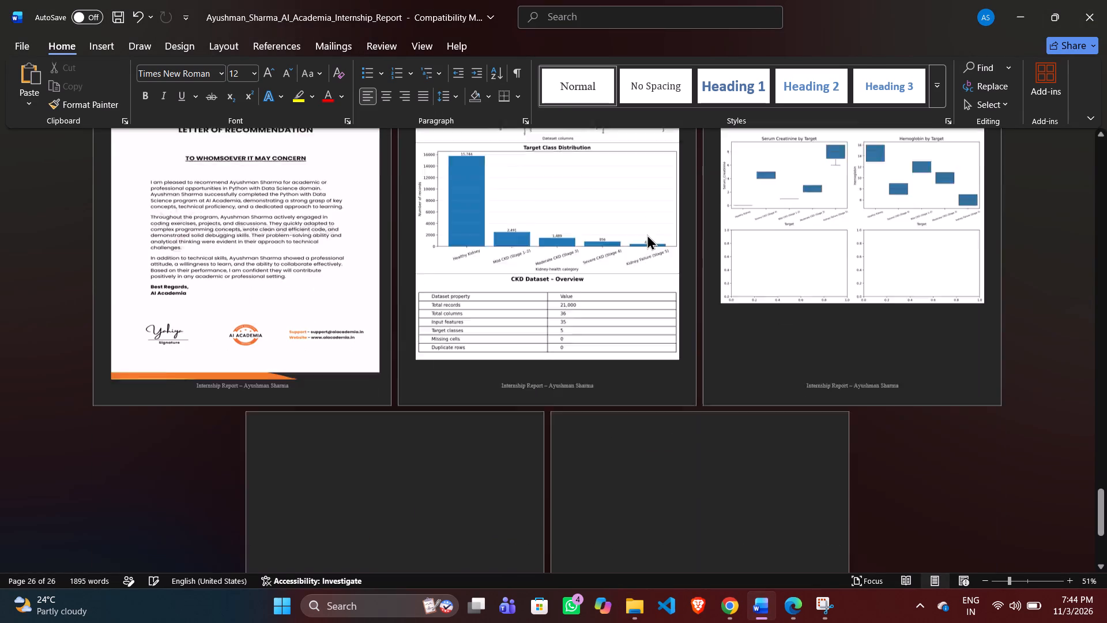
Examine the layout of the CKD figures pasted across the Annexure E pages at the end of the report.
{"action": "scroll", "coordinate": [647, 234], "scroll_direction": "right", "scroll_amount": 2}
{"action": "scroll", "coordinate": [647, 234], "scroll_direction": "down", "scroll_amount": 1}
{"action": "scroll", "coordinate": [647, 234], "scroll_direction": "up", "scroll_amount": 4}
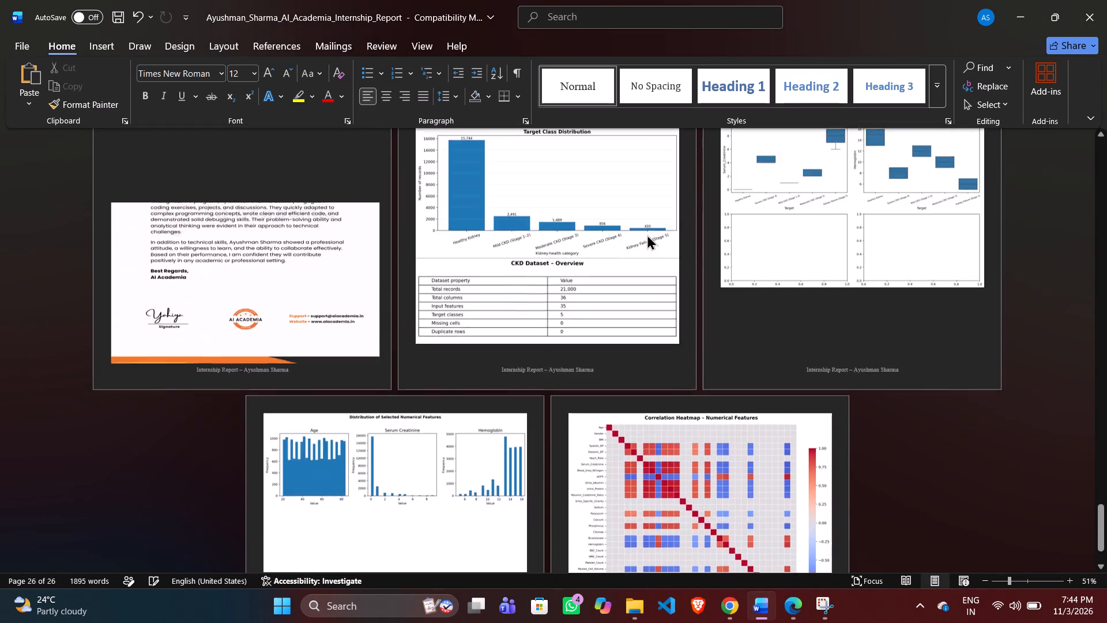
{"action": "scroll", "coordinate": [647, 234], "scroll_direction": "down", "scroll_amount": 2}
{"action": "scroll", "coordinate": [647, 234], "scroll_direction": "up", "scroll_amount": 3}
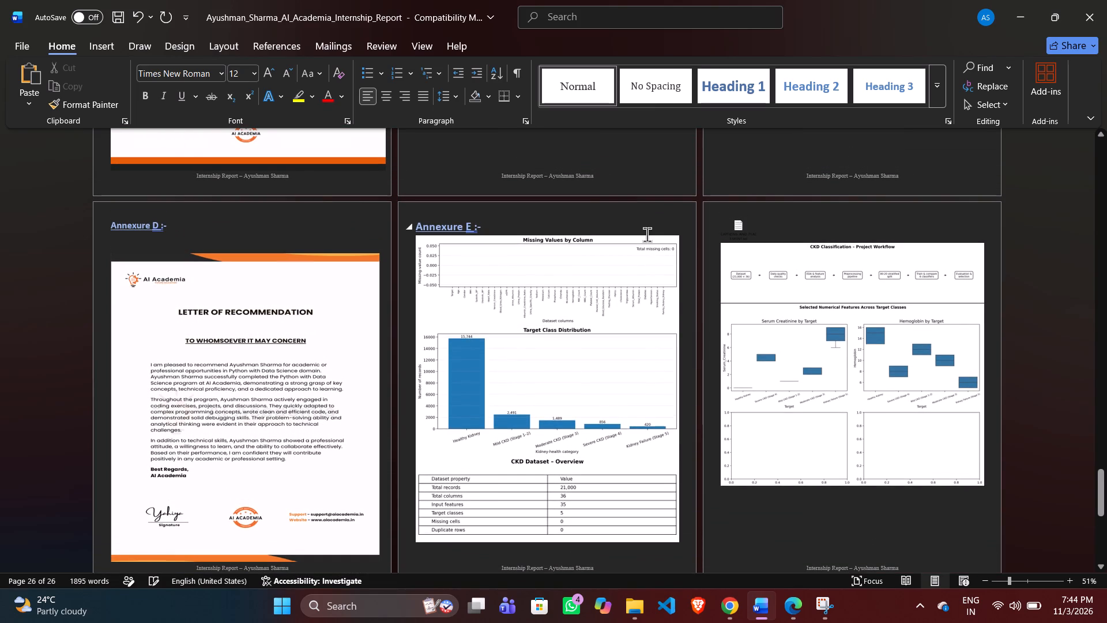
{"action": "scroll", "coordinate": [647, 234], "scroll_direction": "down", "scroll_amount": 2}
{"action": "scroll", "coordinate": [647, 234], "scroll_direction": "up", "scroll_amount": 1}
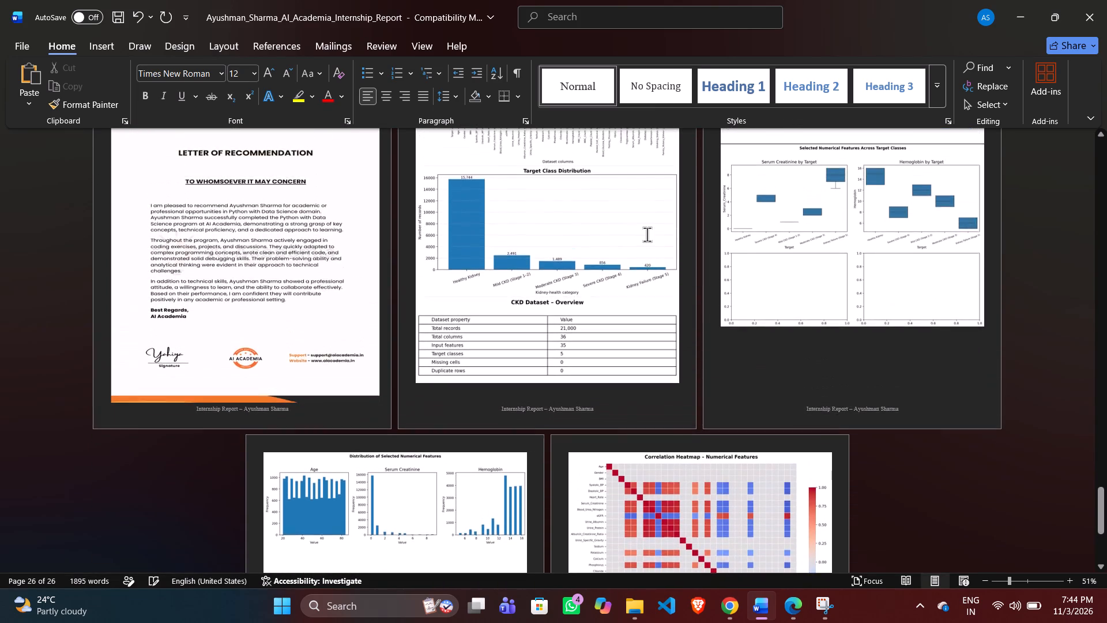
{"action": "scroll", "coordinate": [647, 234], "scroll_direction": "down", "scroll_amount": 2}
{"action": "scroll", "coordinate": [647, 234], "scroll_direction": "up", "scroll_amount": 1}
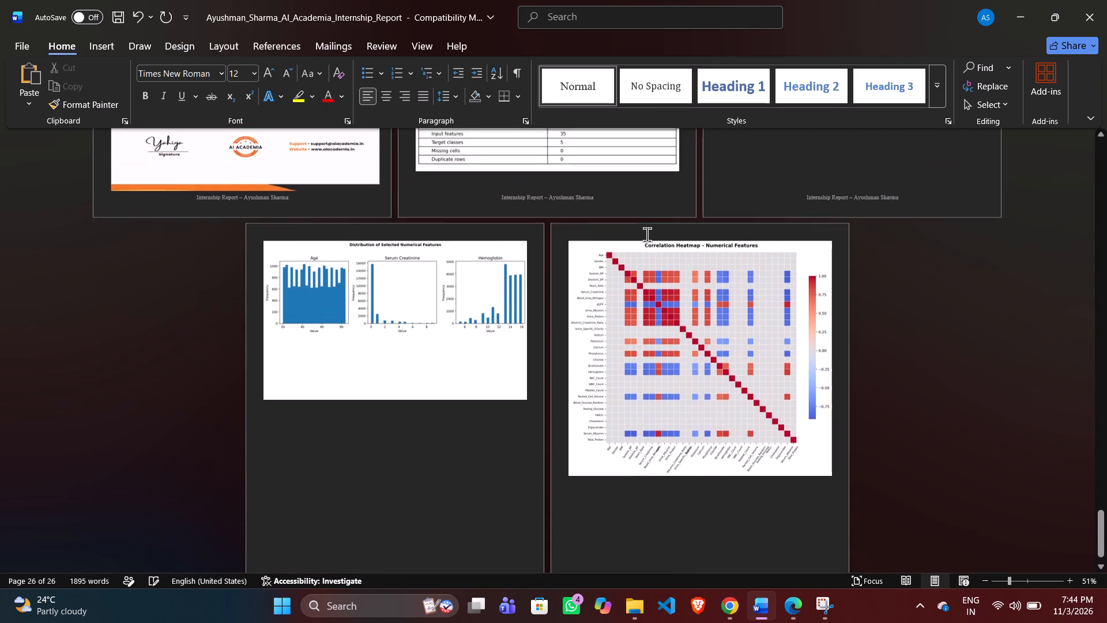
{"action": "scroll", "coordinate": [647, 234], "scroll_direction": "up", "scroll_amount": 1}
{"action": "scroll", "coordinate": [647, 234], "scroll_direction": "right", "scroll_amount": 1}
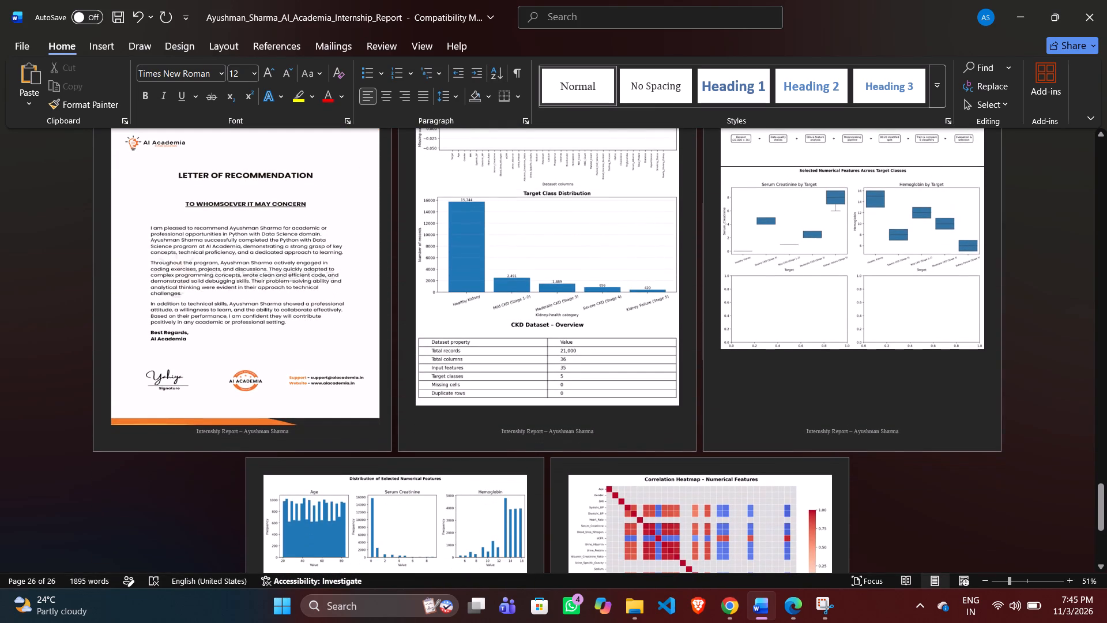
Save the internship report.
{"action": "key", "text": "ctrl+s"}
Review the report backwards from the annexures through the chapters to the table of contents.
{"action": "scroll", "coordinate": [647, 234], "scroll_direction": "up", "scroll_amount": 7}
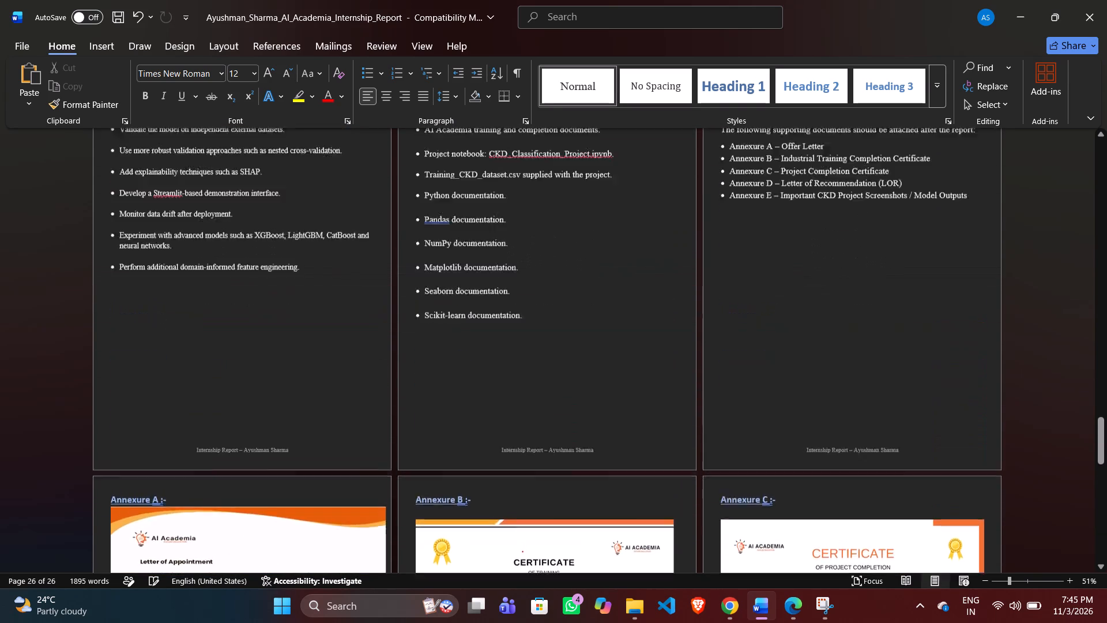
{"action": "scroll", "coordinate": [647, 234], "scroll_direction": "up", "scroll_amount": 1}
{"action": "scroll", "coordinate": [647, 234], "scroll_direction": "down", "scroll_amount": 3}
{"action": "scroll", "coordinate": [647, 234], "scroll_direction": "up", "scroll_amount": 7}
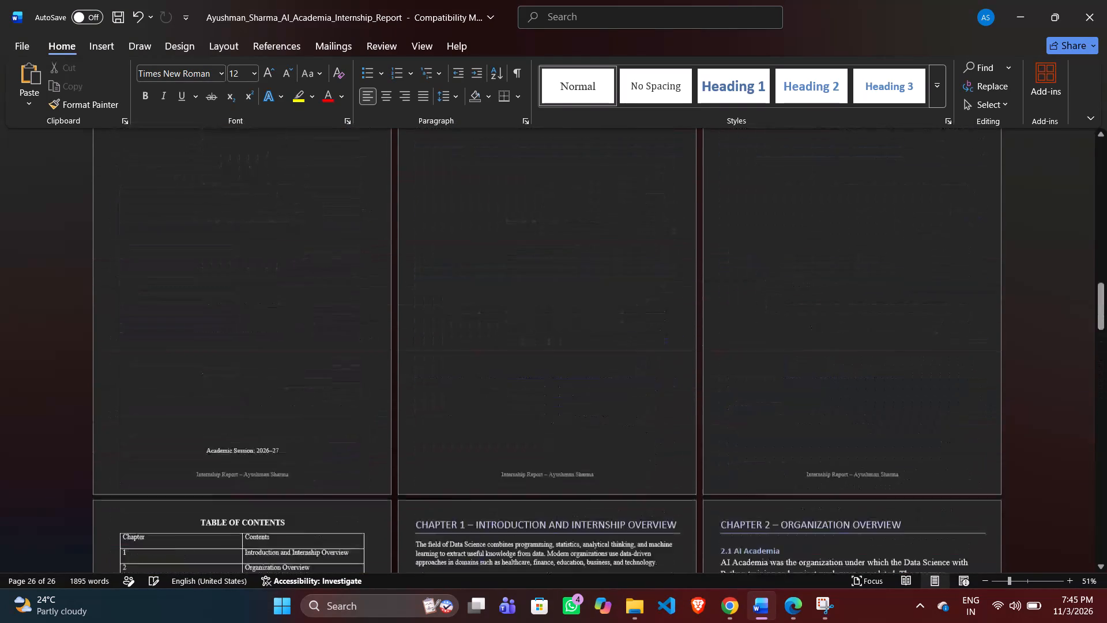
{"action": "scroll", "coordinate": [647, 234], "scroll_direction": "up", "scroll_amount": 4}
{"action": "scroll", "coordinate": [647, 234], "scroll_direction": "down", "scroll_amount": 2}
{"action": "scroll", "coordinate": [647, 234], "scroll_direction": "right", "scroll_amount": 1}
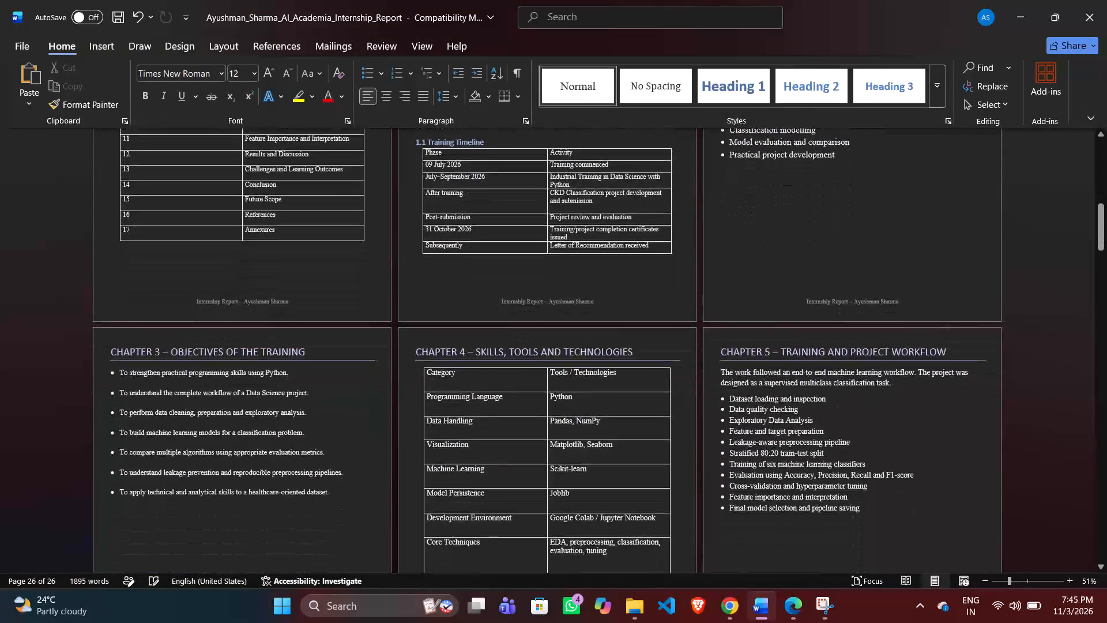
{"action": "scroll", "coordinate": [647, 234], "scroll_direction": "up", "scroll_amount": 1}
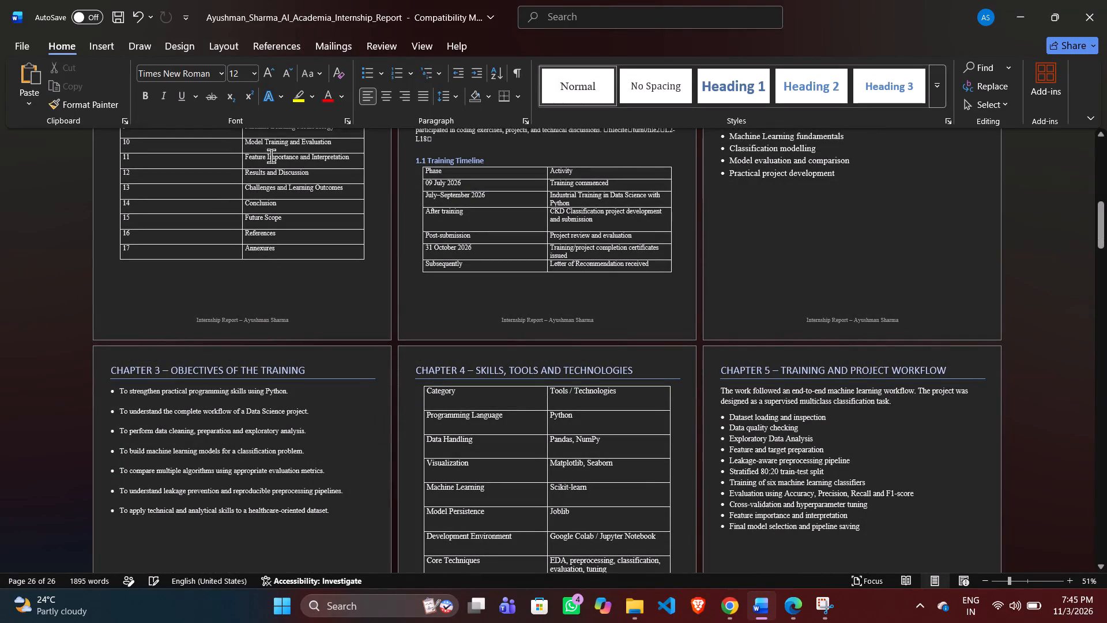
Review the whole report in print preview, from the cover page to the Annexure E figures, and return to the document without printing.
{"action": "left_click", "coordinate": [27, 47]}
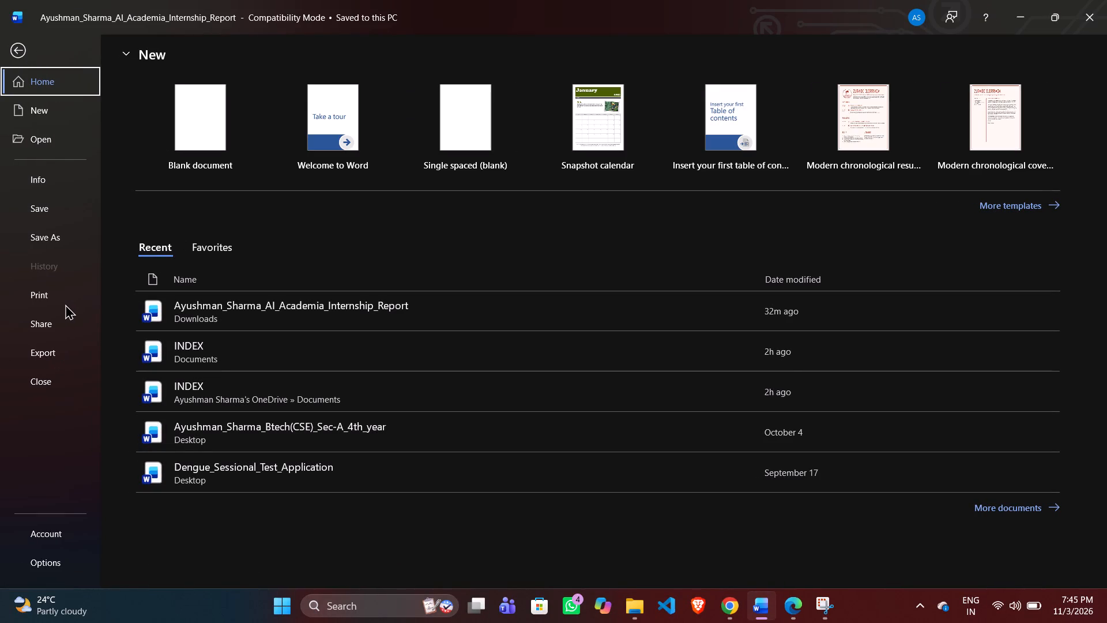
{"action": "left_click", "coordinate": [65, 304]}
{"action": "scroll", "coordinate": [530, 312], "scroll_direction": "down", "scroll_amount": 2}
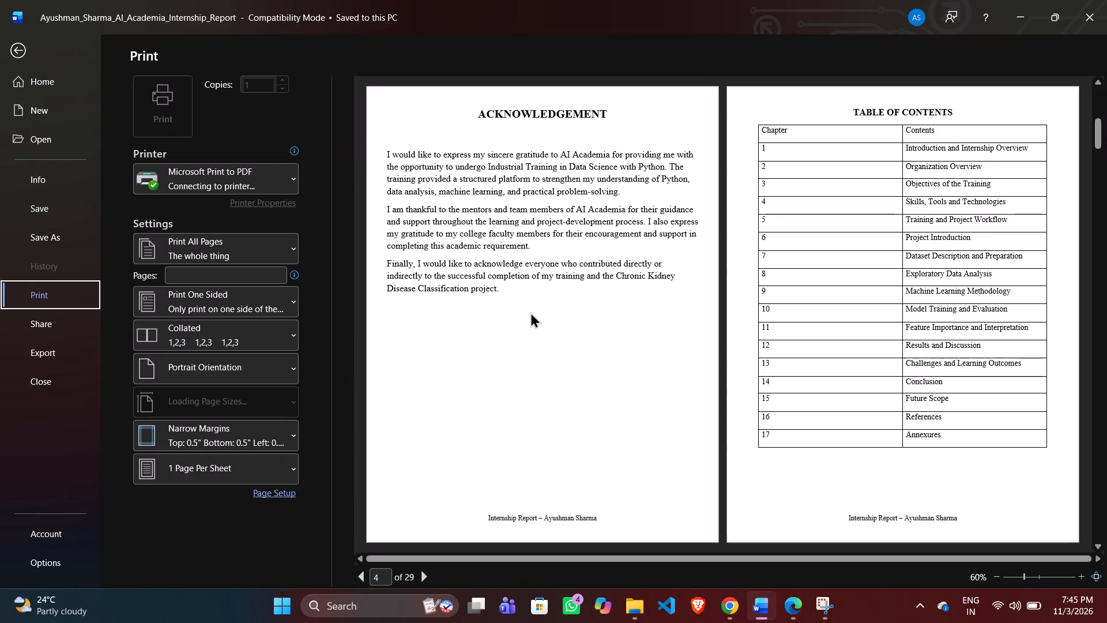
{"action": "scroll", "coordinate": [530, 312], "scroll_direction": "down", "scroll_amount": 20}
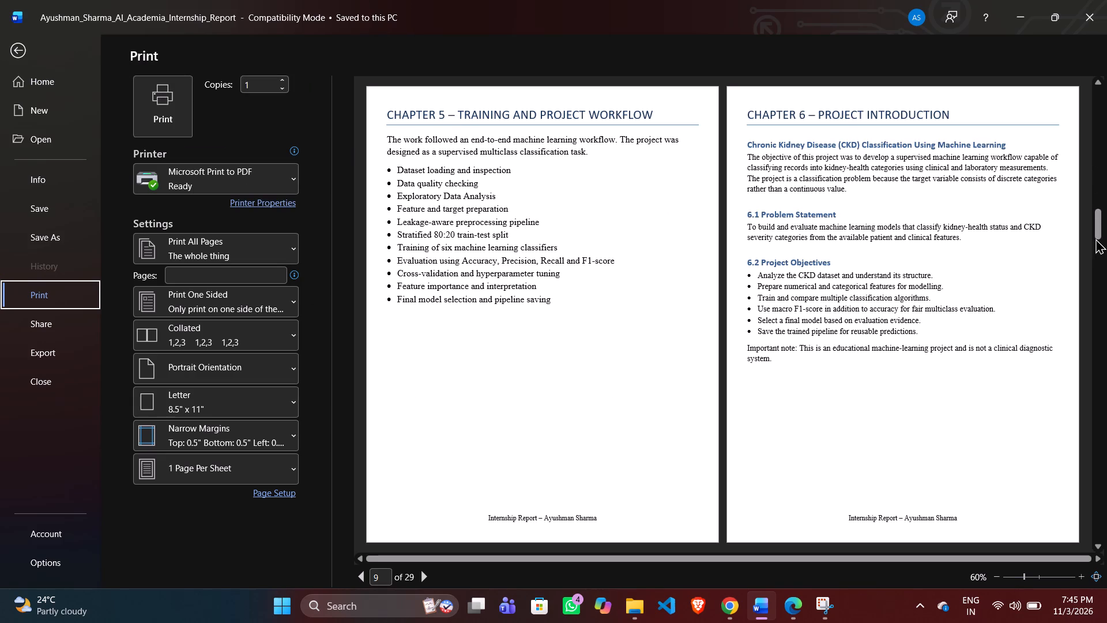
{"action": "scroll", "coordinate": [1017, 254], "scroll_direction": "down", "scroll_amount": 20}
{"action": "scroll", "coordinate": [1017, 254], "scroll_direction": "down", "scroll_amount": 8}
{"action": "scroll", "coordinate": [1017, 254], "scroll_direction": "down", "scroll_amount": 14}
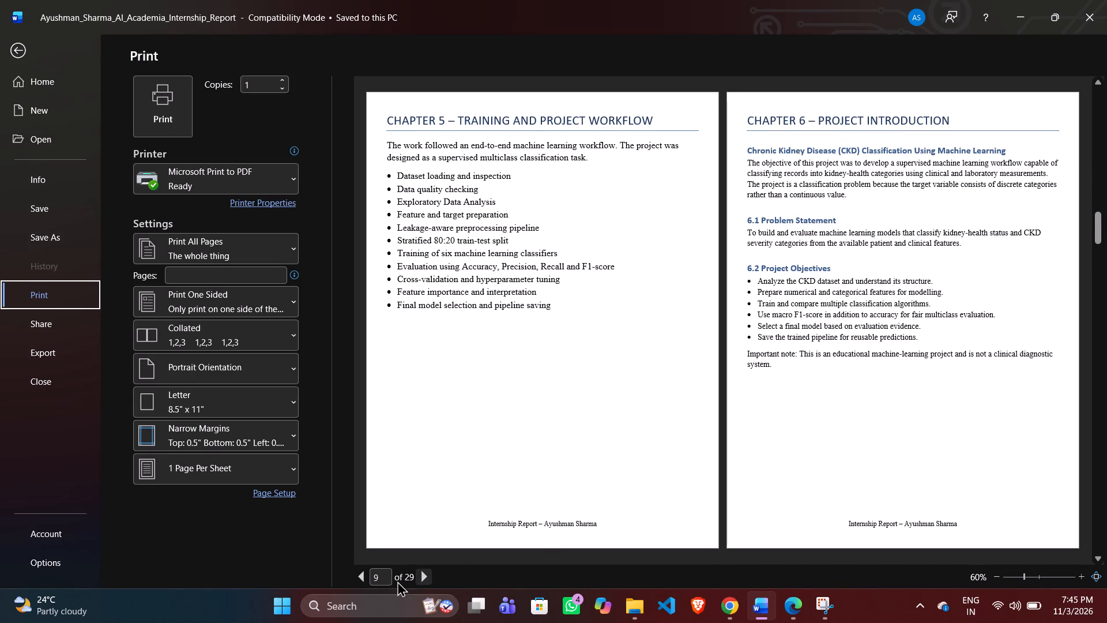
{"action": "left_click", "coordinate": [408, 578]}
{"action": "left_click_drag", "start_coordinate": [408, 578], "coordinate": [1027, 358]}
{"action": "left_click_drag", "start_coordinate": [1103, 227], "coordinate": [1106, 545]}
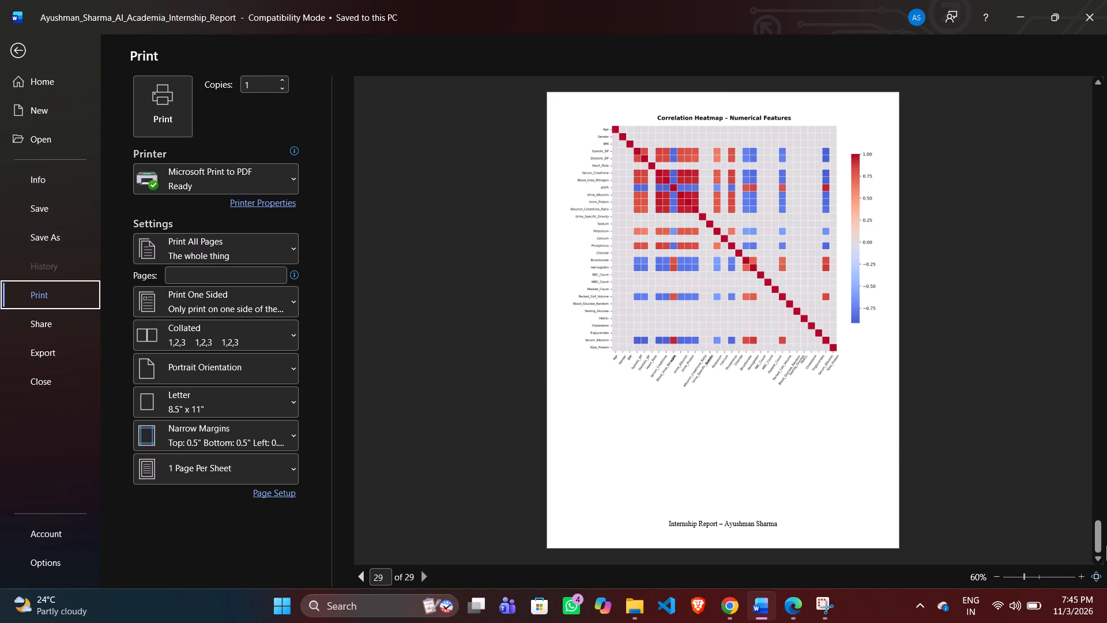
{"action": "scroll", "coordinate": [908, 448], "scroll_direction": "up", "scroll_amount": 4}
{"action": "left_click", "coordinate": [1100, 487]}
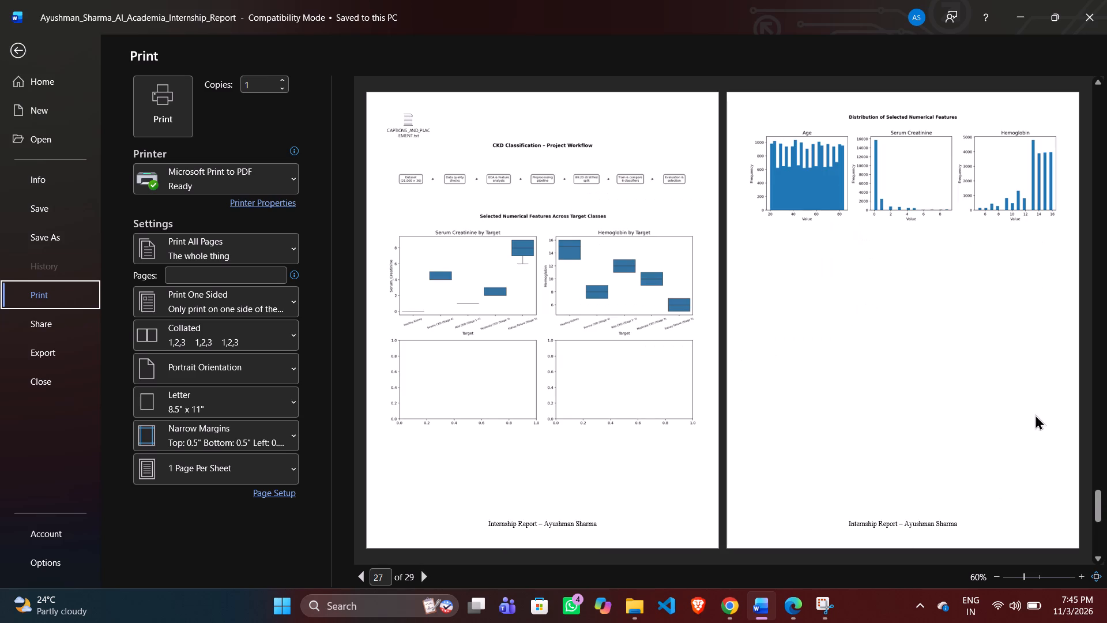
{"action": "left_click", "coordinate": [984, 449]}
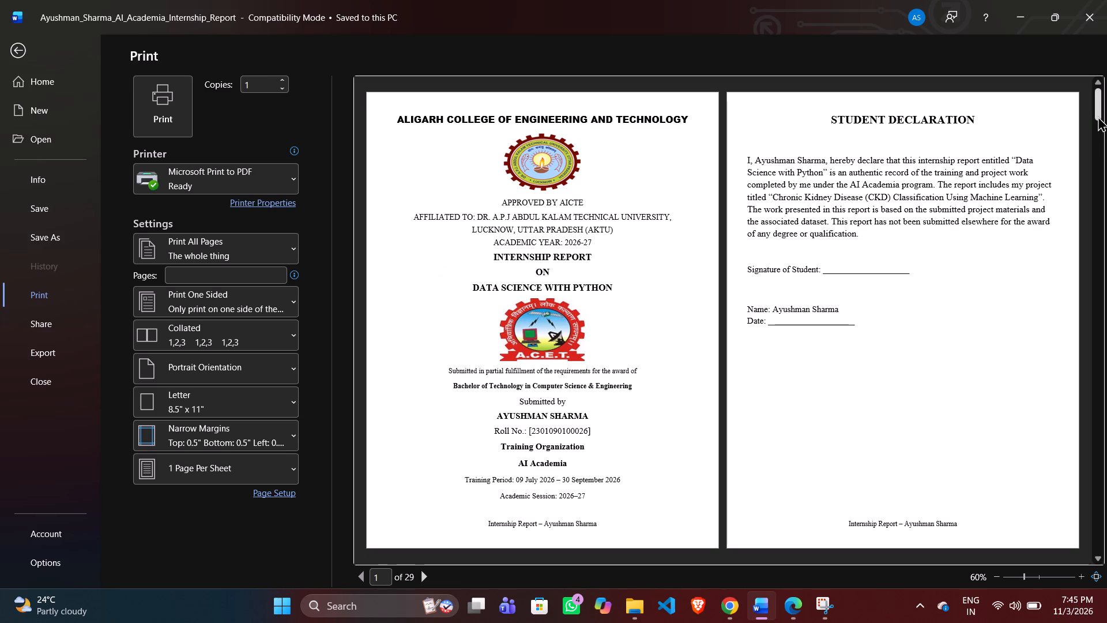
{"action": "left_click_drag", "start_coordinate": [1098, 116], "coordinate": [1106, 420]}
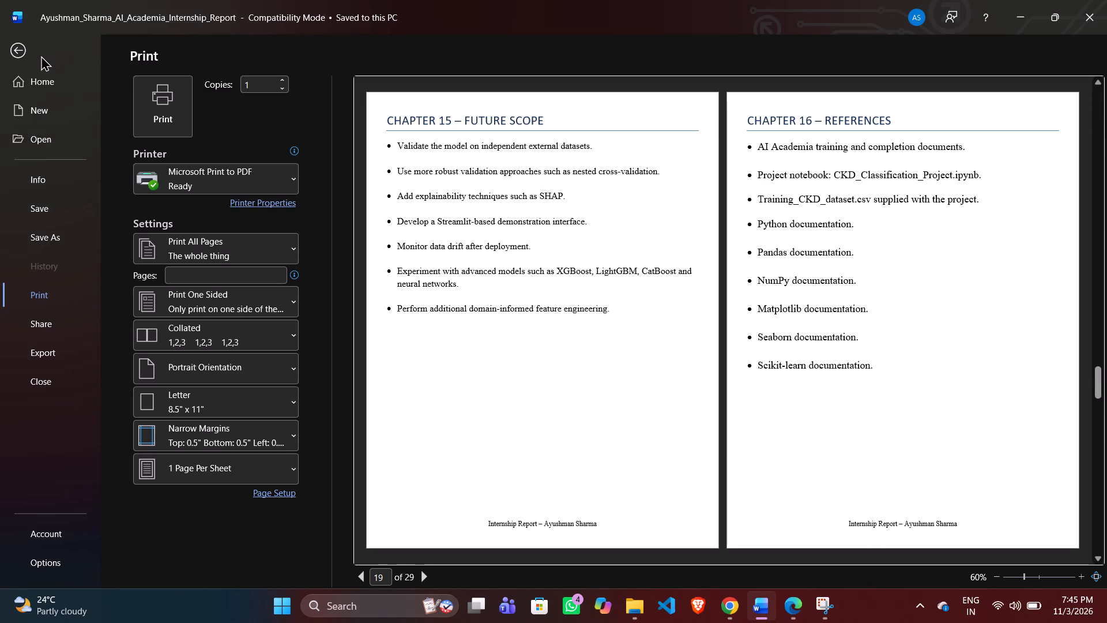
{"action": "left_click", "coordinate": [10, 49]}
Examine the Annexure E figure pages again, checking the feature distribution and correlation heatmap images for spacing.
{"action": "scroll", "coordinate": [398, 296], "scroll_direction": "right", "scroll_amount": 1}
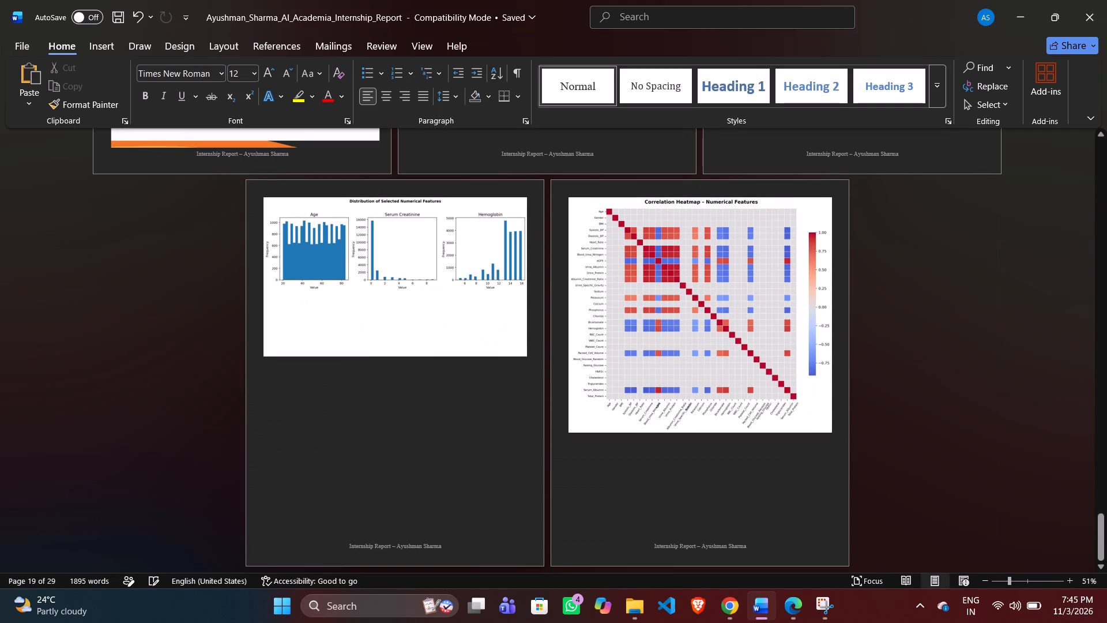
{"action": "scroll", "coordinate": [398, 296], "scroll_direction": "right", "scroll_amount": 1}
{"action": "scroll", "coordinate": [398, 296], "scroll_direction": "up", "scroll_amount": 2}
{"action": "scroll", "coordinate": [398, 296], "scroll_direction": "right", "scroll_amount": 1}
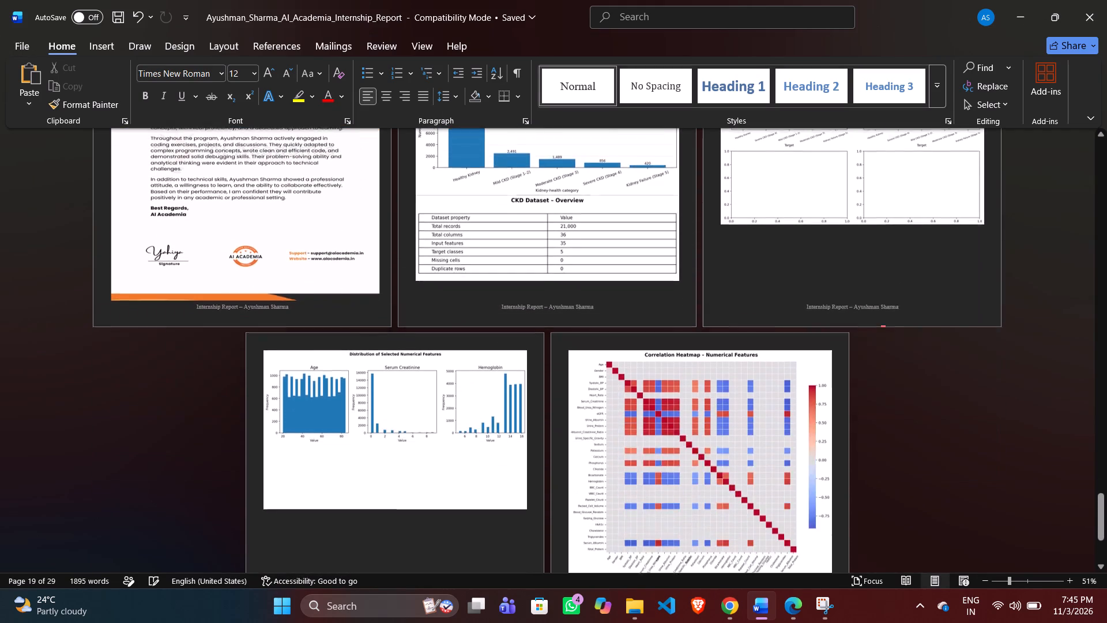
{"action": "scroll", "coordinate": [398, 296], "scroll_direction": "right", "scroll_amount": 1}
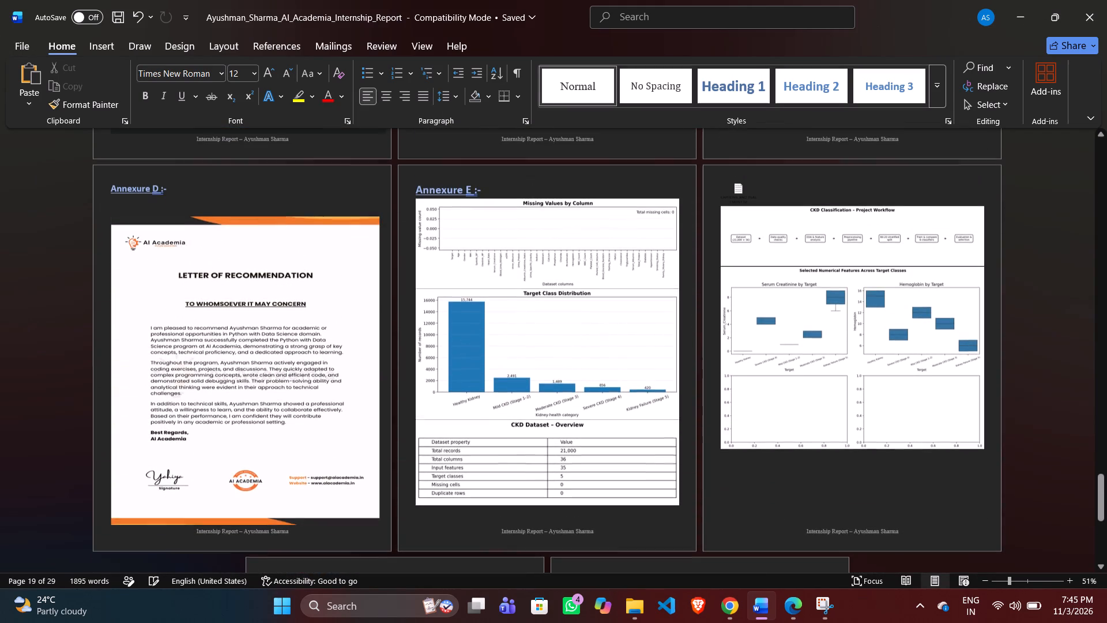
{"action": "scroll", "coordinate": [398, 296], "scroll_direction": "right", "scroll_amount": 1}
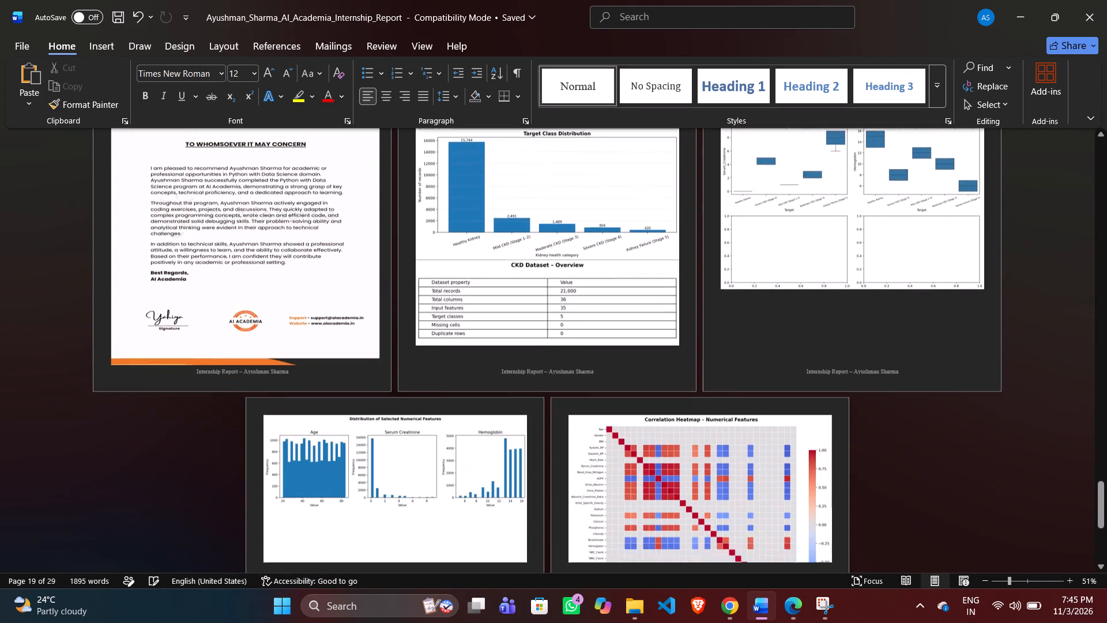
{"action": "scroll", "coordinate": [398, 296], "scroll_direction": "right", "scroll_amount": 1}
{"action": "right_click", "coordinate": [386, 440]}
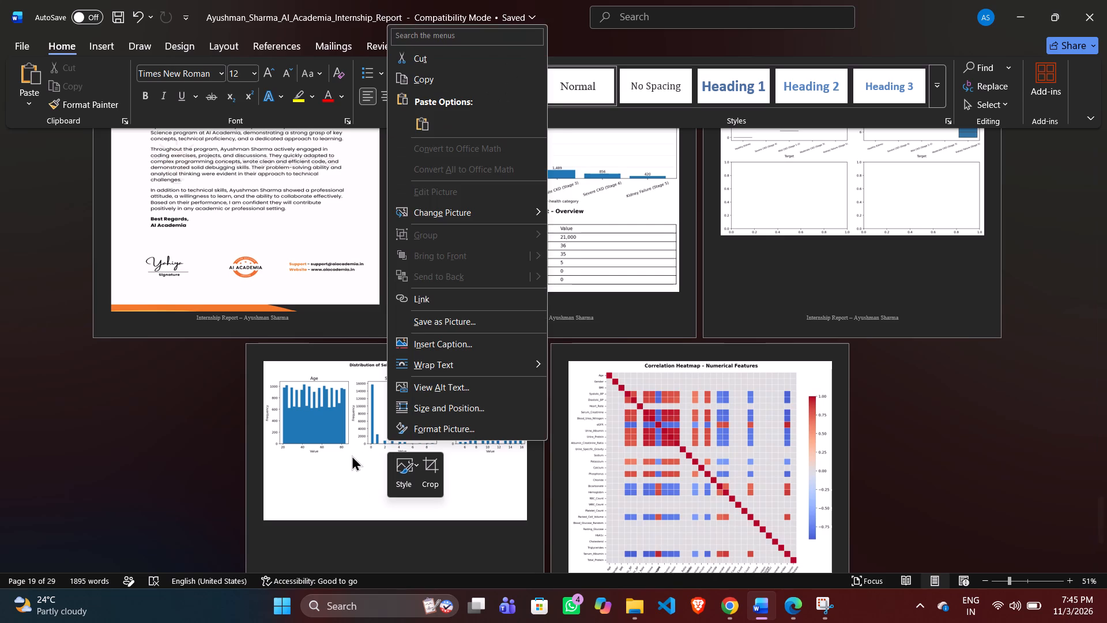
{"action": "left_click", "coordinate": [352, 455]}
{"action": "scroll", "coordinate": [882, 265], "scroll_direction": "right", "scroll_amount": 1}
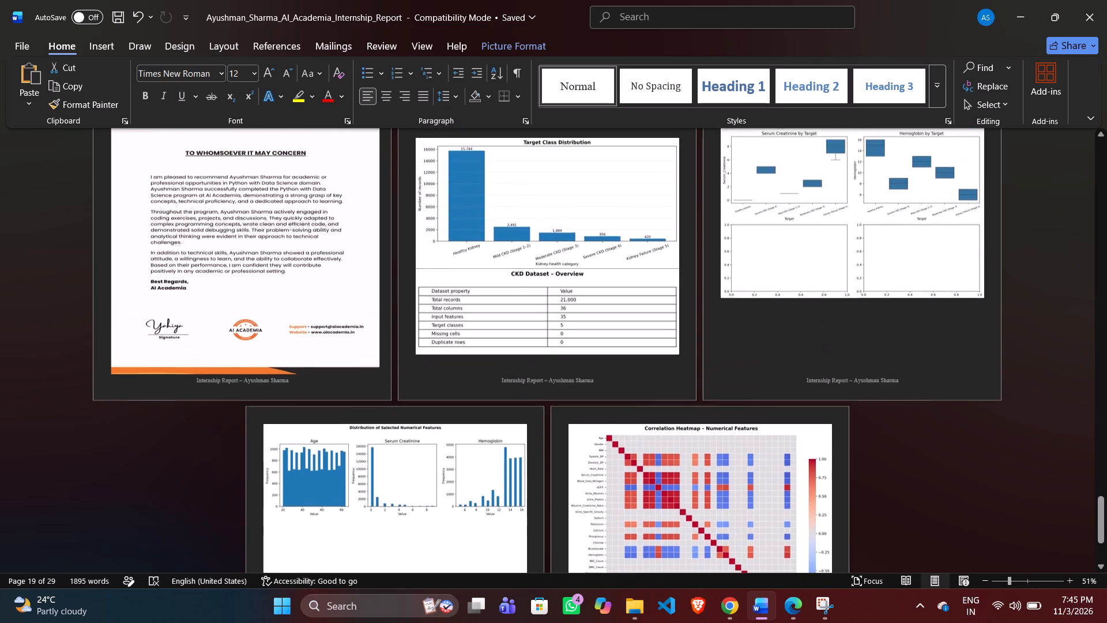
{"action": "scroll", "coordinate": [882, 265], "scroll_direction": "right", "scroll_amount": 1}
{"action": "scroll", "coordinate": [882, 265], "scroll_direction": "down", "scroll_amount": 1}
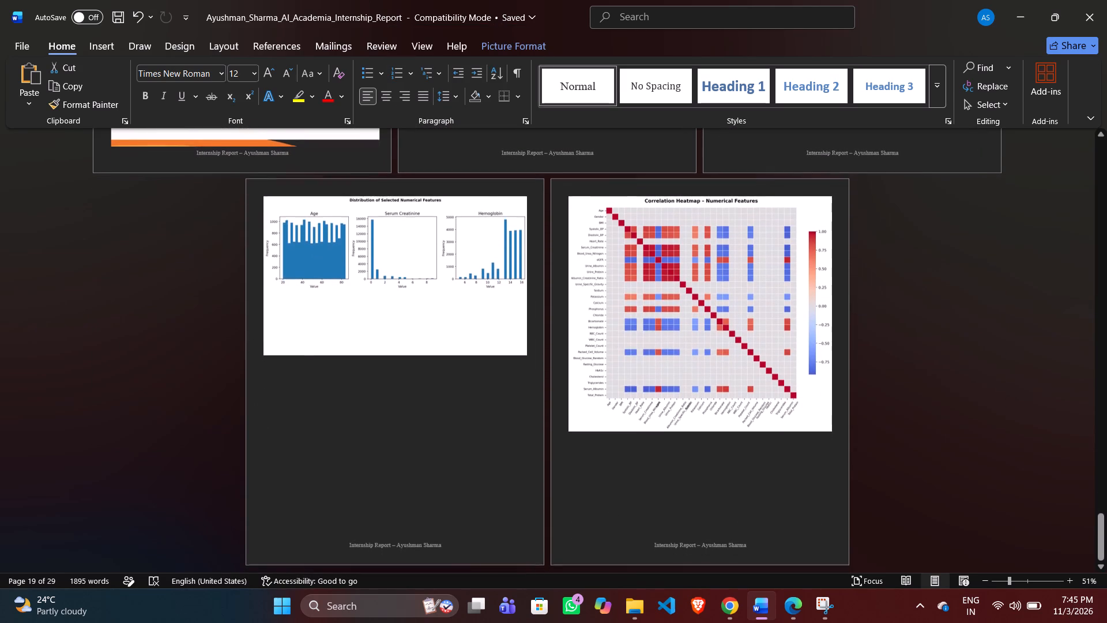
{"action": "left_click", "coordinate": [714, 332]}
{"action": "left_click", "coordinate": [774, 284]}
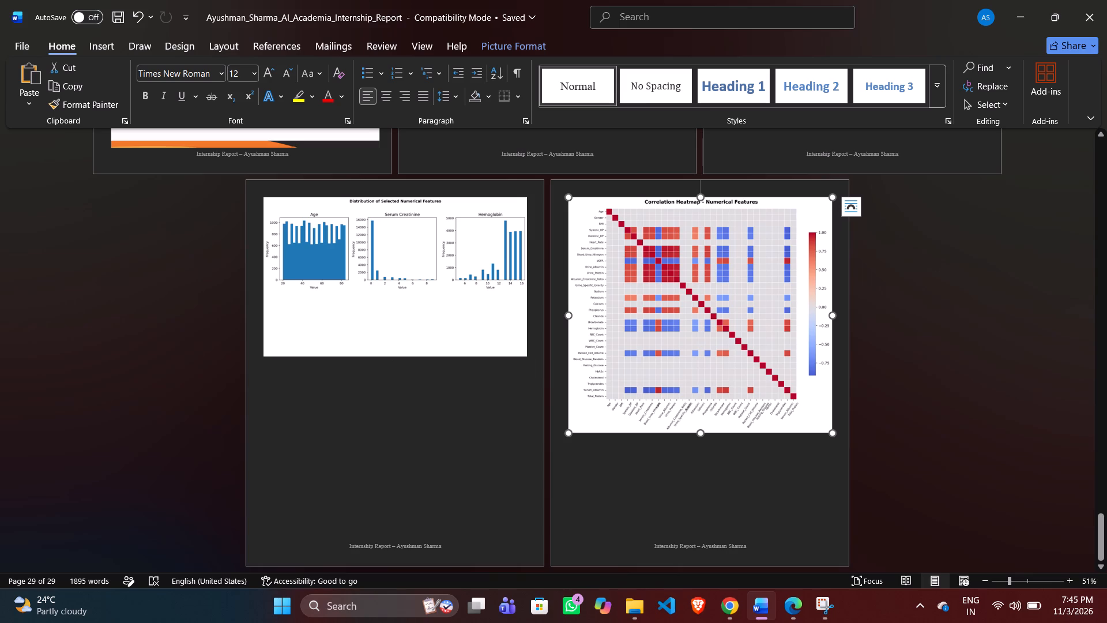
Resize the Distribution of Selected Numerical Features image proportionally so it spans about the full text width.
{"action": "left_click", "coordinate": [518, 339]}
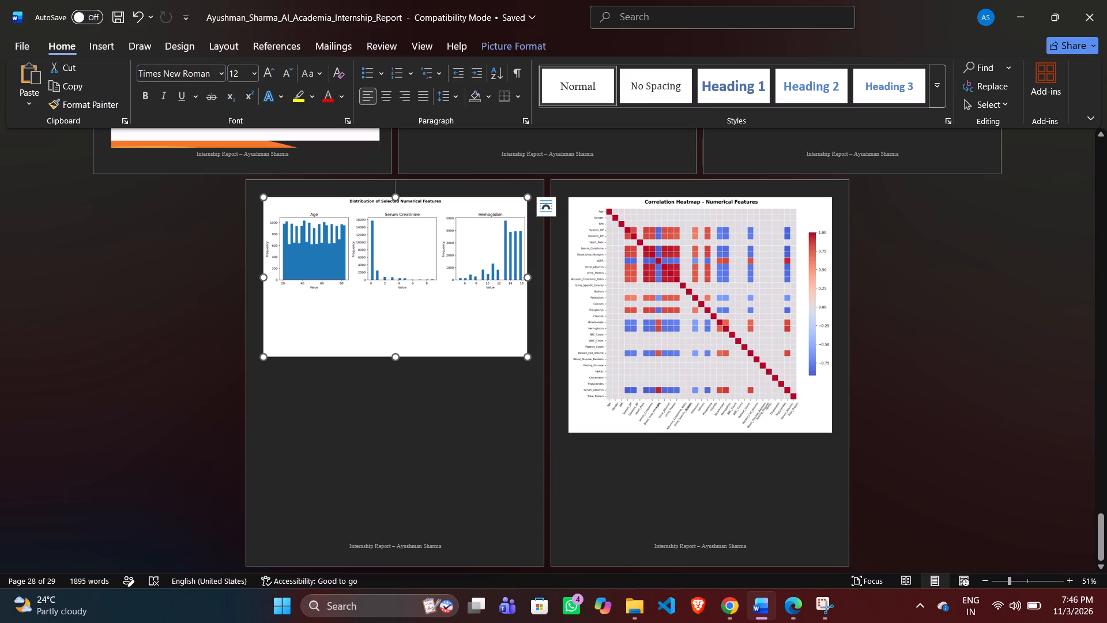
{"action": "left_click_drag", "start_coordinate": [526, 358], "coordinate": [526, 354]}
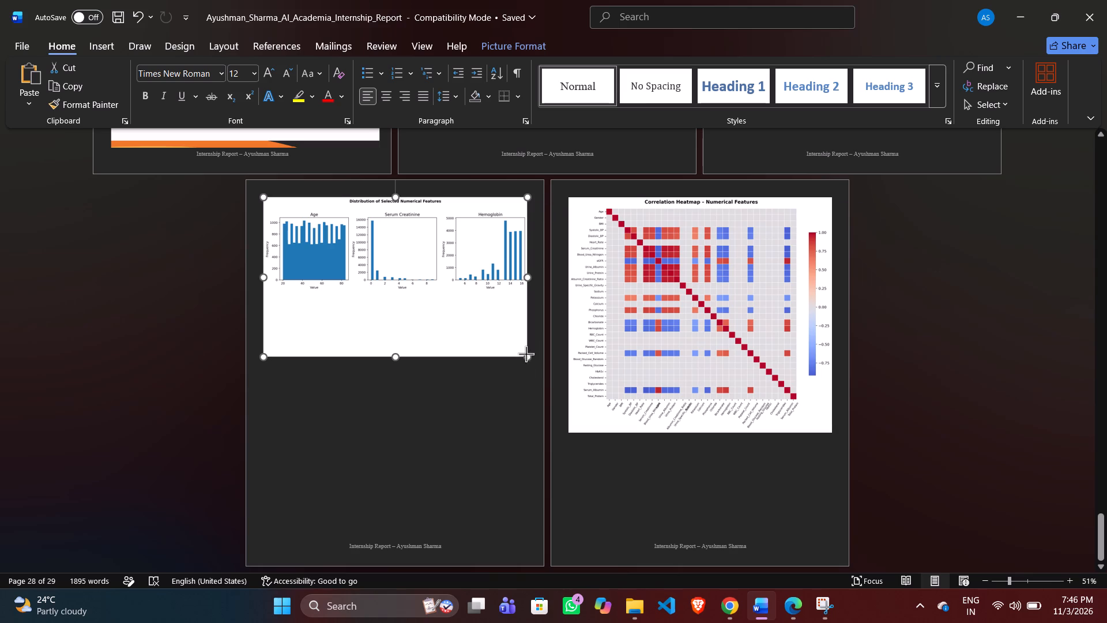
{"action": "left_click_drag", "start_coordinate": [526, 354], "coordinate": [521, 328]}
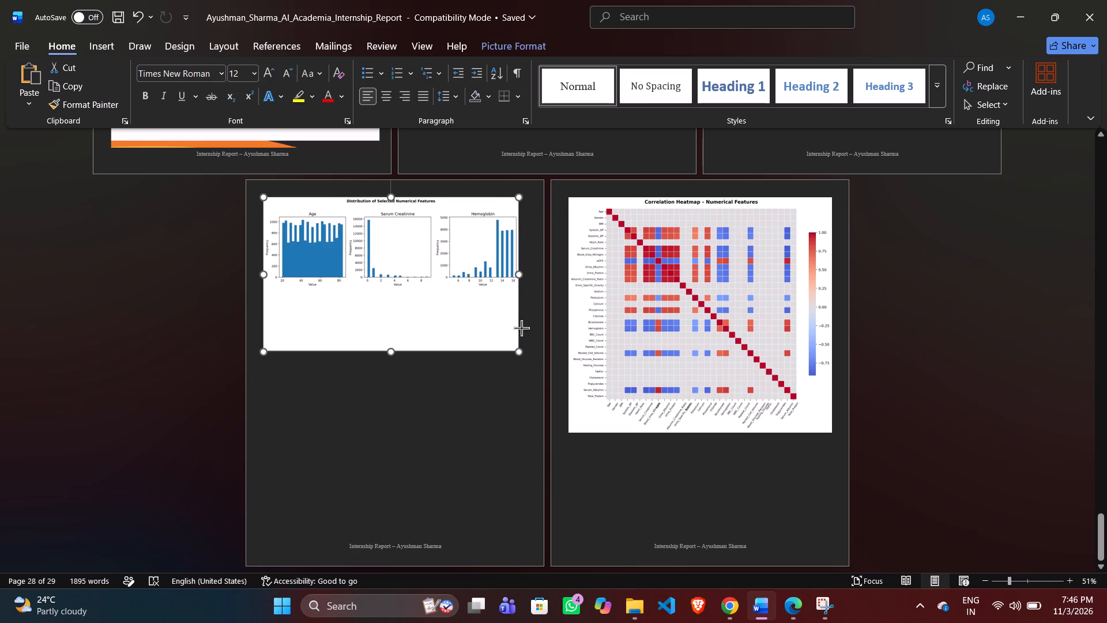
{"action": "left_click_drag", "start_coordinate": [521, 328], "coordinate": [528, 337]}
{"action": "left_click", "coordinate": [396, 359]}
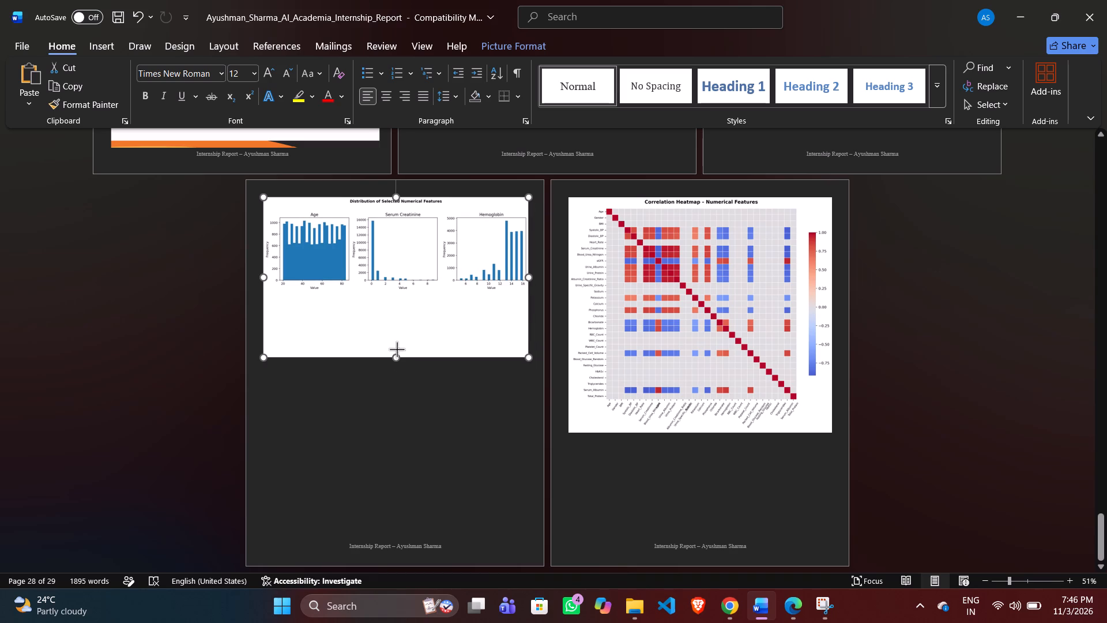
Reduce the height of the Correlation Heatmap image on the last page by about a tenth, keeping its full text width.
{"action": "left_click", "coordinate": [623, 285]}
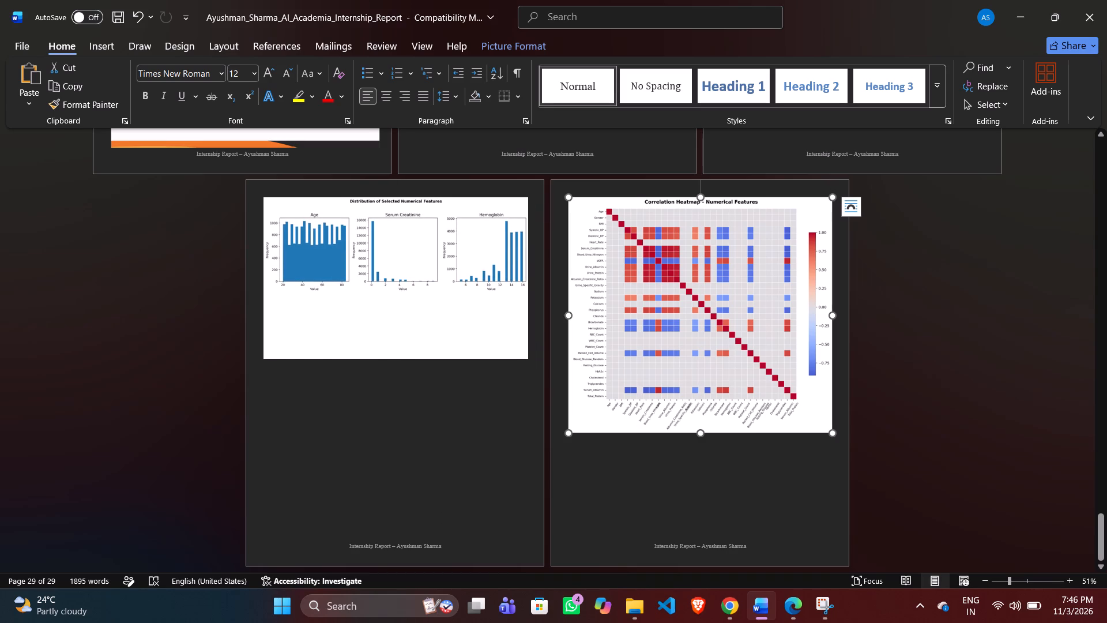
{"action": "left_click_drag", "start_coordinate": [697, 198], "coordinate": [701, 273]}
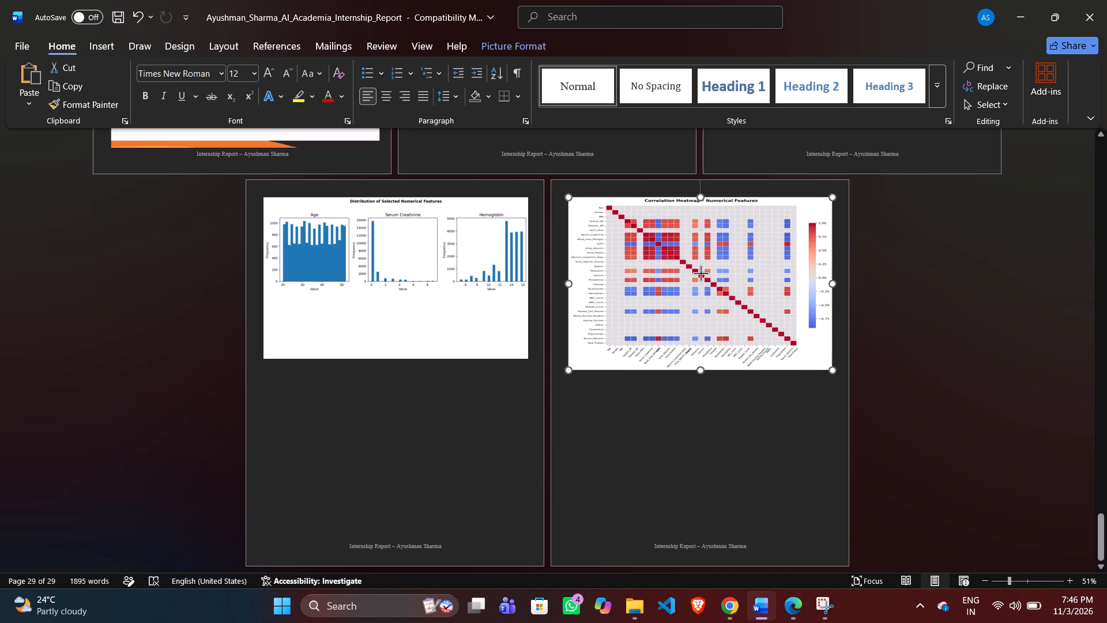
{"action": "left_click_drag", "start_coordinate": [701, 273], "coordinate": [717, 262]}
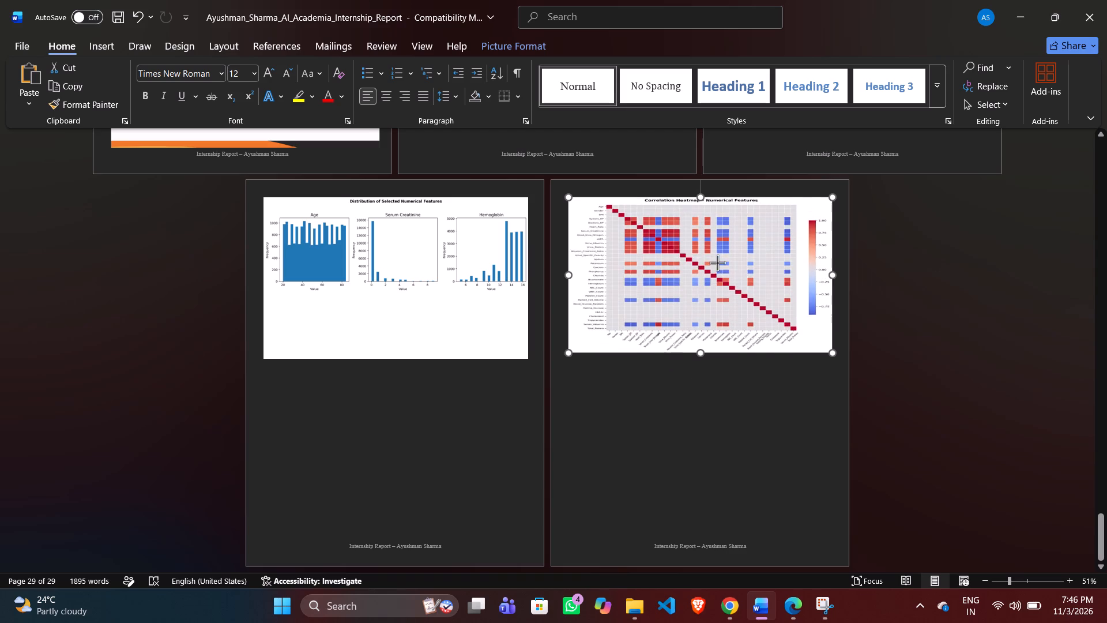
{"action": "left_click_drag", "start_coordinate": [717, 262], "coordinate": [714, 223]}
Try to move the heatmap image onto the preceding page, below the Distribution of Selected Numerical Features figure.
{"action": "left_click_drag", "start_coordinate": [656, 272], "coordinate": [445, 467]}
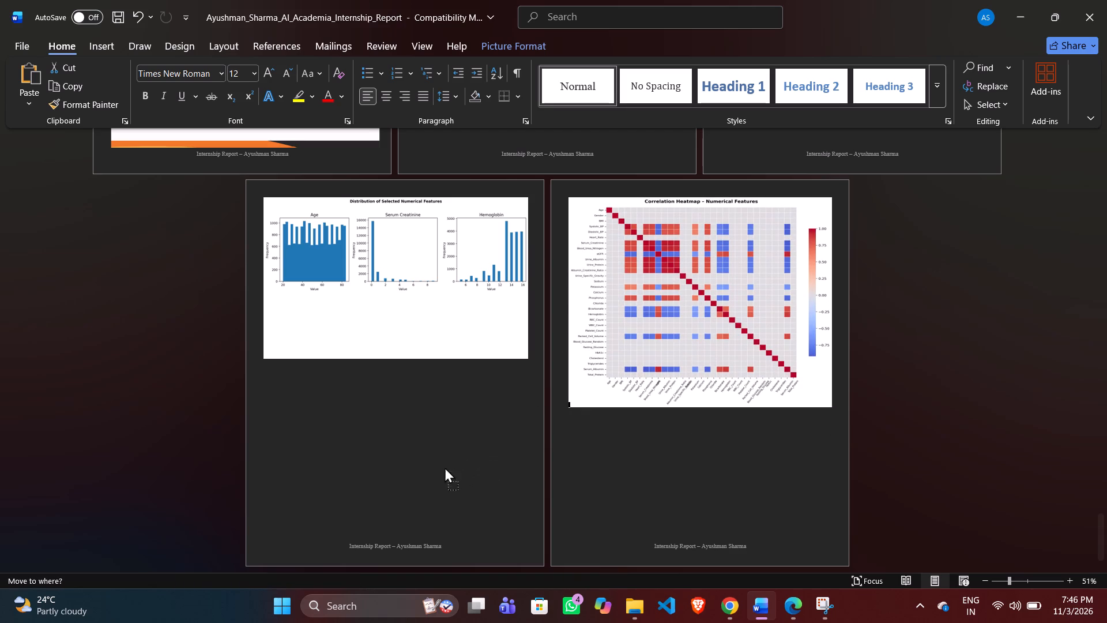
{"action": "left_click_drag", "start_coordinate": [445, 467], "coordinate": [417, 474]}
Delete the small embedded file icon above the CKD Classification - Project Workflow image in Annexure E.
{"action": "scroll", "coordinate": [724, 300], "scroll_direction": "up", "scroll_amount": 3}
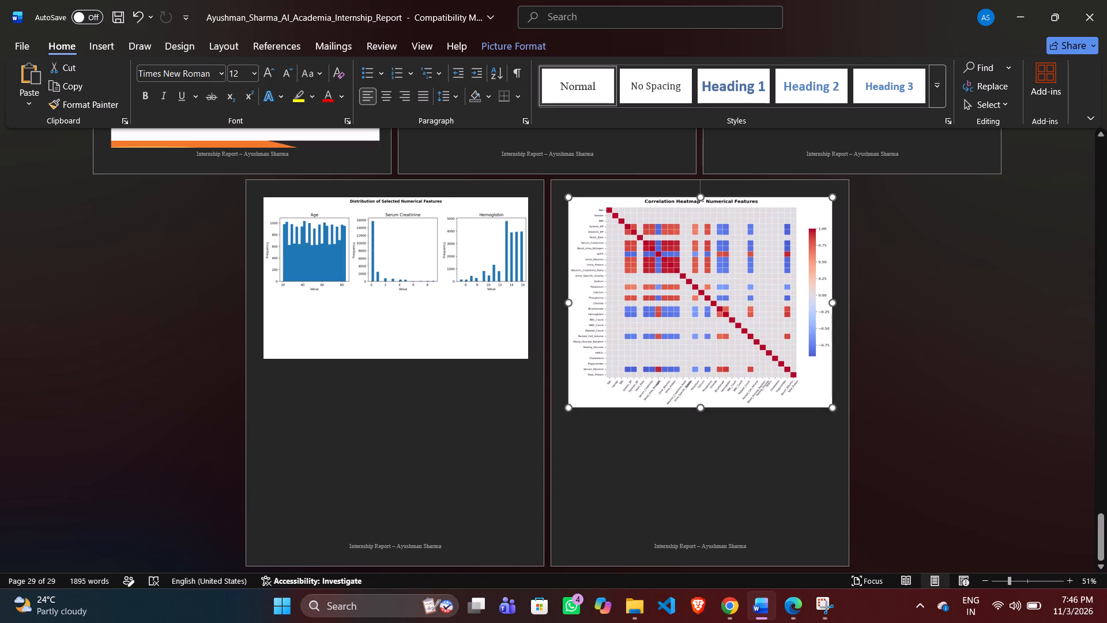
{"action": "scroll", "coordinate": [724, 300], "scroll_direction": "up", "scroll_amount": 2}
{"action": "scroll", "coordinate": [720, 178], "scroll_direction": "up", "scroll_amount": 4}
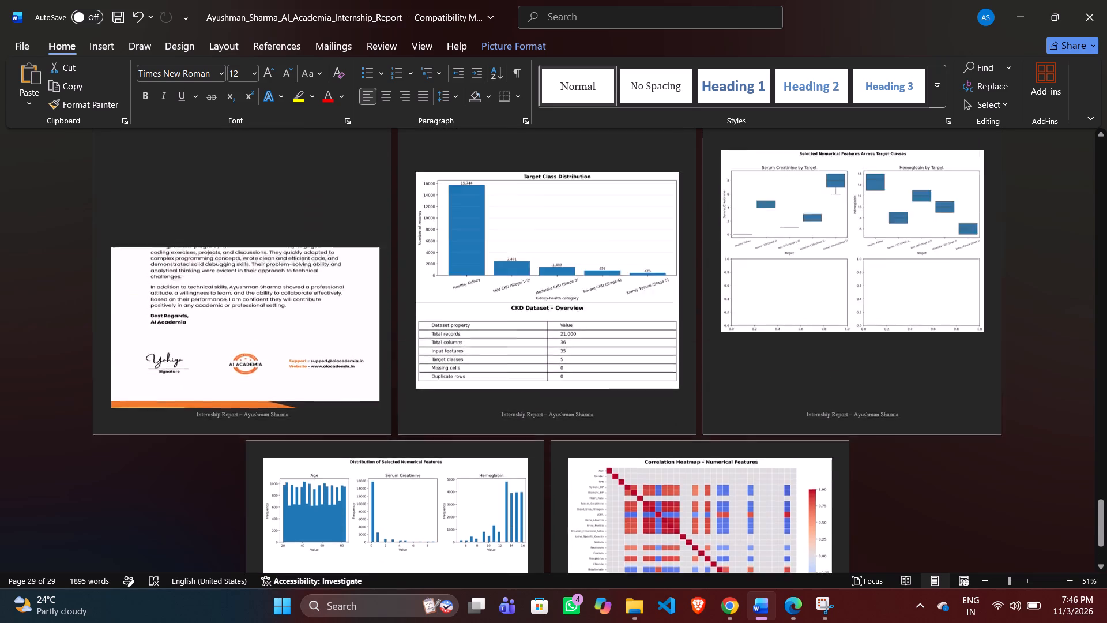
{"action": "scroll", "coordinate": [720, 178], "scroll_direction": "right", "scroll_amount": 1}
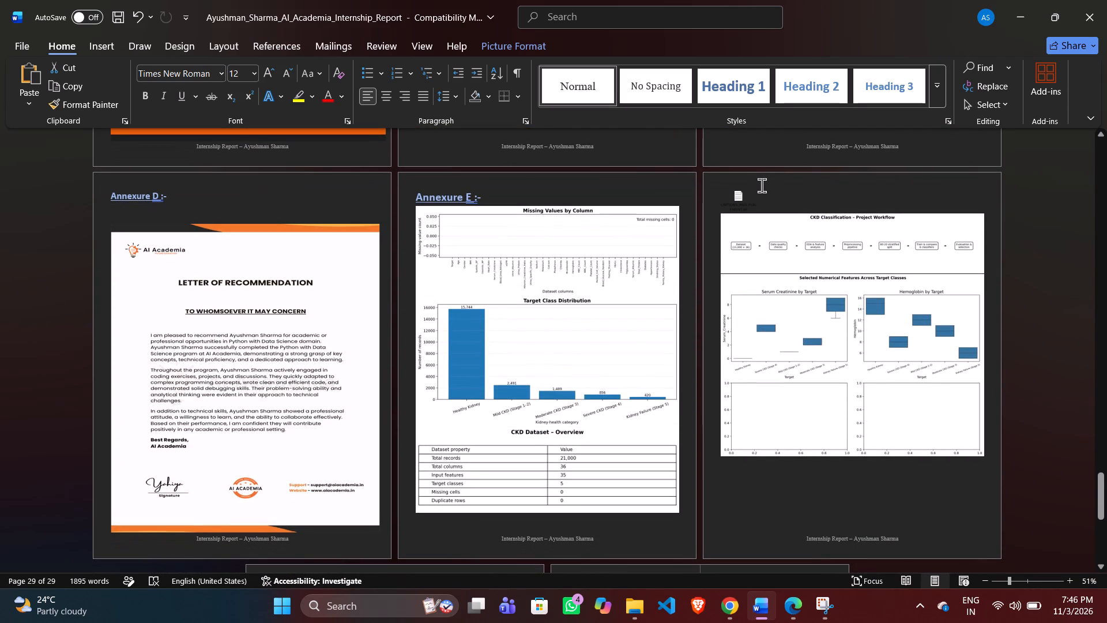
{"action": "left_click", "coordinate": [762, 185]}
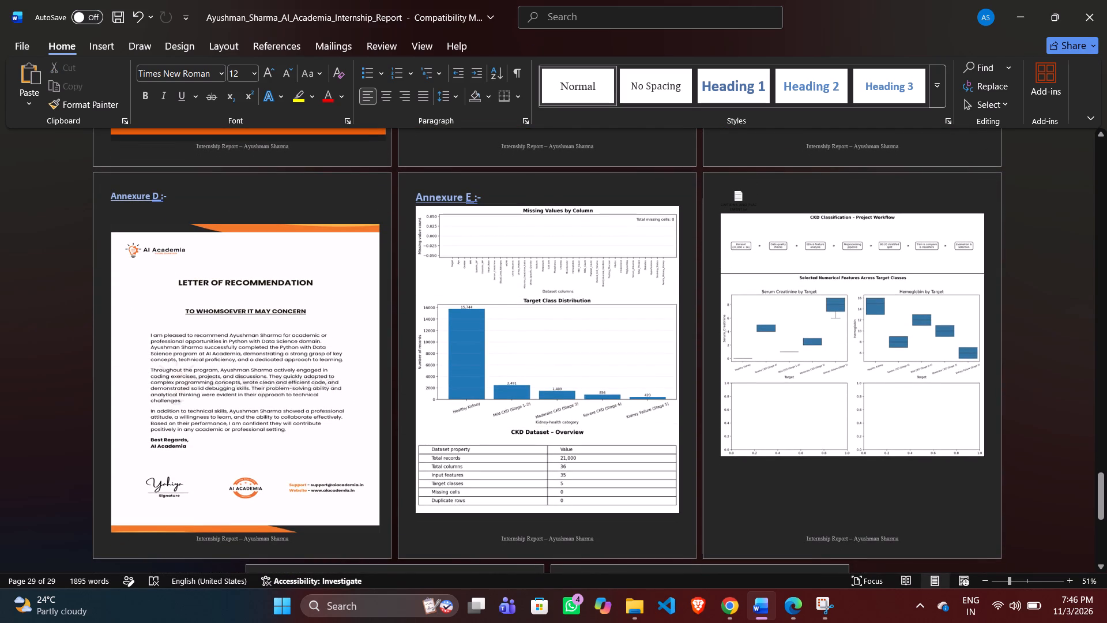
{"action": "left_click", "coordinate": [728, 206]}
{"action": "key", "text": "BackSpace"}
Stretch the Selected Numerical Features Across Target Classes image taller into the free space on its page, keeping its full text width.
{"action": "scroll", "coordinate": [808, 442], "scroll_direction": "down", "scroll_amount": 1}
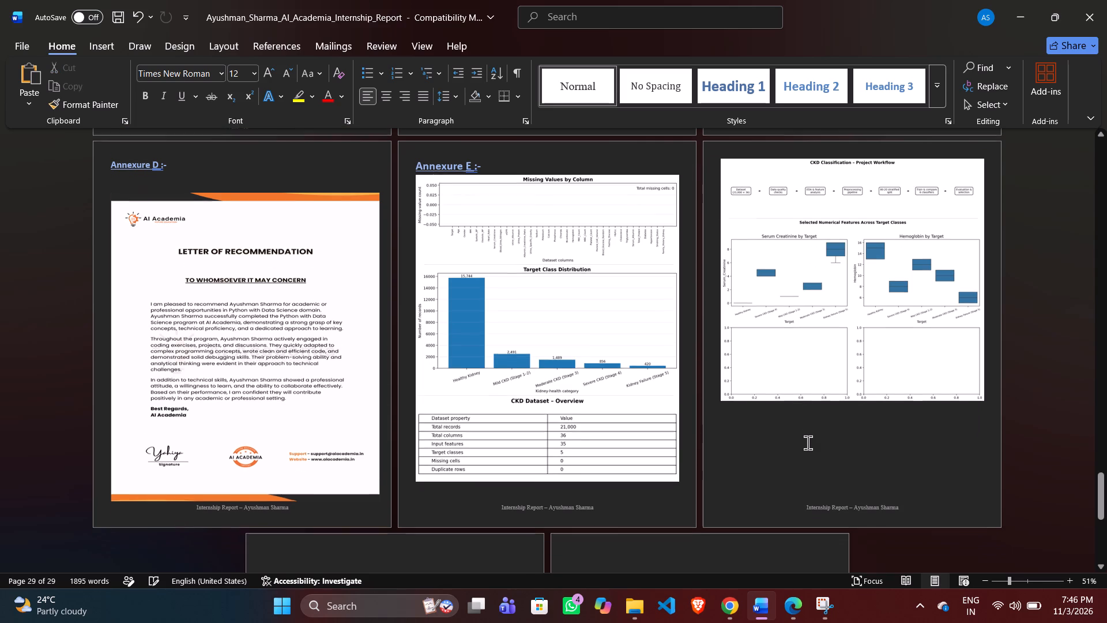
{"action": "scroll", "coordinate": [808, 442], "scroll_direction": "down", "scroll_amount": 1}
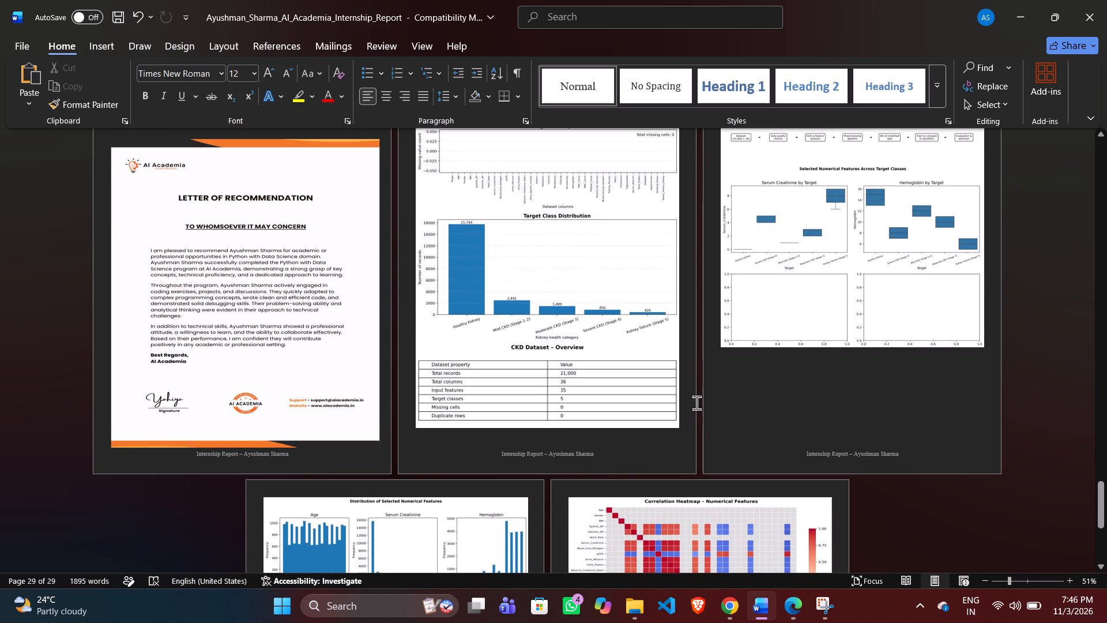
{"action": "left_click", "coordinate": [820, 323]}
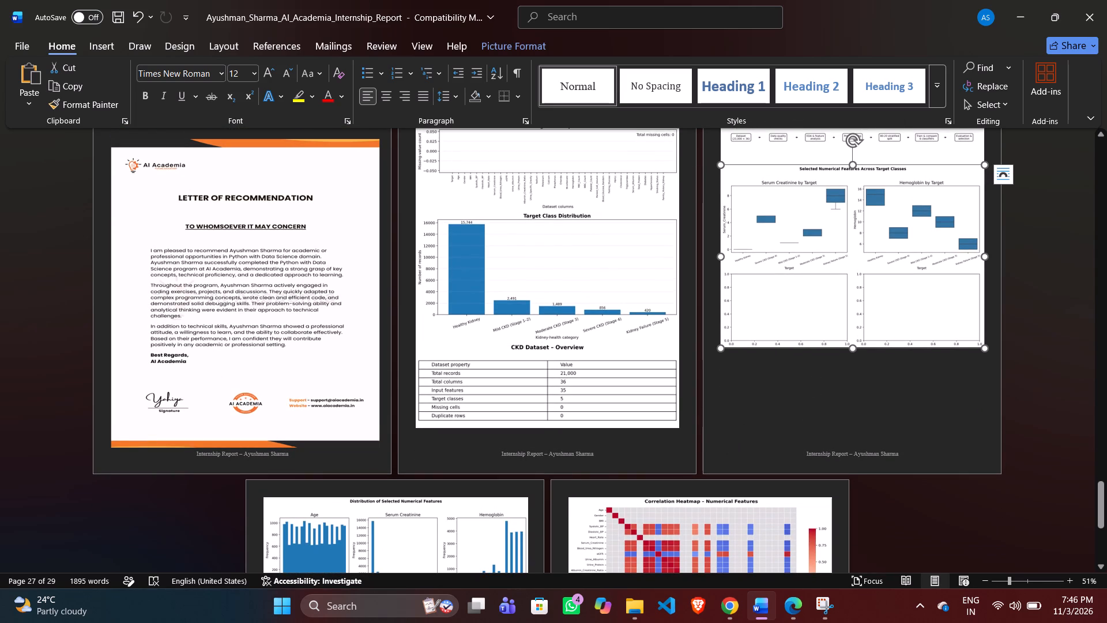
{"action": "left_click_drag", "start_coordinate": [852, 210], "coordinate": [853, 250]}
{"action": "left_click_drag", "start_coordinate": [854, 167], "coordinate": [855, 199]}
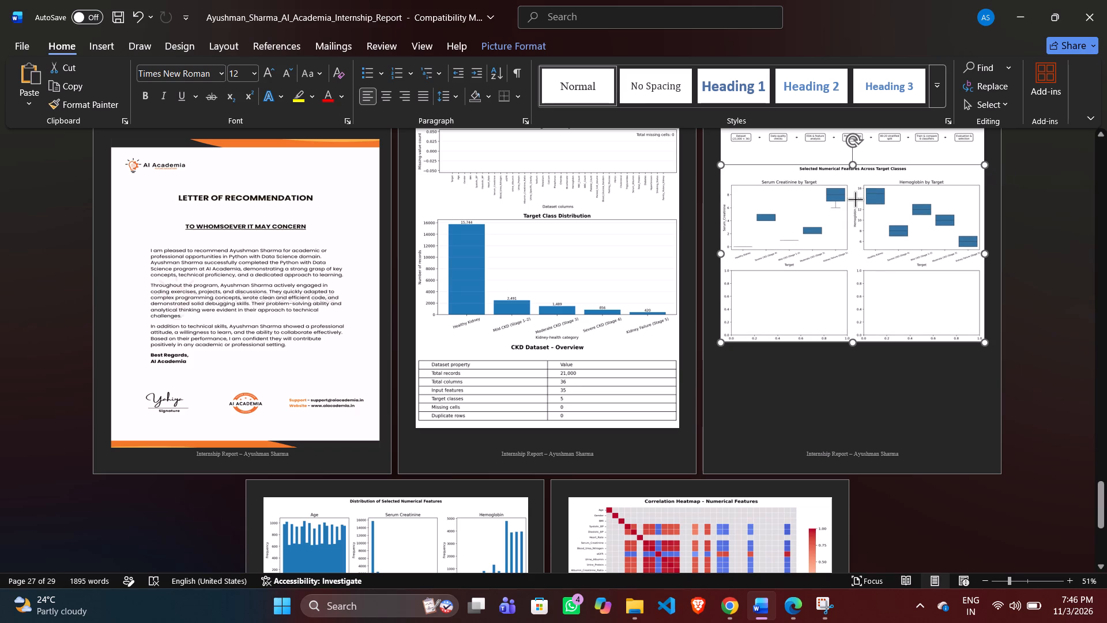
{"action": "left_click_drag", "start_coordinate": [855, 199], "coordinate": [853, 142]}
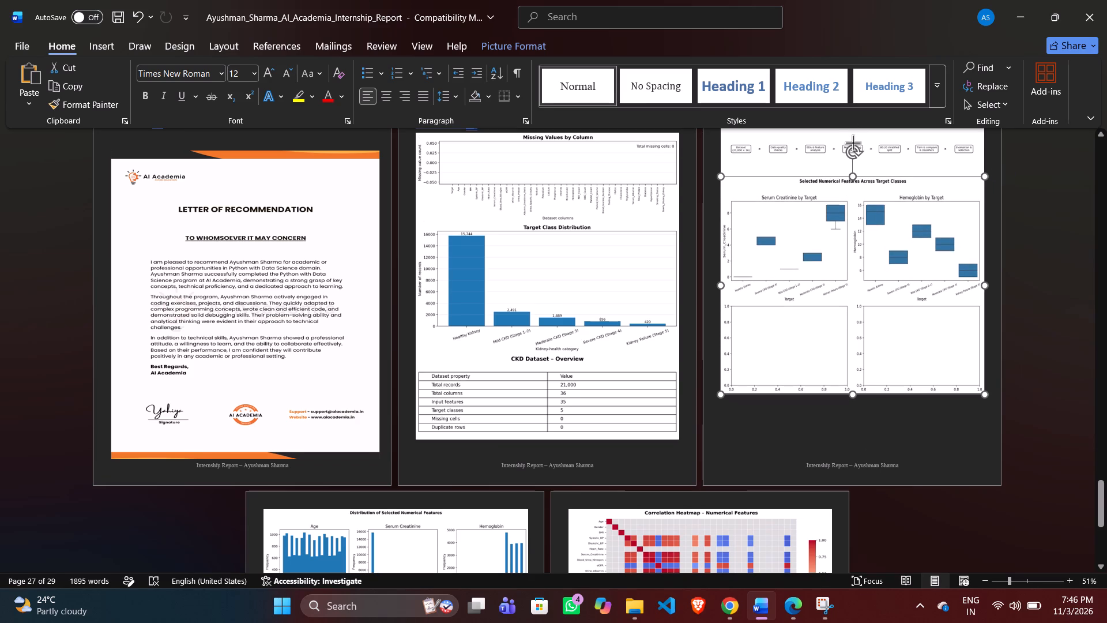
{"action": "left_click_drag", "start_coordinate": [853, 142], "coordinate": [852, 142]}
{"action": "scroll", "coordinate": [852, 142], "scroll_direction": "up", "scroll_amount": 2}
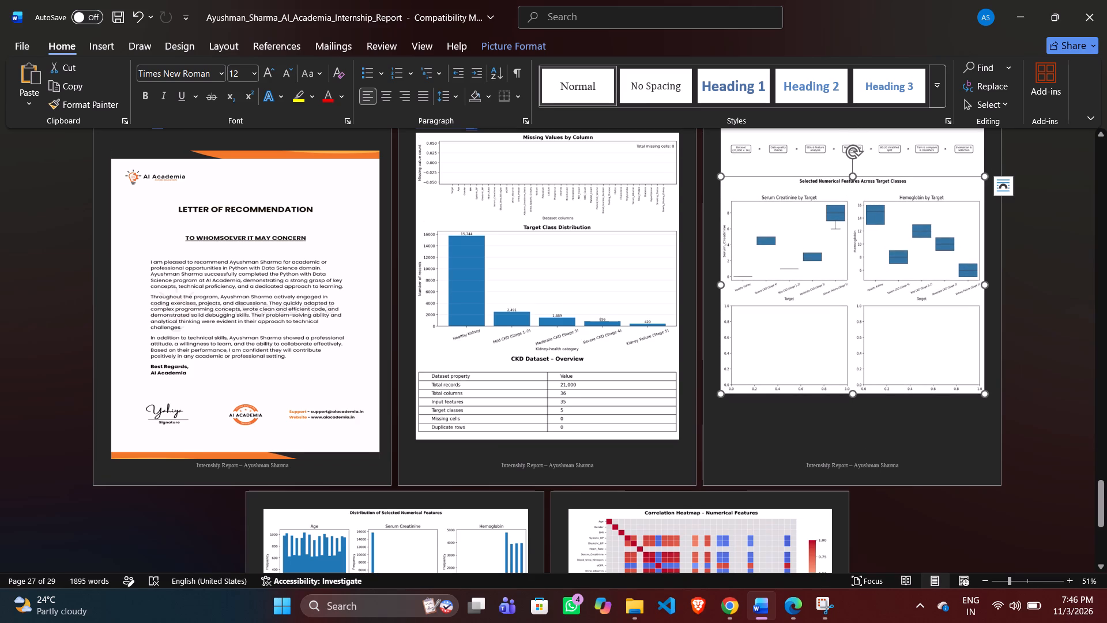
{"action": "left_click", "coordinate": [839, 441]}
Stretch the CKD Classification - Project Workflow image taller so it and the box plots below fill the page down to just above the footer.
{"action": "scroll", "coordinate": [899, 306], "scroll_direction": "up", "scroll_amount": 1}
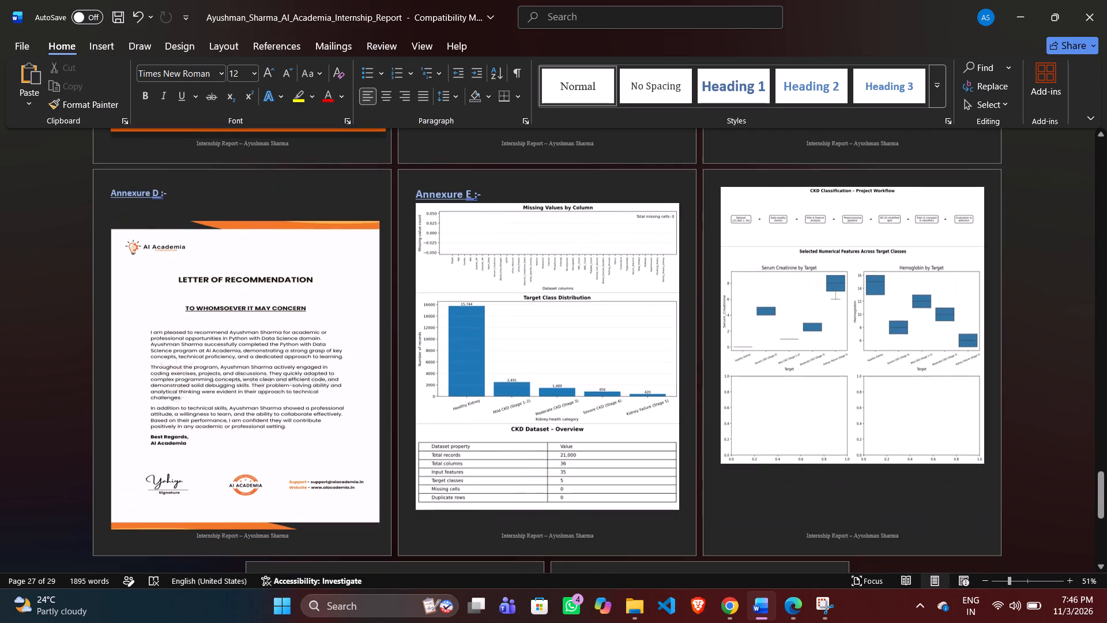
{"action": "scroll", "coordinate": [899, 306], "scroll_direction": "up", "scroll_amount": 1}
{"action": "left_click", "coordinate": [883, 235]}
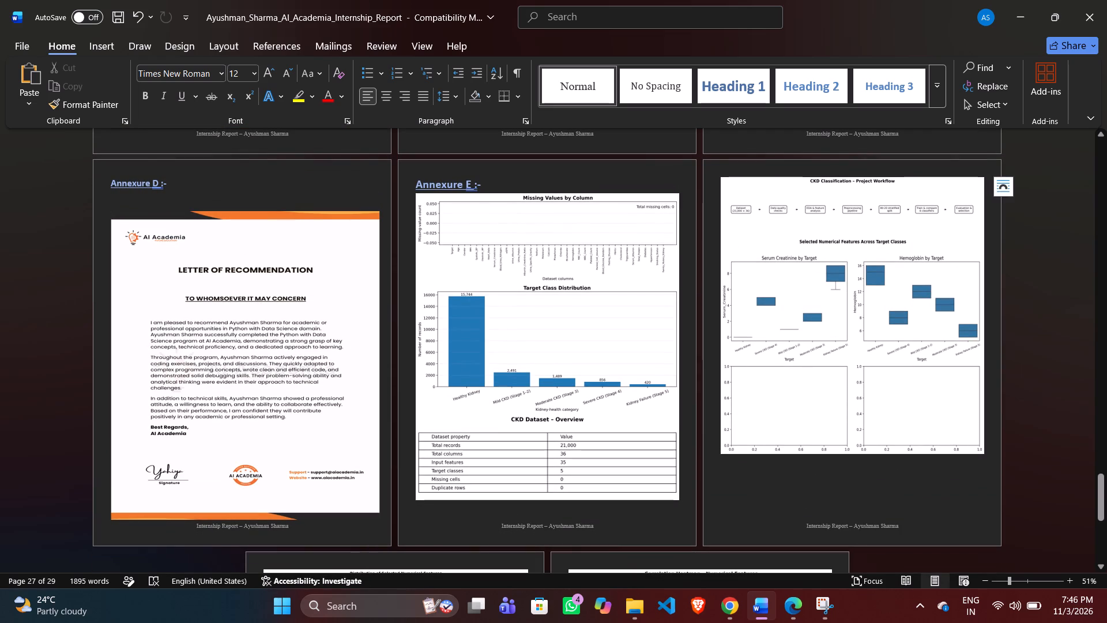
{"action": "left_click_drag", "start_coordinate": [853, 236], "coordinate": [857, 223]}
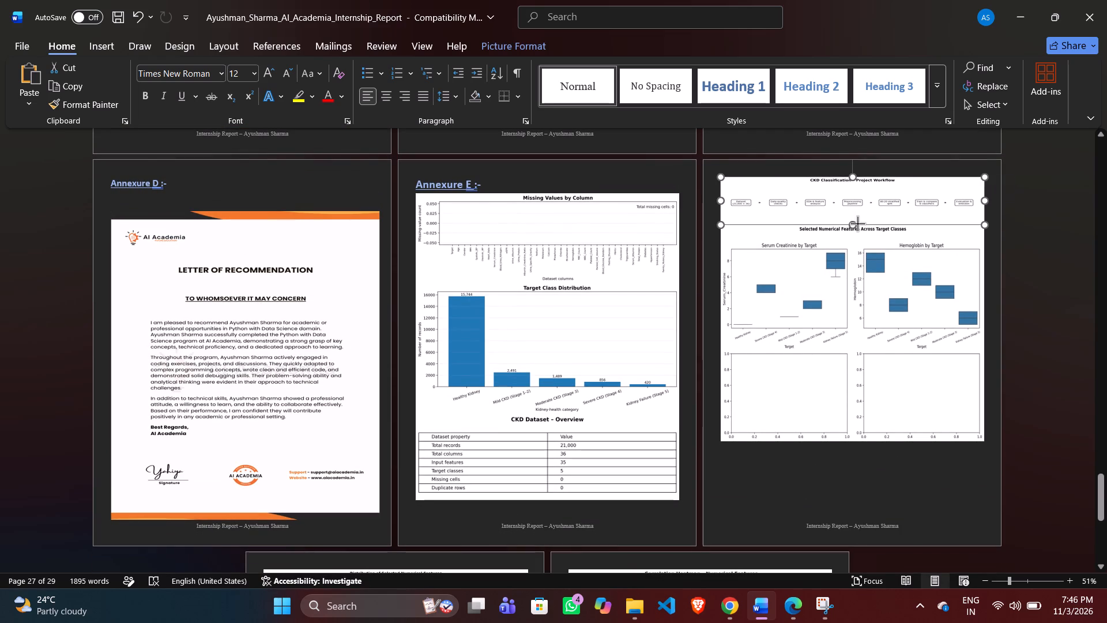
{"action": "left_click_drag", "start_coordinate": [857, 223], "coordinate": [854, 283]}
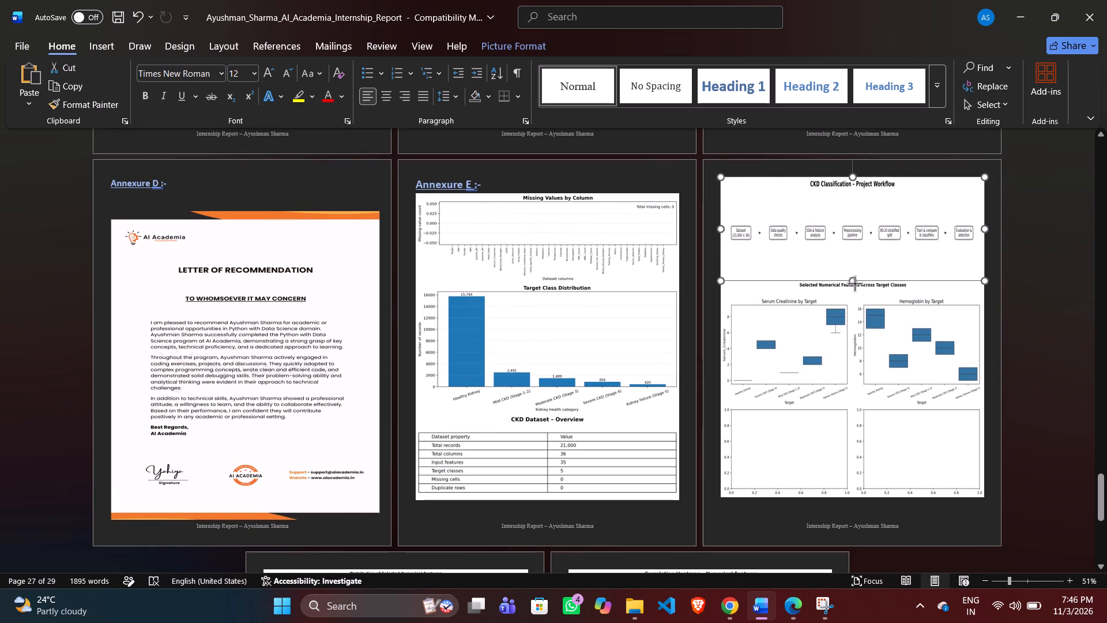
{"action": "left_click_drag", "start_coordinate": [854, 283], "coordinate": [854, 276]}
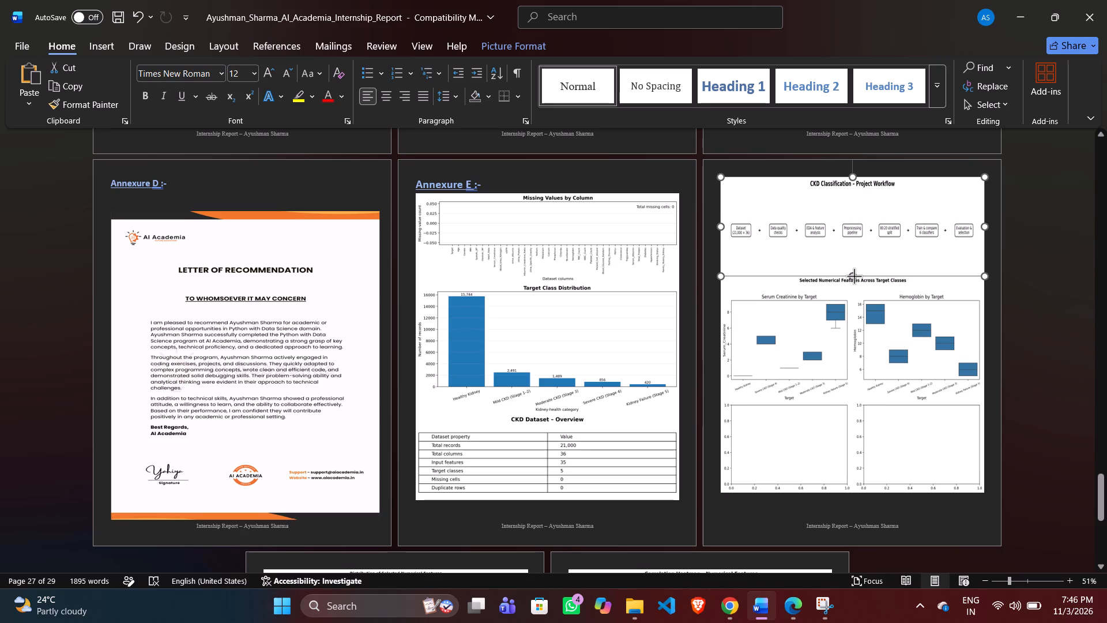
{"action": "left_click_drag", "start_coordinate": [854, 276], "coordinate": [855, 276]}
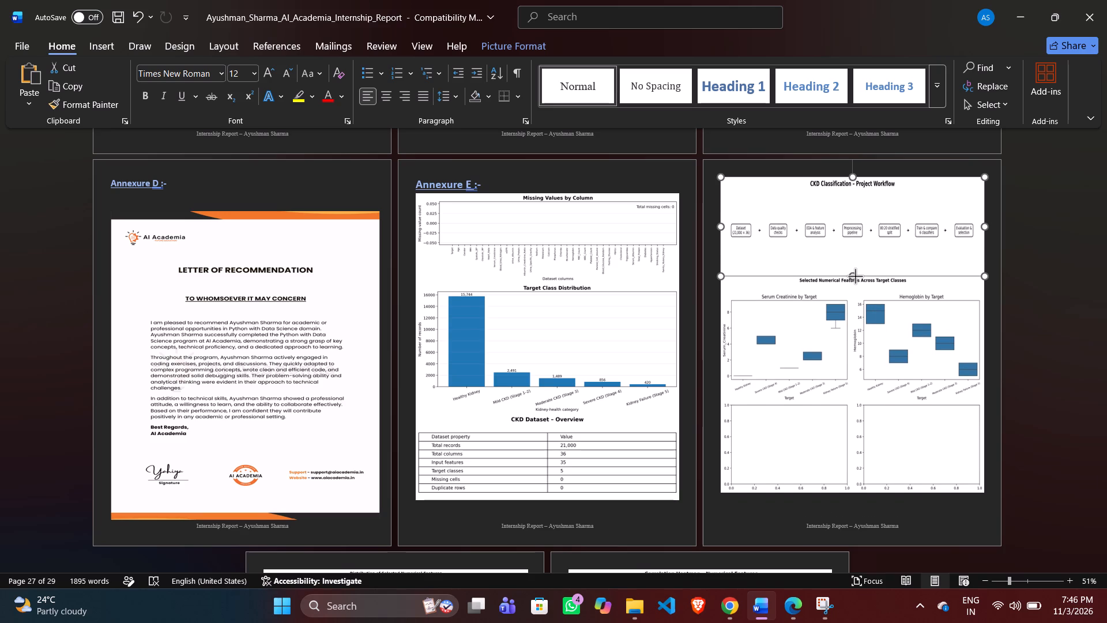
{"action": "left_click_drag", "start_coordinate": [855, 276], "coordinate": [855, 277]}
Reduce the height of the Distribution of Selected Numerical Features image by about a tenth, keeping its full text width.
{"action": "scroll", "coordinate": [751, 475], "scroll_direction": "down", "scroll_amount": 1}
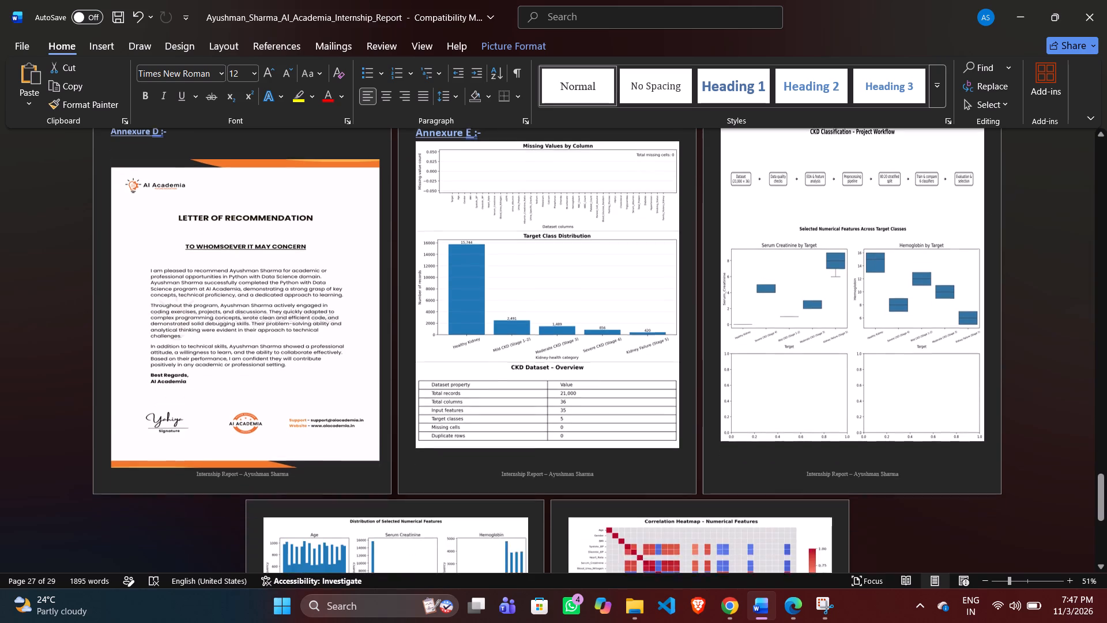
{"action": "scroll", "coordinate": [751, 475], "scroll_direction": "down", "scroll_amount": 4}
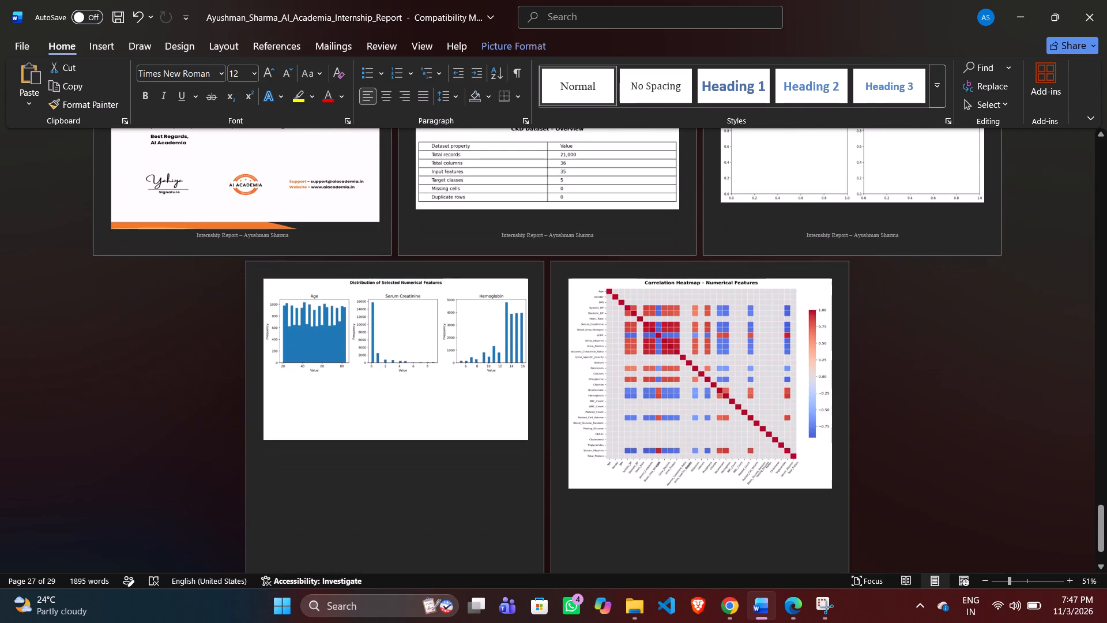
{"action": "left_click", "coordinate": [454, 417]}
{"action": "left_click", "coordinate": [405, 418]}
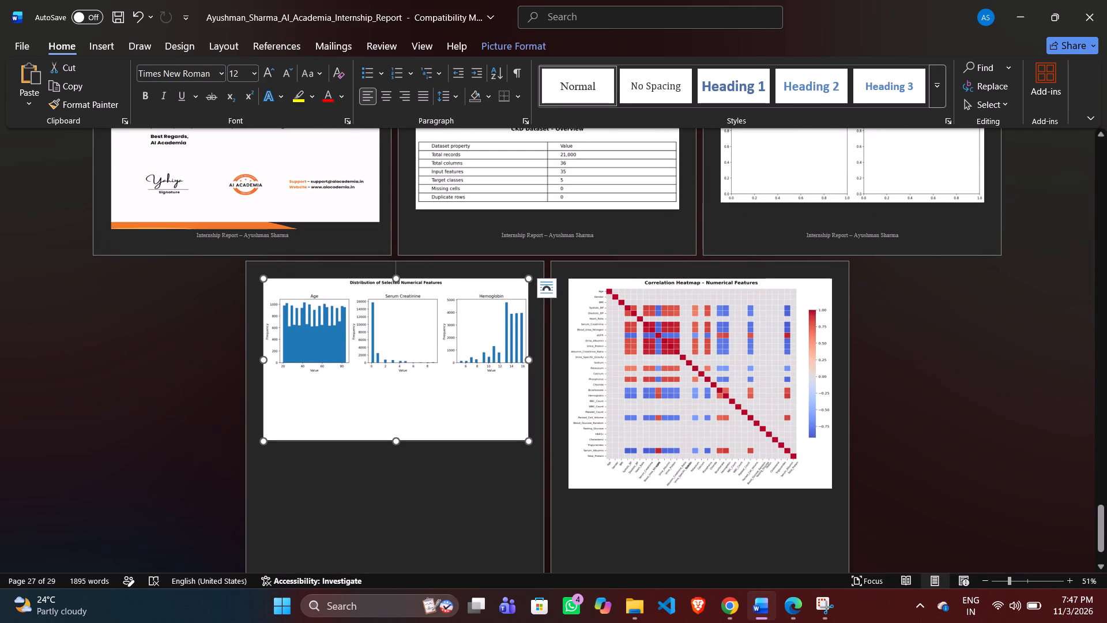
{"action": "left_click_drag", "start_coordinate": [396, 442], "coordinate": [402, 508]}
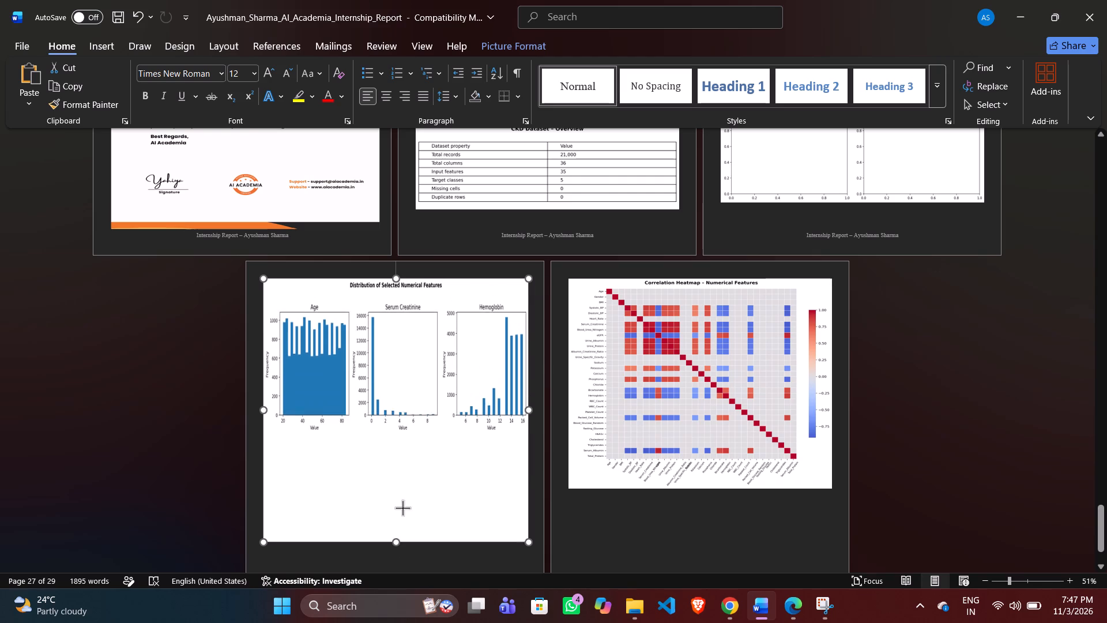
{"action": "left_click_drag", "start_coordinate": [402, 508], "coordinate": [422, 425]}
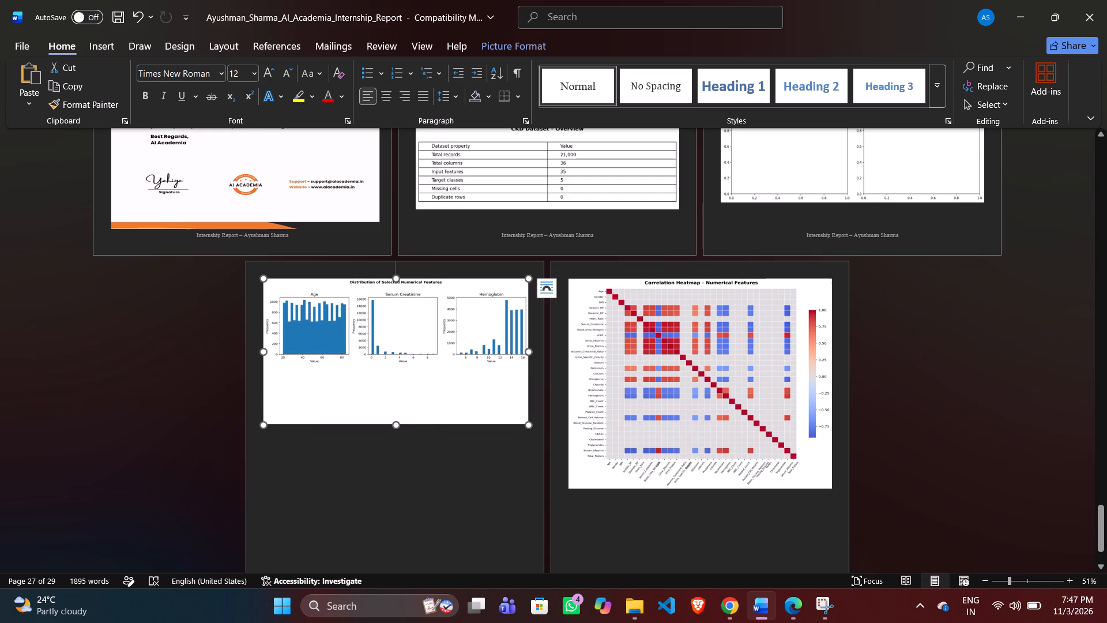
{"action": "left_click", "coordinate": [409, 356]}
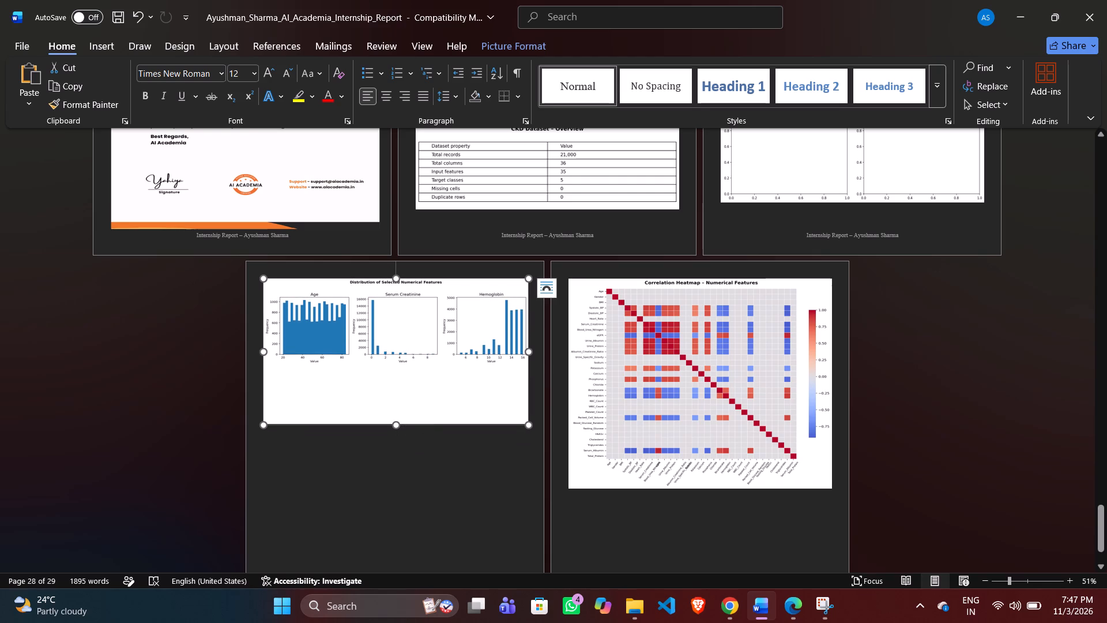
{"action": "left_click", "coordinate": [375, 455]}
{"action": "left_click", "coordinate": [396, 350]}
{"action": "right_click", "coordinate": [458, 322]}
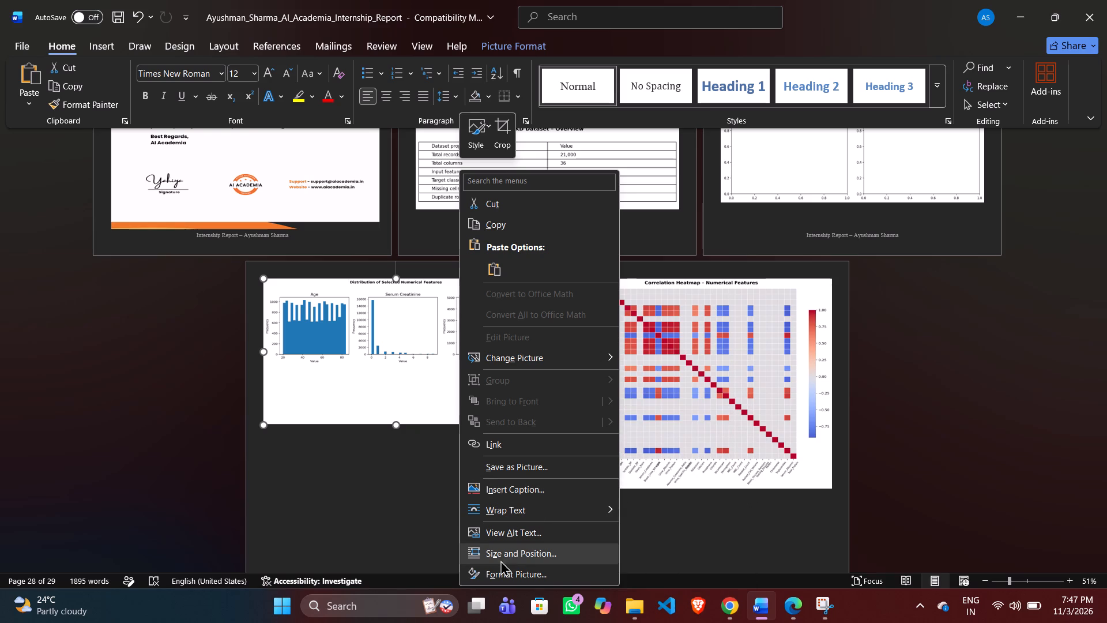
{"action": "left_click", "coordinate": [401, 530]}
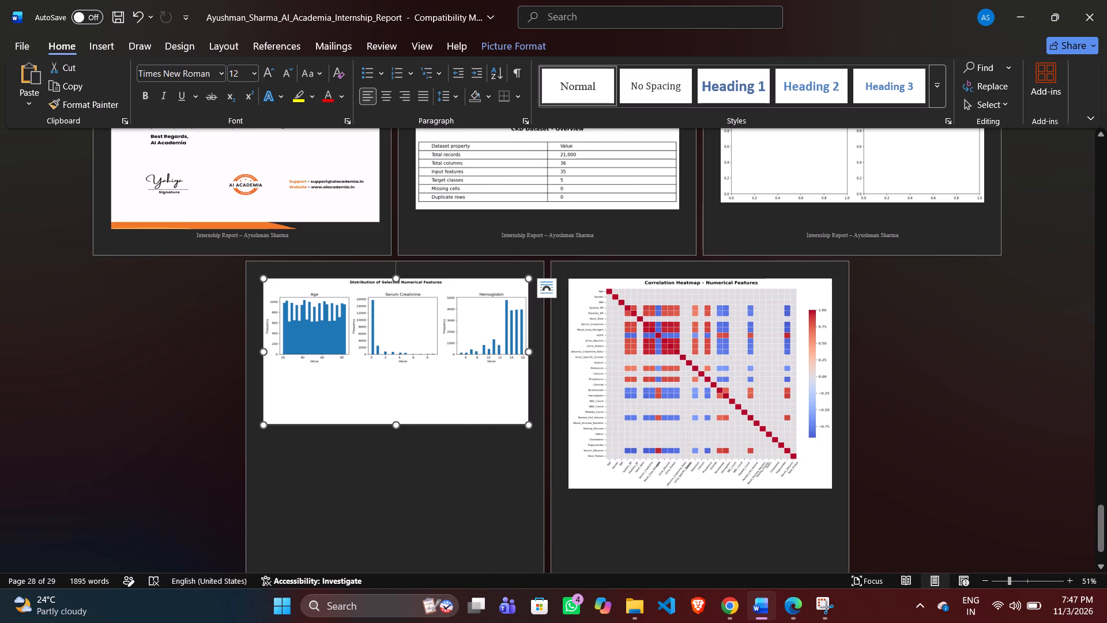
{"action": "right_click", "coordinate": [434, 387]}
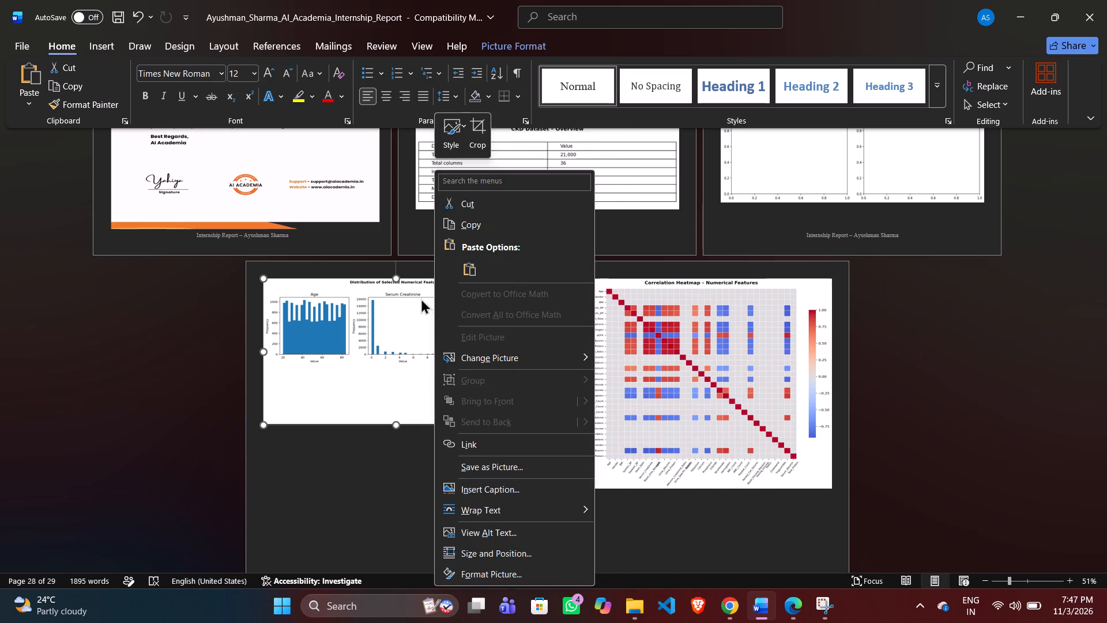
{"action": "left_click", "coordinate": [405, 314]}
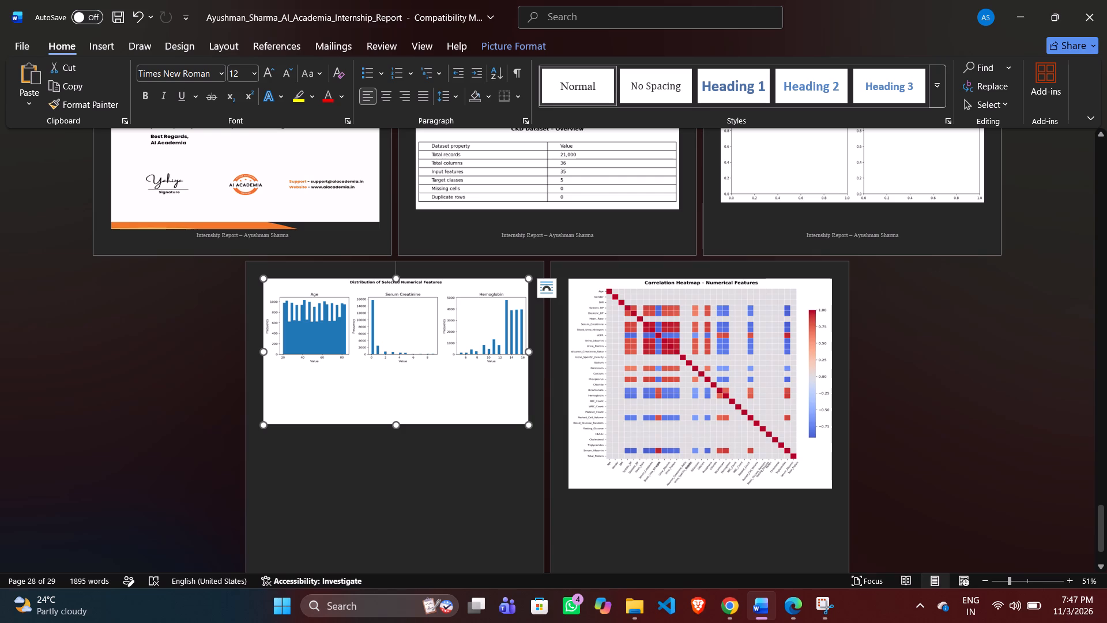
Narrow the Distribution of Selected Numerical Features image to about three quarters of the text width, keeping its height.
{"action": "left_click_drag", "start_coordinate": [528, 350], "coordinate": [379, 386]}
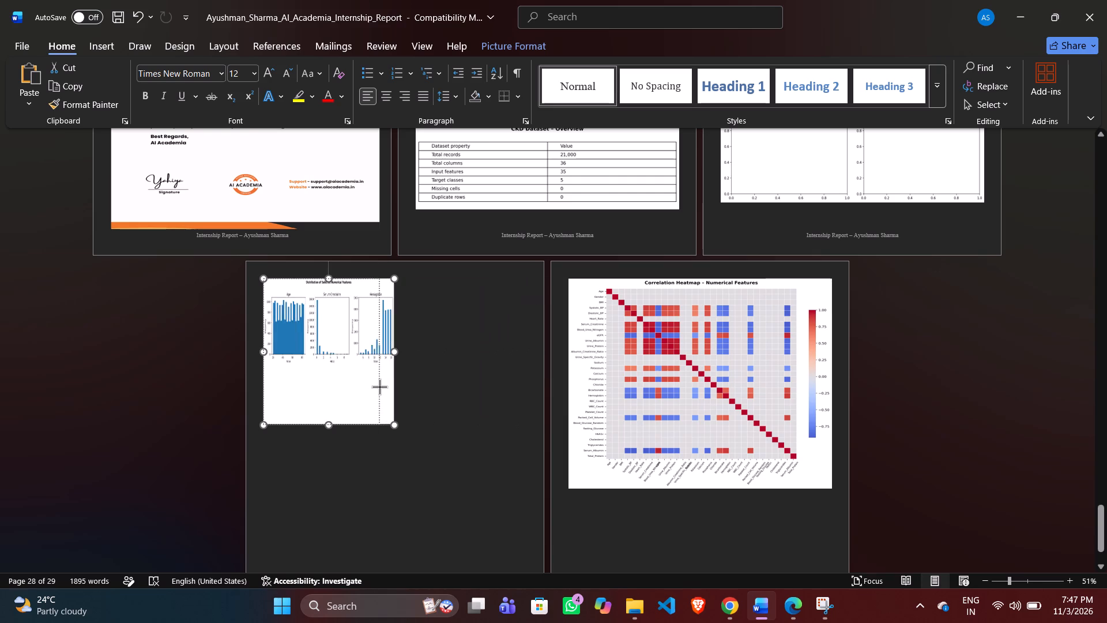
{"action": "left_click_drag", "start_coordinate": [379, 386], "coordinate": [462, 347]}
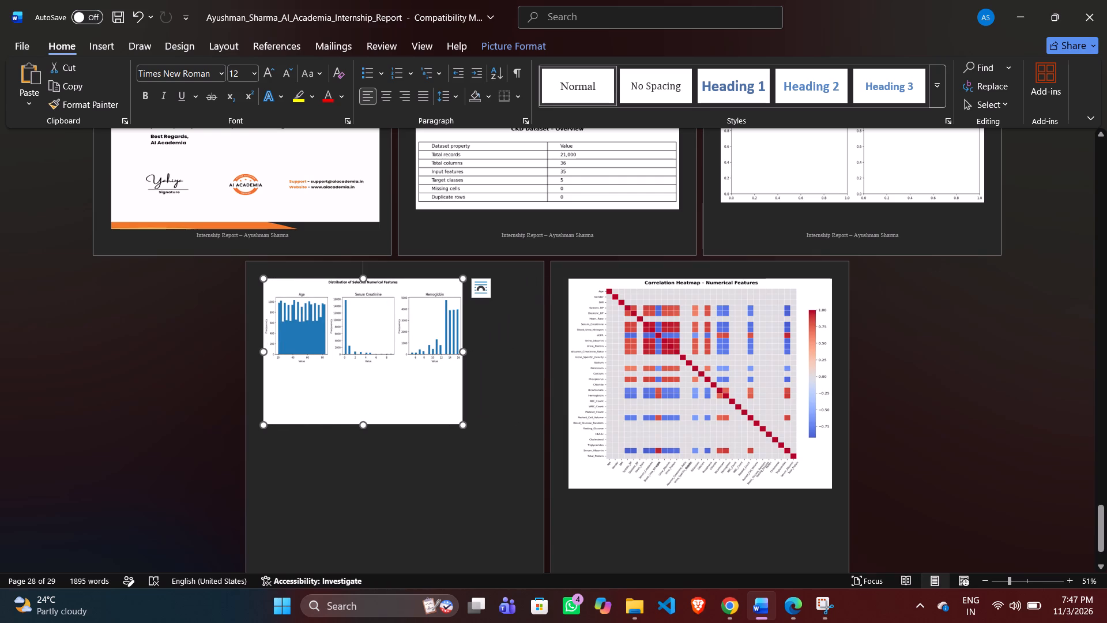
Shorten the Distribution of Selected Numerical Features image so the heatmap fits beneath it, and widen it back to the full text width.
{"action": "left_click_drag", "start_coordinate": [366, 277], "coordinate": [364, 313]}
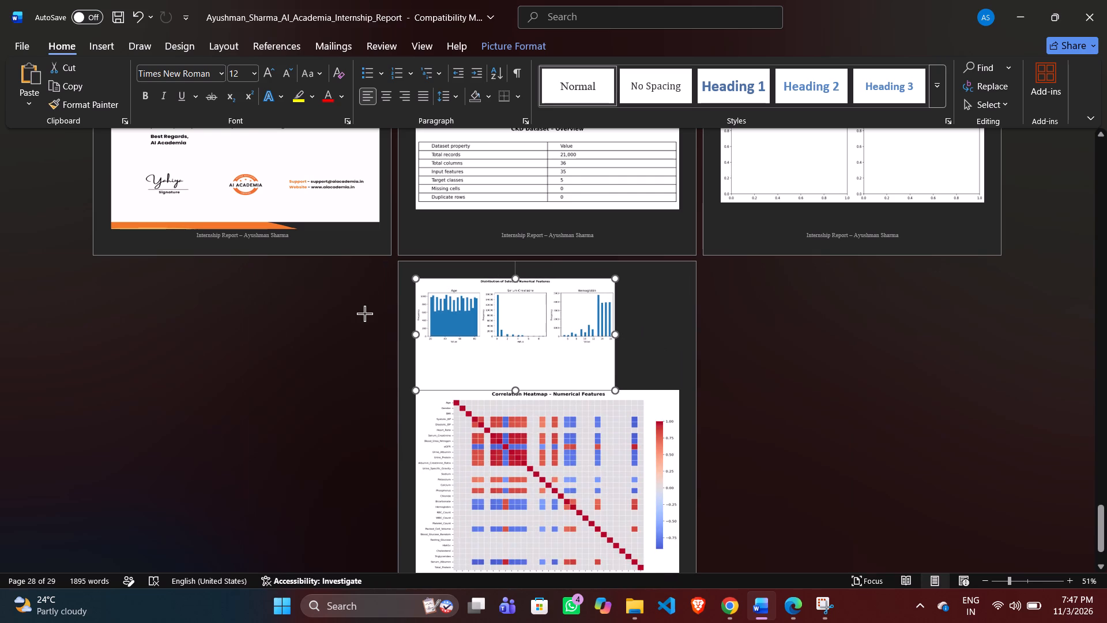
{"action": "left_click_drag", "start_coordinate": [364, 313], "coordinate": [364, 322]}
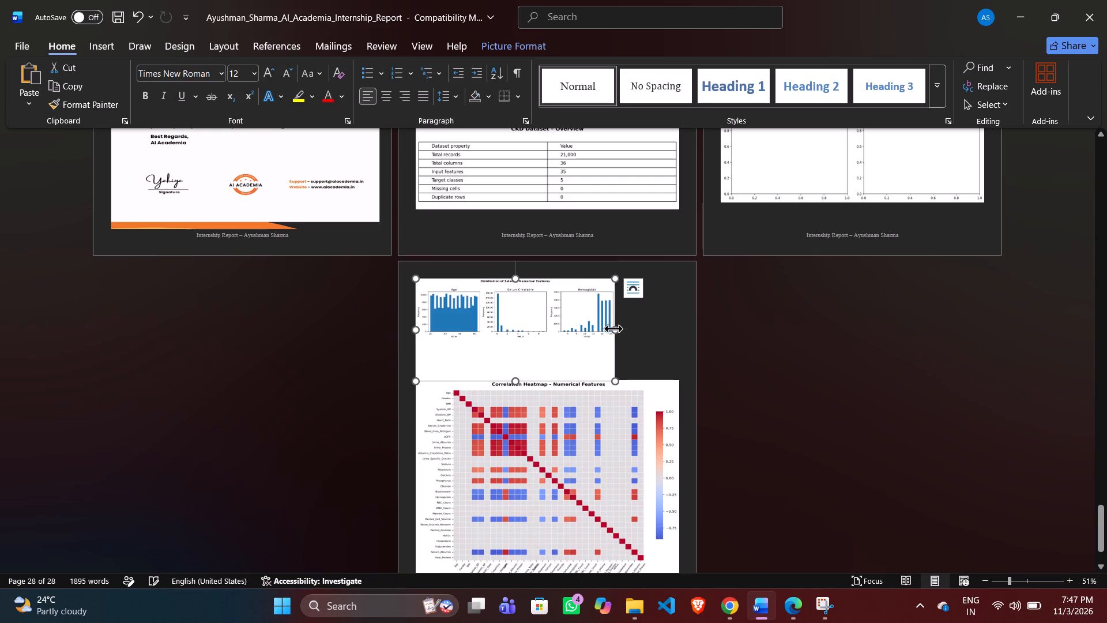
{"action": "left_click_drag", "start_coordinate": [613, 328], "coordinate": [680, 323]}
{"action": "left_click", "coordinate": [775, 324]}
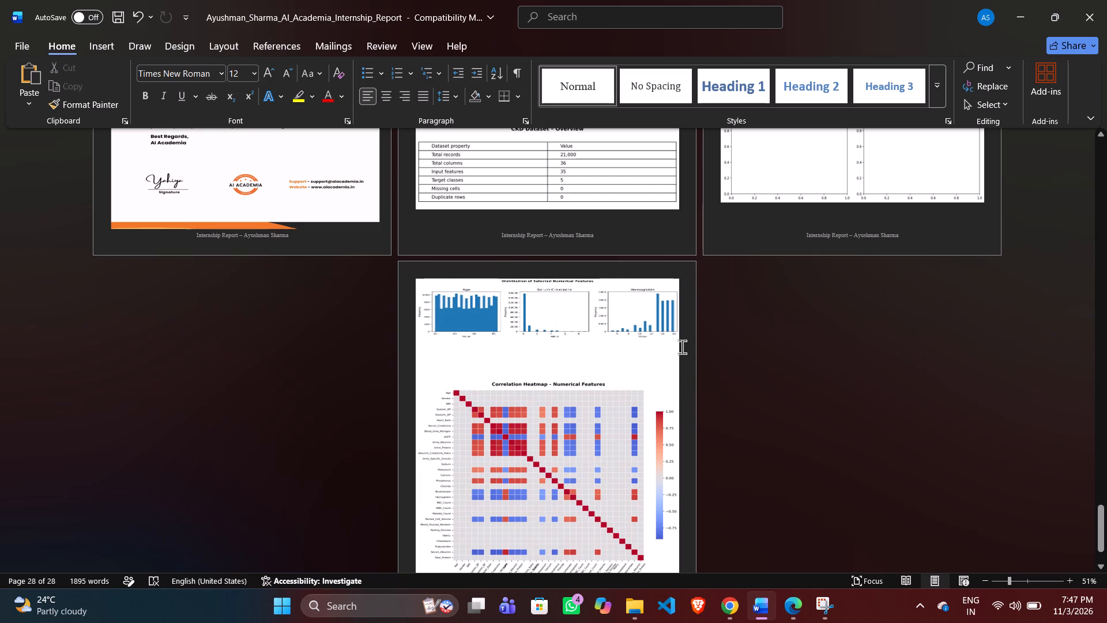
Stretch the Correlation Heatmap – Numerical Features image slightly taller at its lower edge, keeping its full text width.
{"action": "scroll", "coordinate": [682, 347], "scroll_direction": "up", "scroll_amount": 1}
{"action": "scroll", "coordinate": [682, 347], "scroll_direction": "down", "scroll_amount": 1}
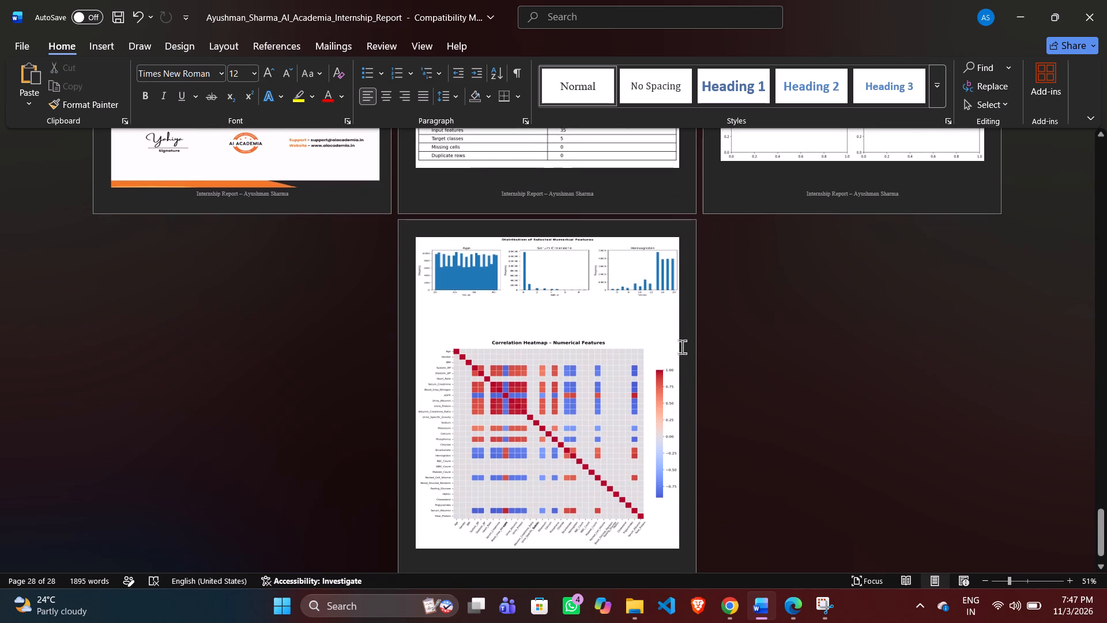
{"action": "scroll", "coordinate": [682, 347], "scroll_direction": "down", "scroll_amount": 1}
{"action": "left_click", "coordinate": [544, 534]}
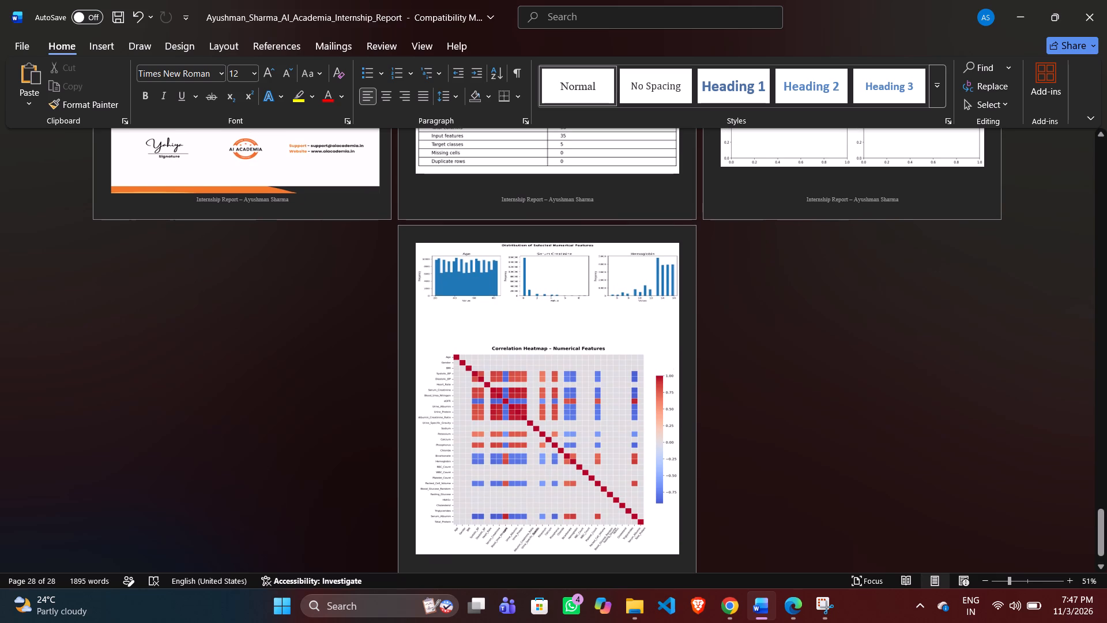
{"action": "left_click_drag", "start_coordinate": [545, 552], "coordinate": [545, 554]}
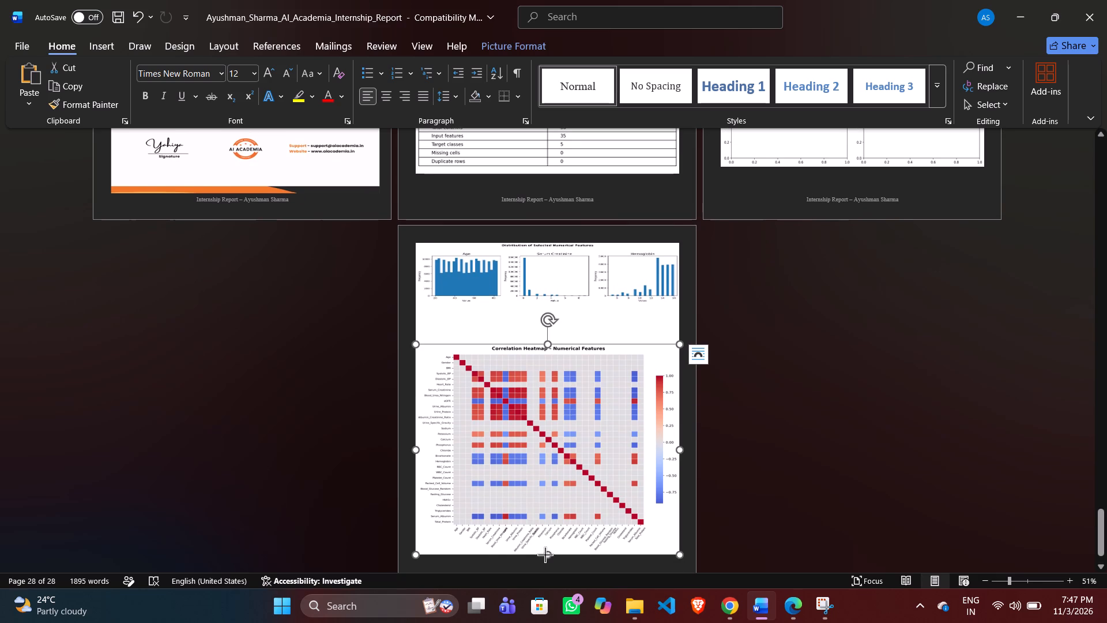
{"action": "left_click_drag", "start_coordinate": [545, 554], "coordinate": [544, 560]}
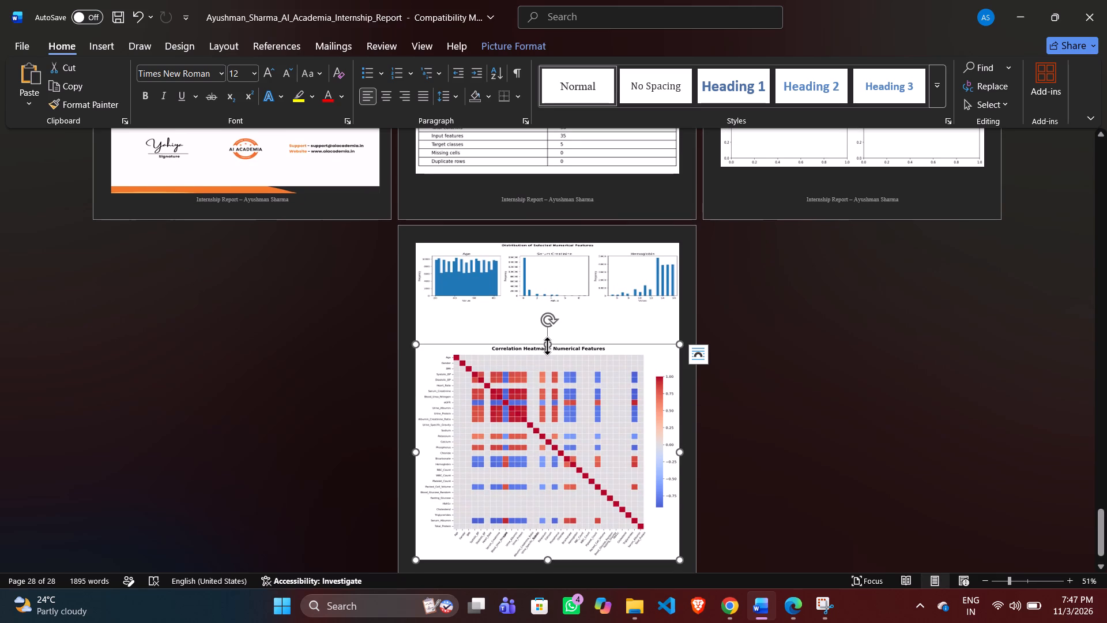
{"action": "left_click", "coordinate": [547, 346]}
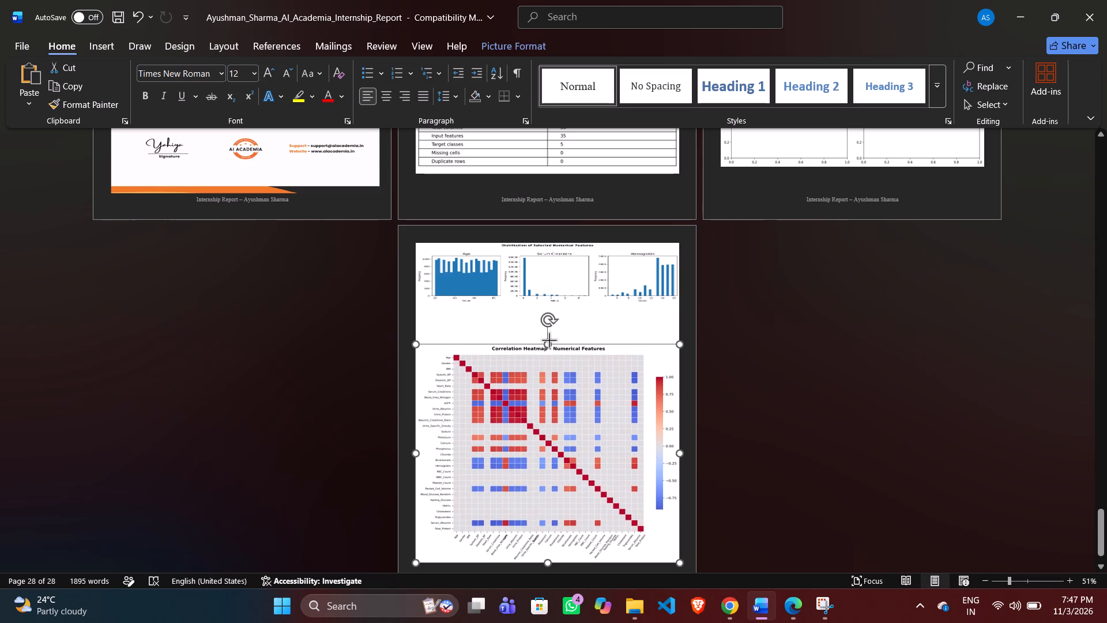
Stretch the Distribution of Selected Numerical Features image about a fifth taller so it and the heatmap fill the page above the footer.
{"action": "left_click", "coordinate": [562, 303]}
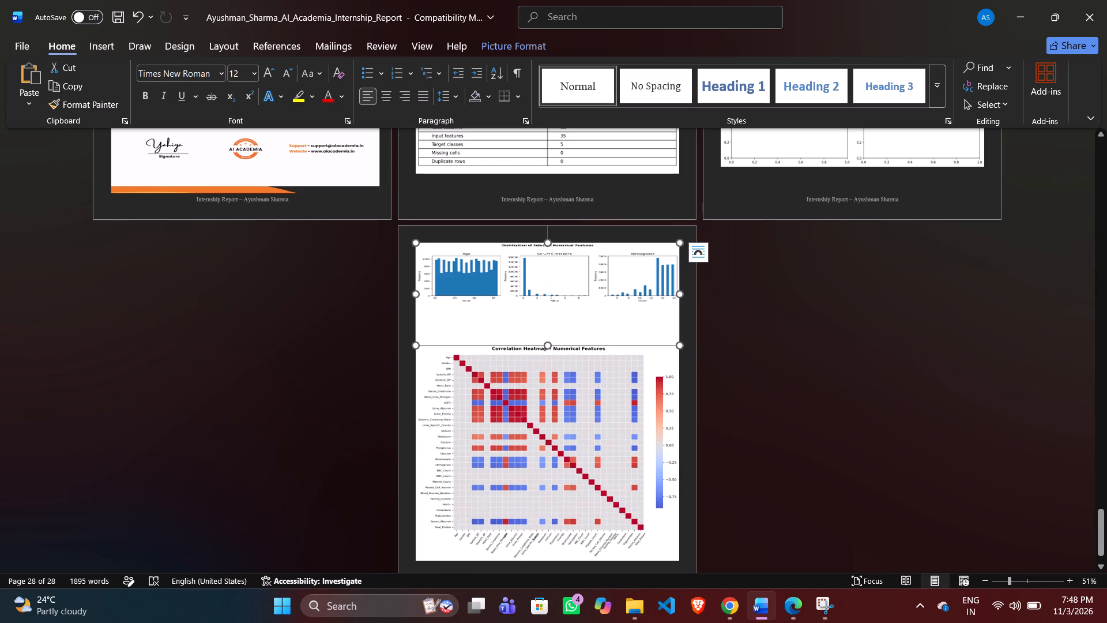
{"action": "left_click_drag", "start_coordinate": [548, 343], "coordinate": [547, 357]}
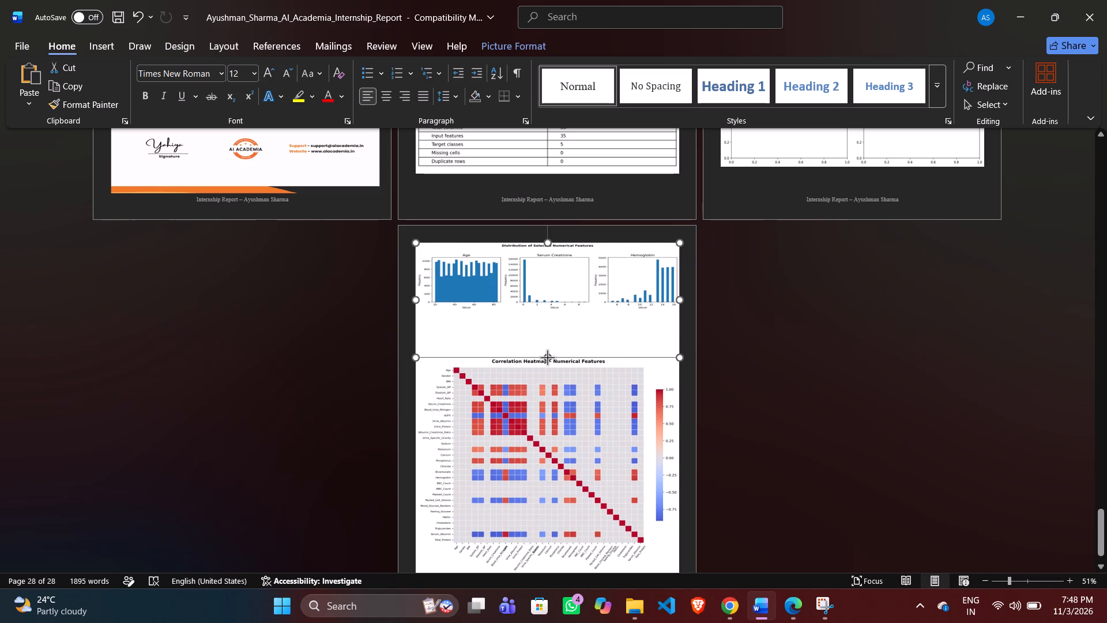
{"action": "left_click_drag", "start_coordinate": [547, 357], "coordinate": [549, 366]}
{"action": "scroll", "coordinate": [791, 331], "scroll_direction": "down", "scroll_amount": 3}
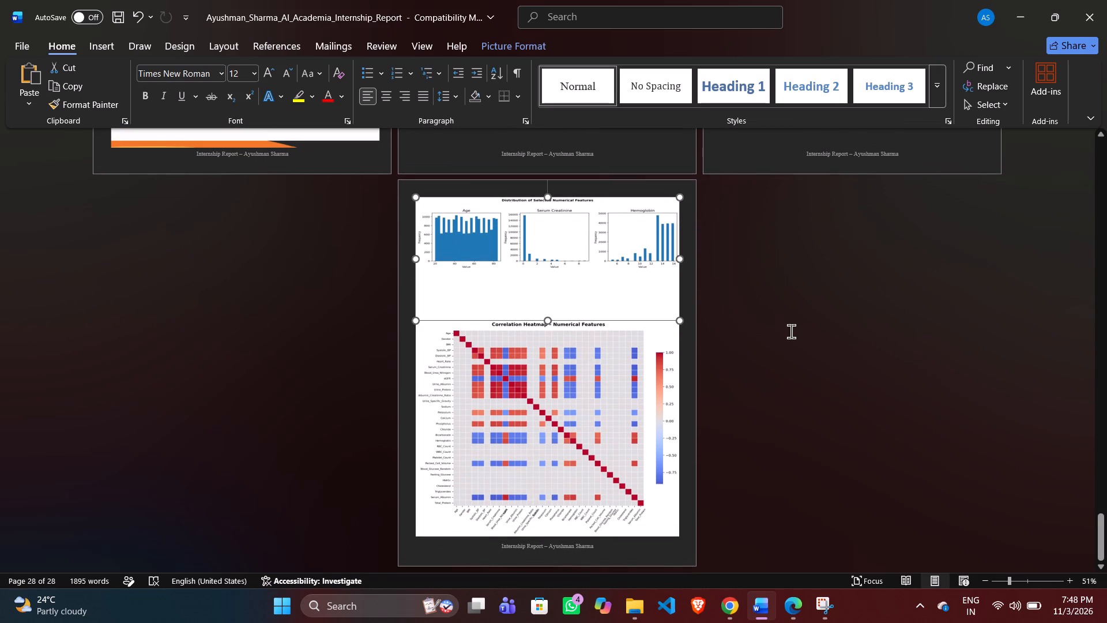
{"action": "scroll", "coordinate": [791, 331], "scroll_direction": "up", "scroll_amount": 1}
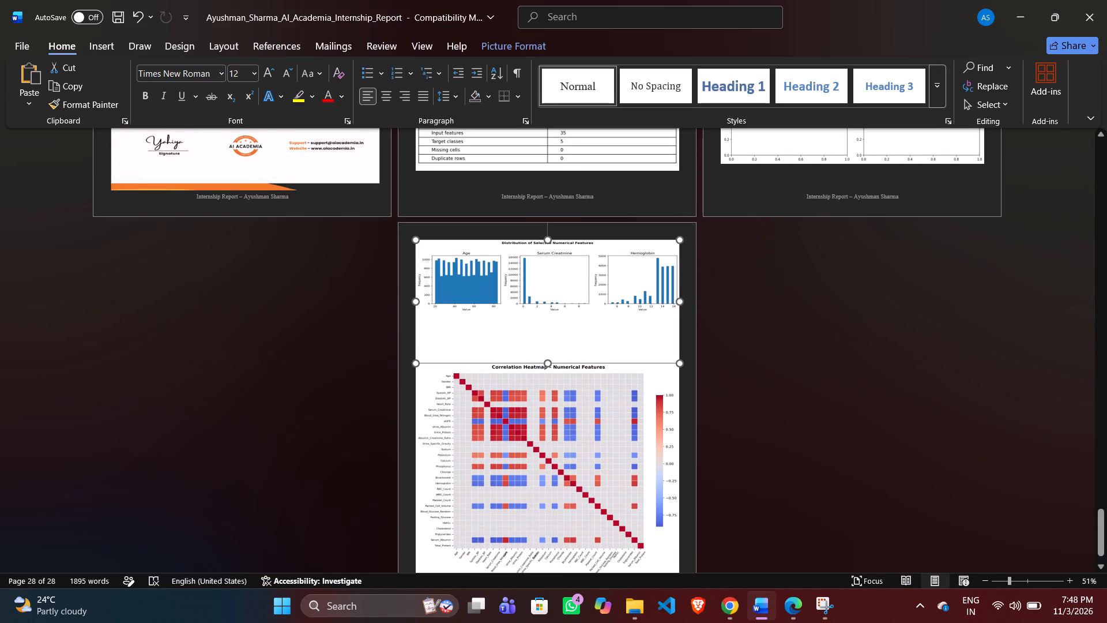
{"action": "scroll", "coordinate": [611, 311], "scroll_direction": "up", "scroll_amount": 2, "text": "ctrl"}
{"action": "scroll", "coordinate": [559, 421], "scroll_direction": "left", "scroll_amount": 1}
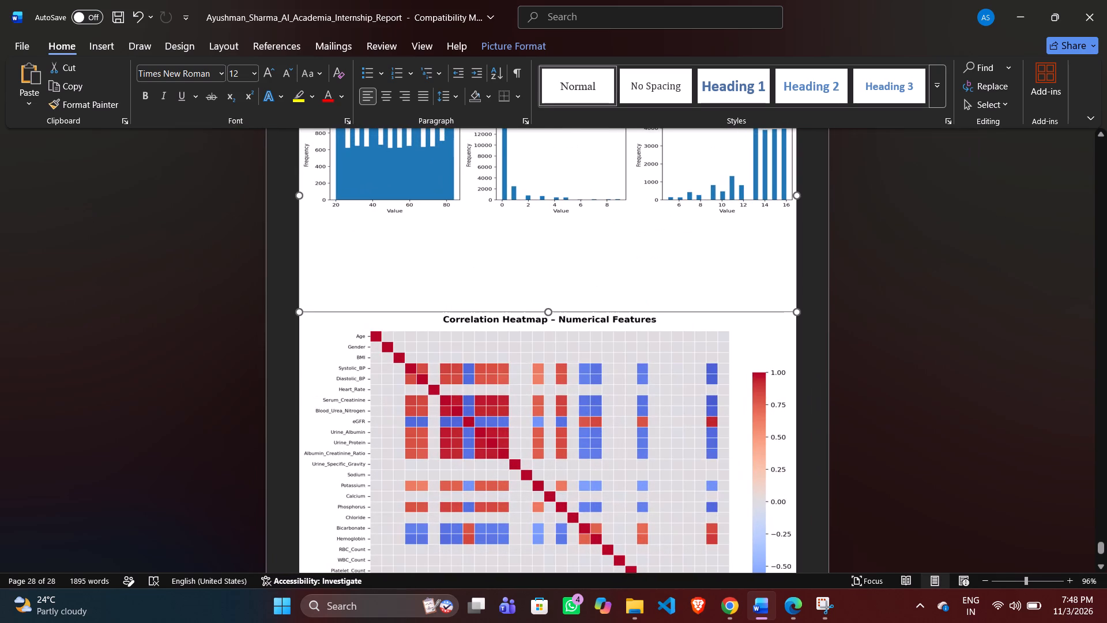
{"action": "scroll", "coordinate": [568, 517], "scroll_direction": "up", "scroll_amount": 2}
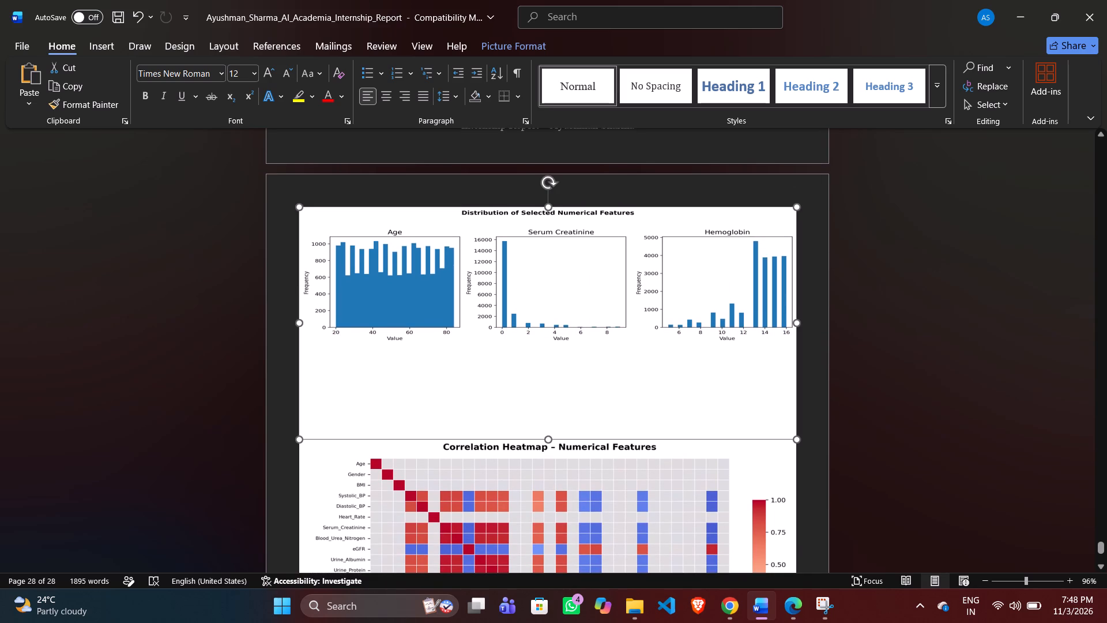
{"action": "left_click", "coordinate": [868, 330]}
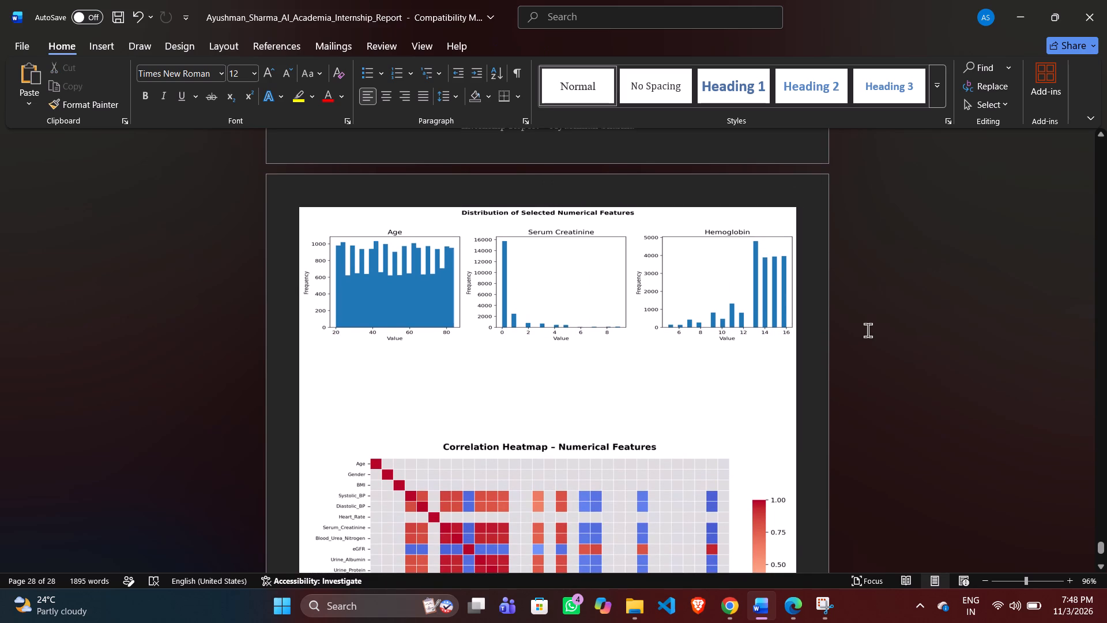
Save the internship report.
{"action": "key", "text": "ctrl+s"}
Check the report's page layout in the print preview, from the cover page to the last Annexure E figures, and return to the document.
{"action": "left_click", "coordinate": [21, 41]}
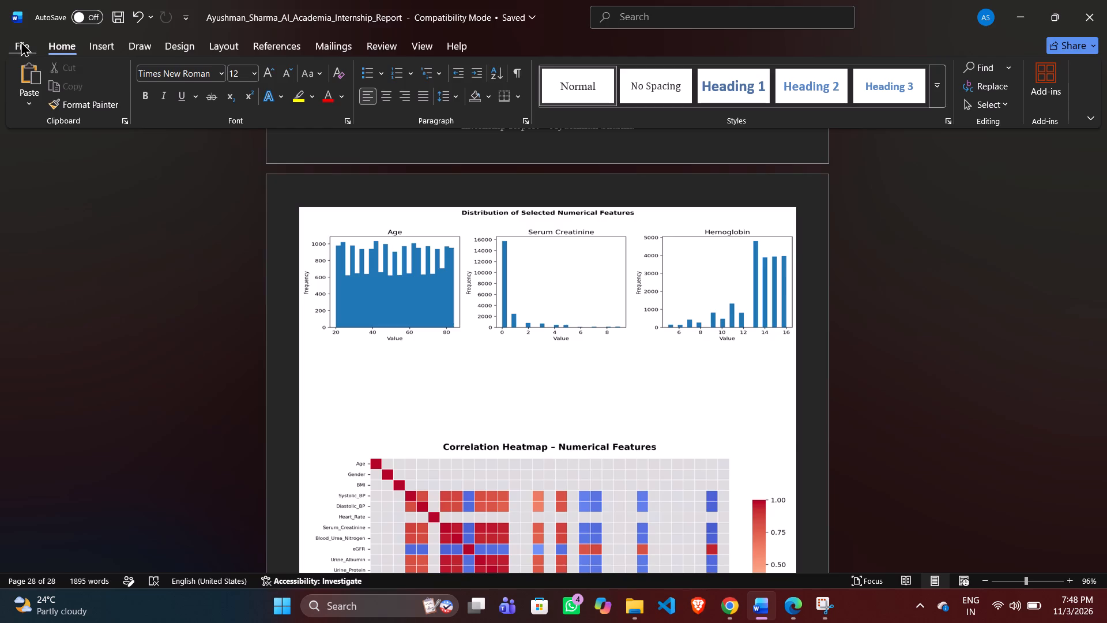
{"action": "left_click", "coordinate": [49, 288]}
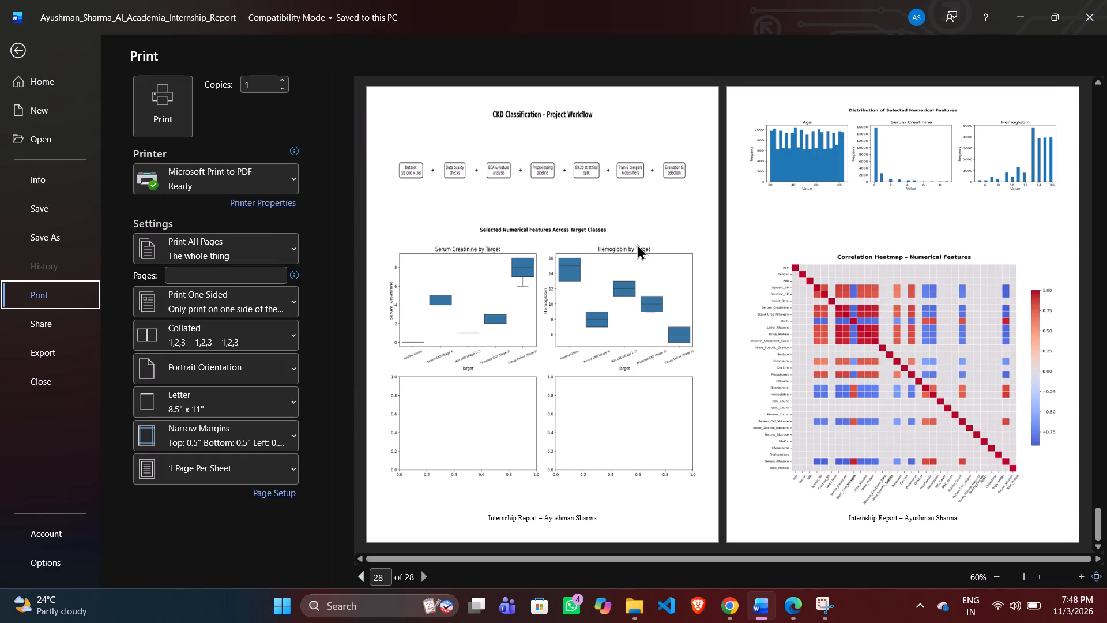
{"action": "scroll", "coordinate": [637, 244], "scroll_direction": "up", "scroll_amount": 3}
{"action": "scroll", "coordinate": [777, 237], "scroll_direction": "down", "scroll_amount": 1}
{"action": "key", "text": "Up"}
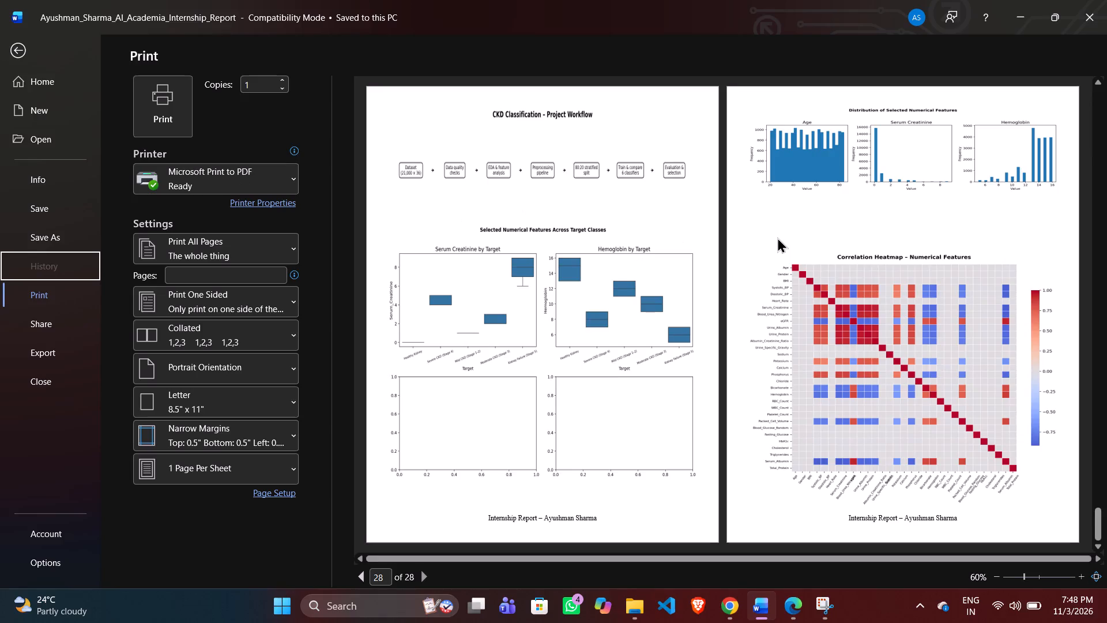
{"action": "key", "text": "Up"}
{"action": "key", "text": "Down"}
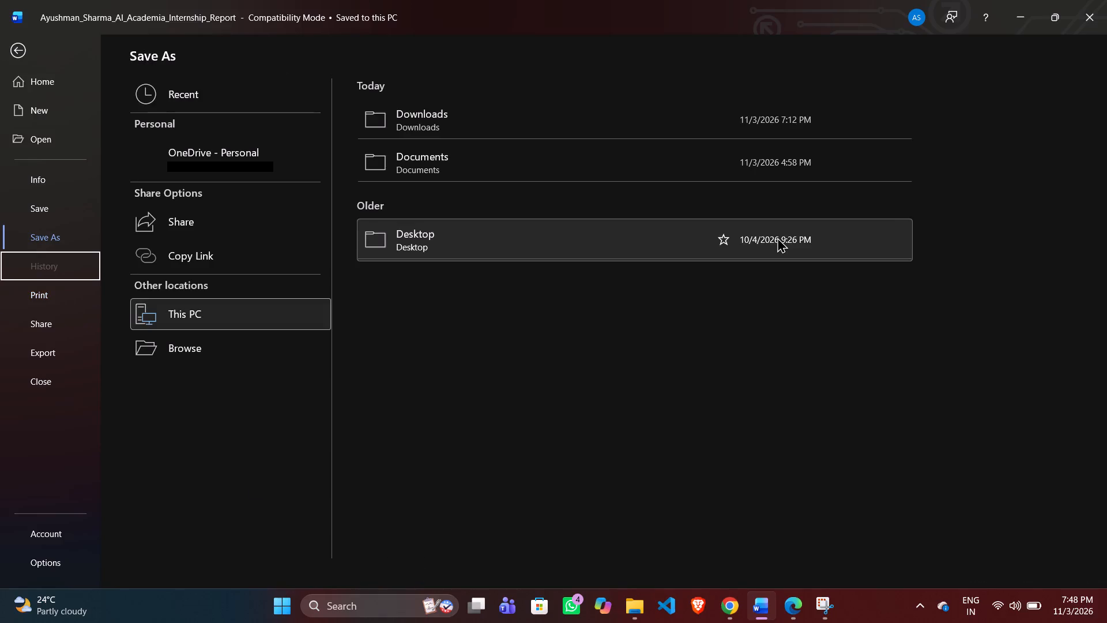
{"action": "key", "text": "Down"}
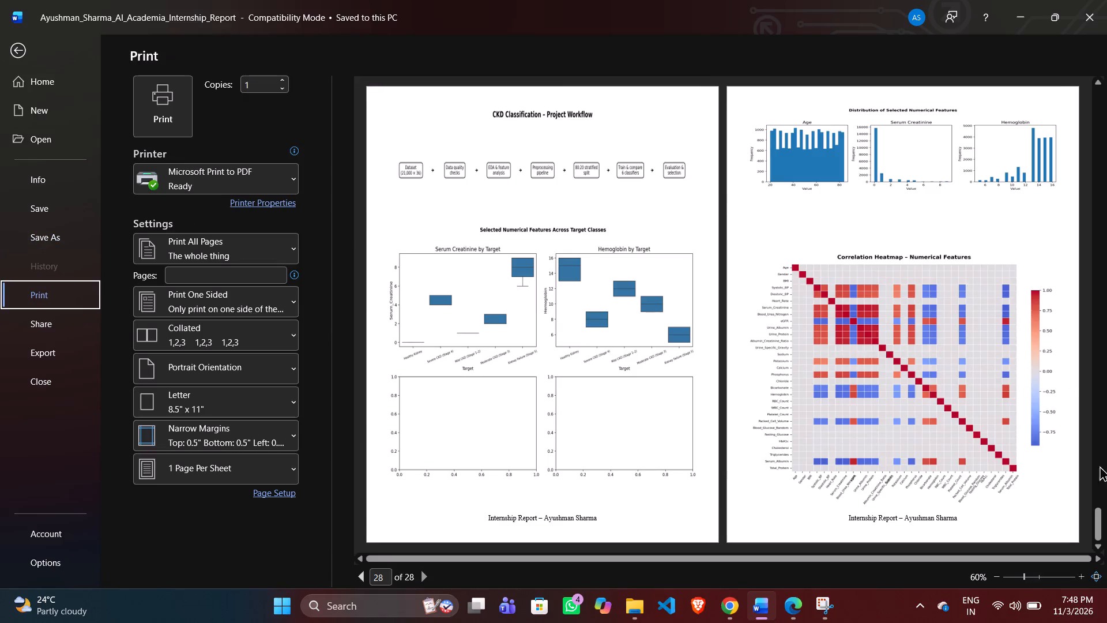
{"action": "left_click", "coordinate": [1098, 486]}
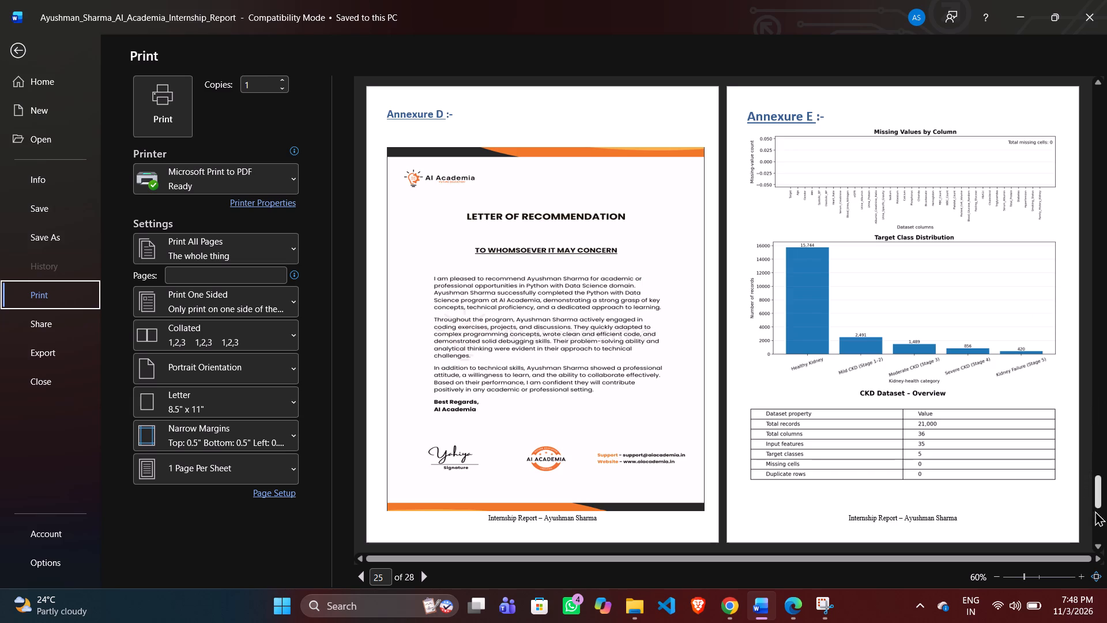
{"action": "left_click", "coordinate": [953, 171]}
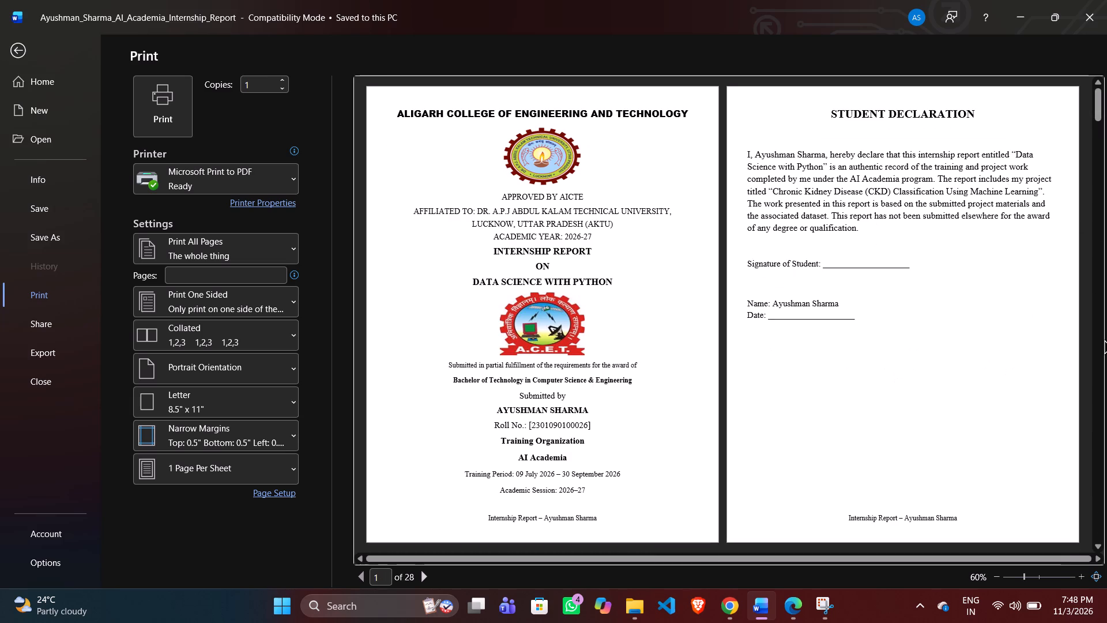
{"action": "left_click", "coordinate": [1095, 519]}
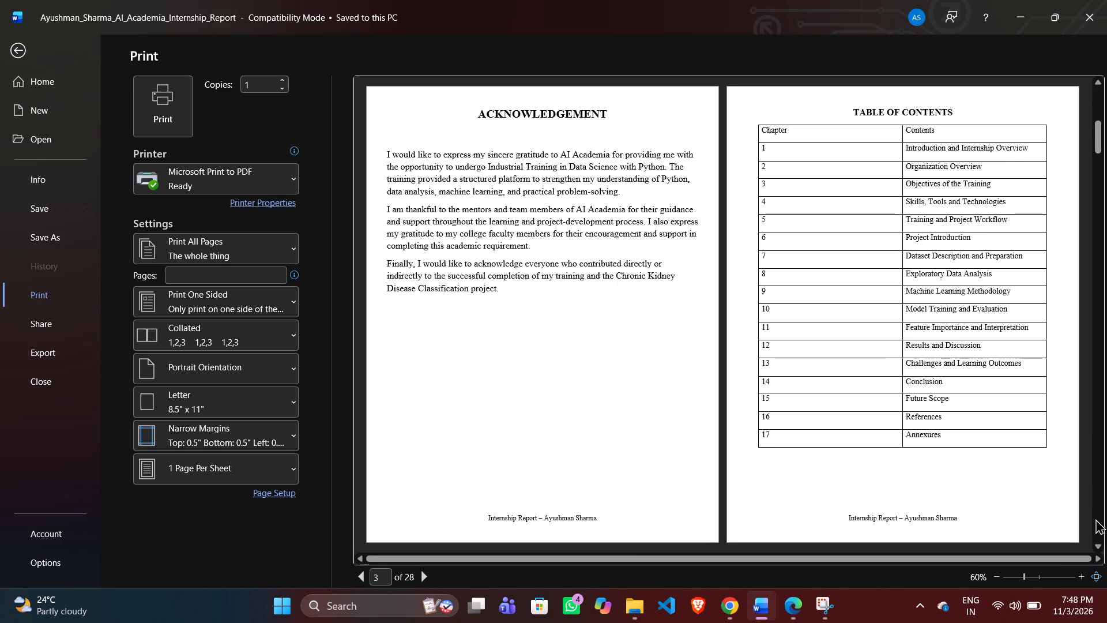
{"action": "triple_click", "coordinate": [1095, 519]}
{"action": "double_click", "coordinate": [1095, 519]}
{"action": "triple_click", "coordinate": [1096, 518]}
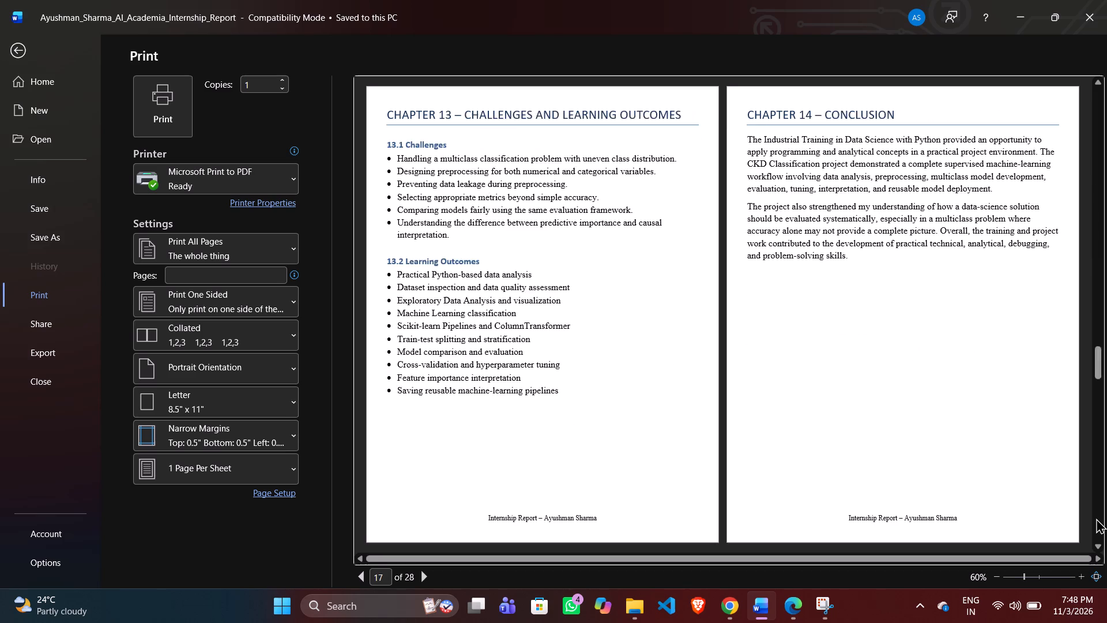
{"action": "triple_click", "coordinate": [1096, 518]}
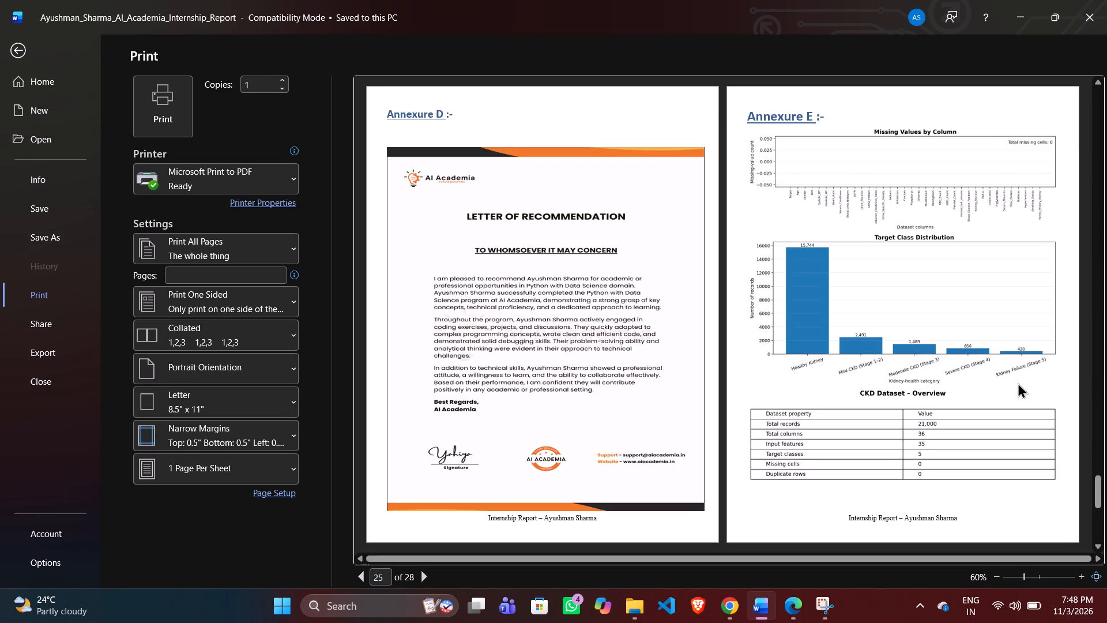
{"action": "left_click", "coordinate": [1097, 512]}
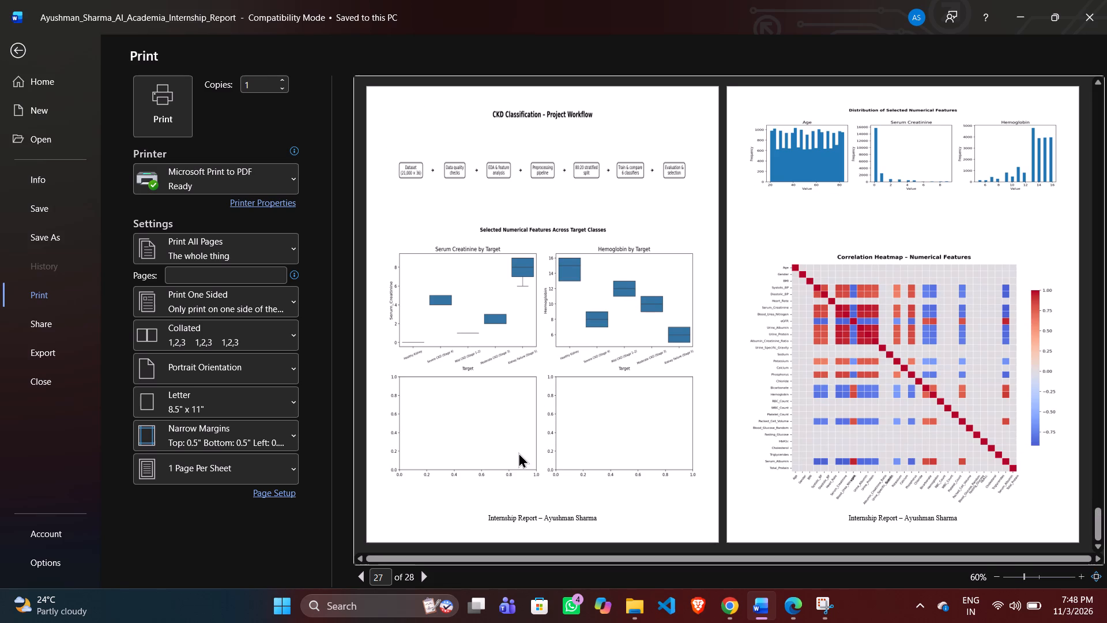
{"action": "left_click", "coordinate": [605, 430]}
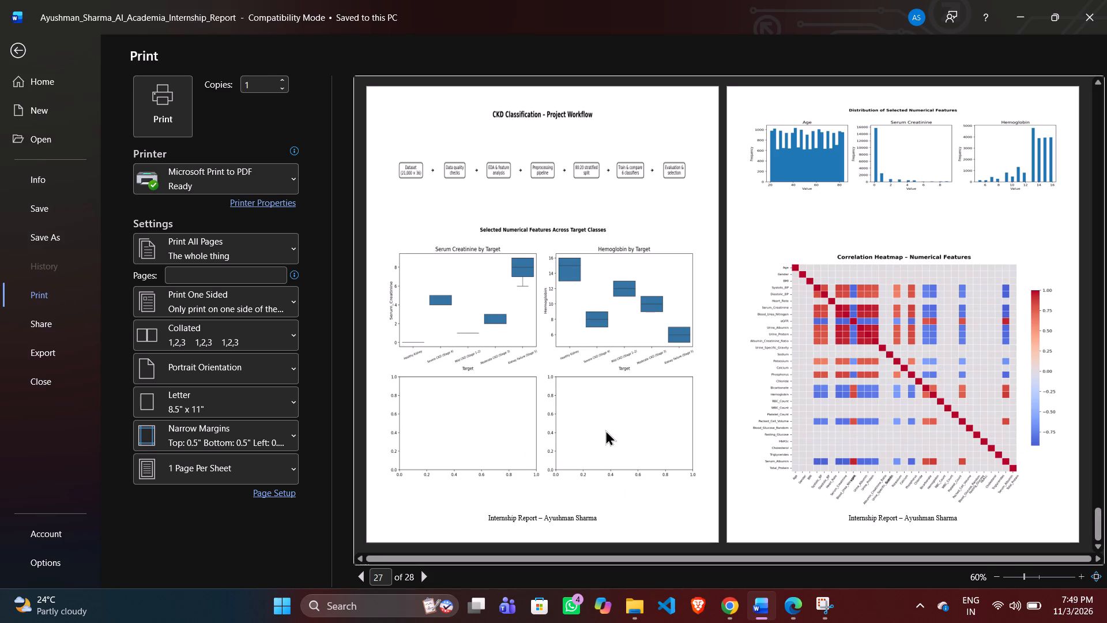
{"action": "left_click", "coordinate": [20, 55]}
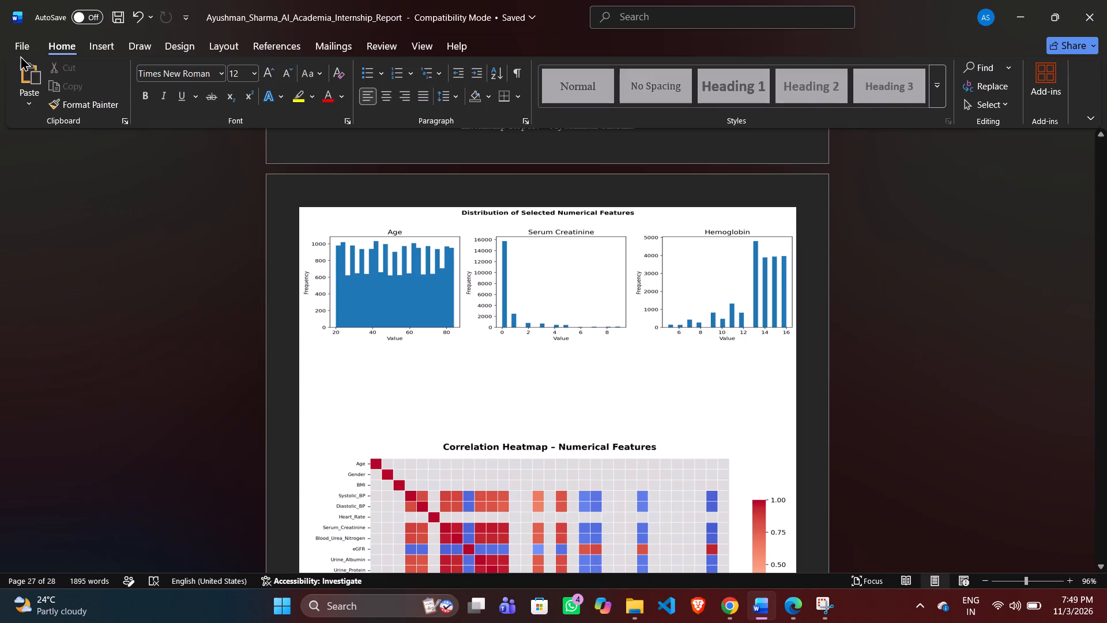
Review the Annexure E figure pages, from the project workflow and feature plots to the distribution and correlation heatmap images.
{"action": "scroll", "coordinate": [581, 345], "scroll_direction": "up", "scroll_amount": 3}
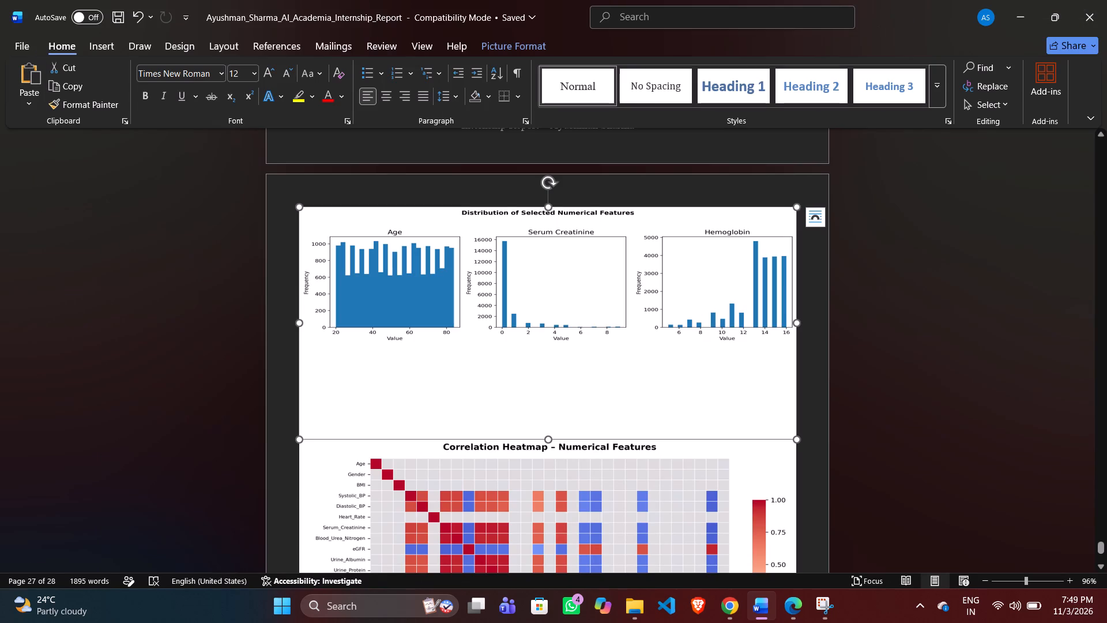
{"action": "left_click", "coordinate": [895, 329]}
{"action": "scroll", "coordinate": [895, 329], "scroll_direction": "up", "scroll_amount": 3}
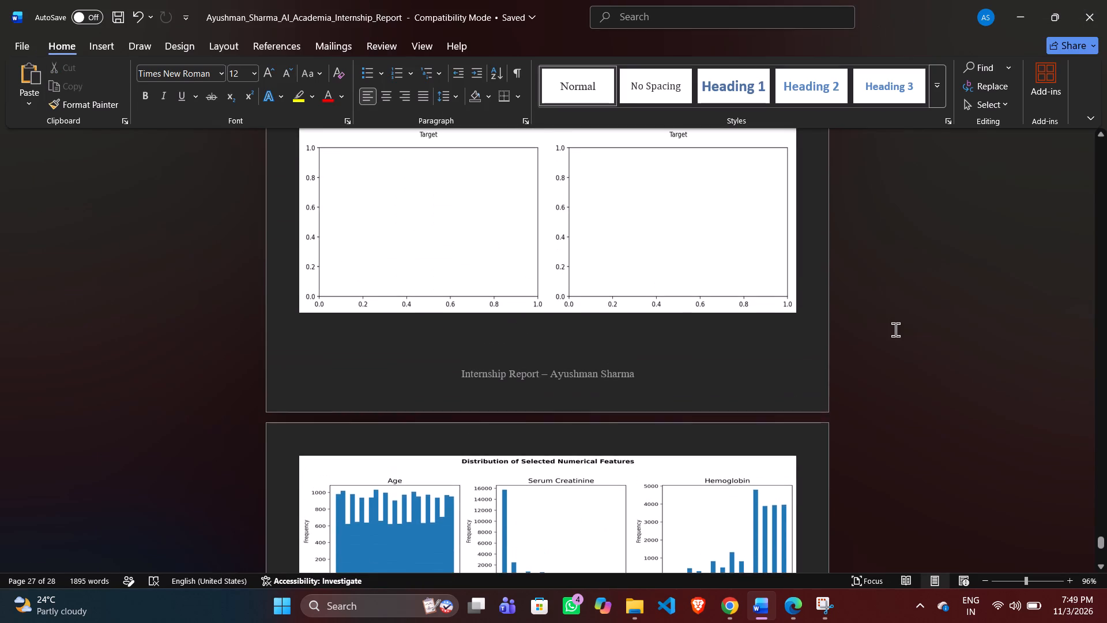
{"action": "scroll", "coordinate": [895, 329], "scroll_direction": "up", "scroll_amount": 4}
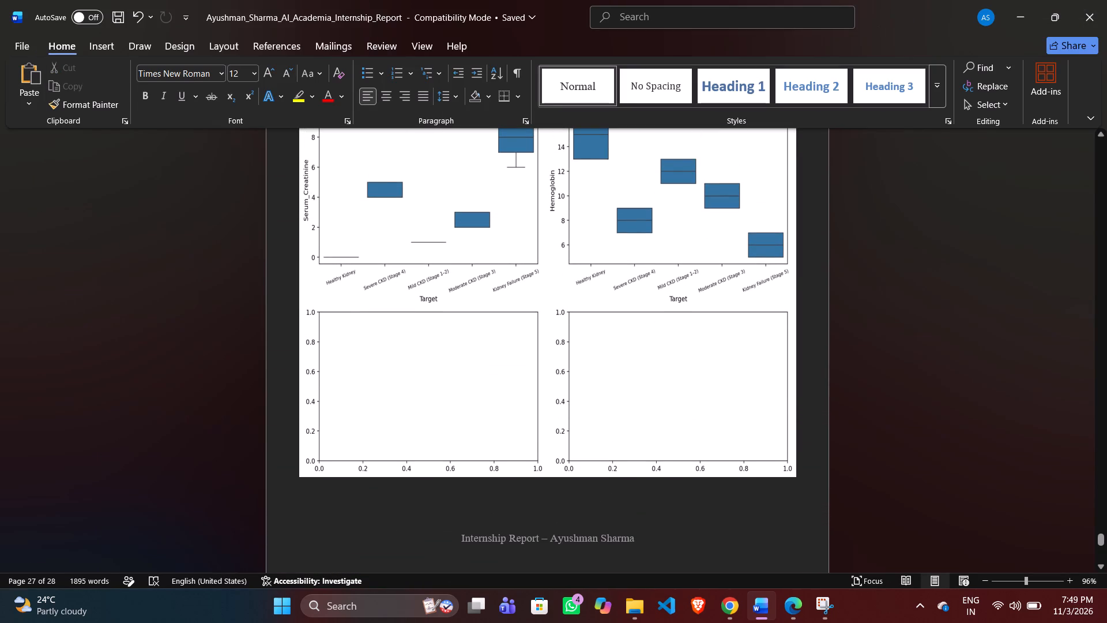
{"action": "scroll", "coordinate": [589, 437], "scroll_direction": "up", "scroll_amount": 2}
{"action": "left_click", "coordinate": [517, 383]}
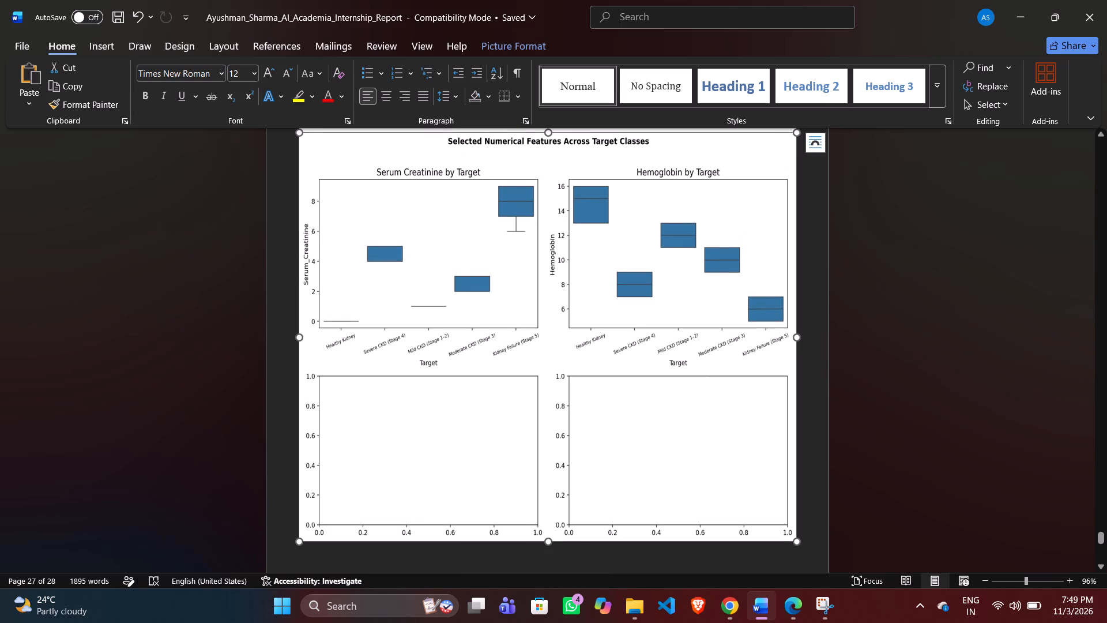
{"action": "scroll", "coordinate": [593, 377], "scroll_direction": "up", "scroll_amount": 3}
{"action": "left_click", "coordinate": [884, 287]}
{"action": "scroll", "coordinate": [884, 287], "scroll_direction": "up", "scroll_amount": 1}
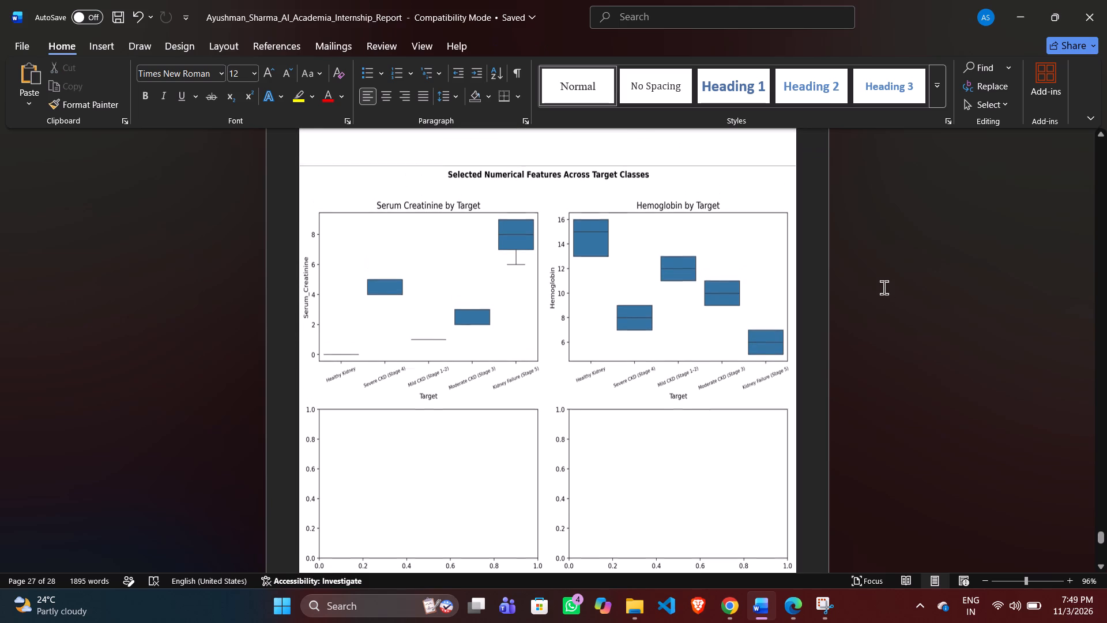
{"action": "scroll", "coordinate": [884, 287], "scroll_direction": "up", "scroll_amount": 2}
{"action": "scroll", "coordinate": [884, 287], "scroll_direction": "down", "scroll_amount": 2}
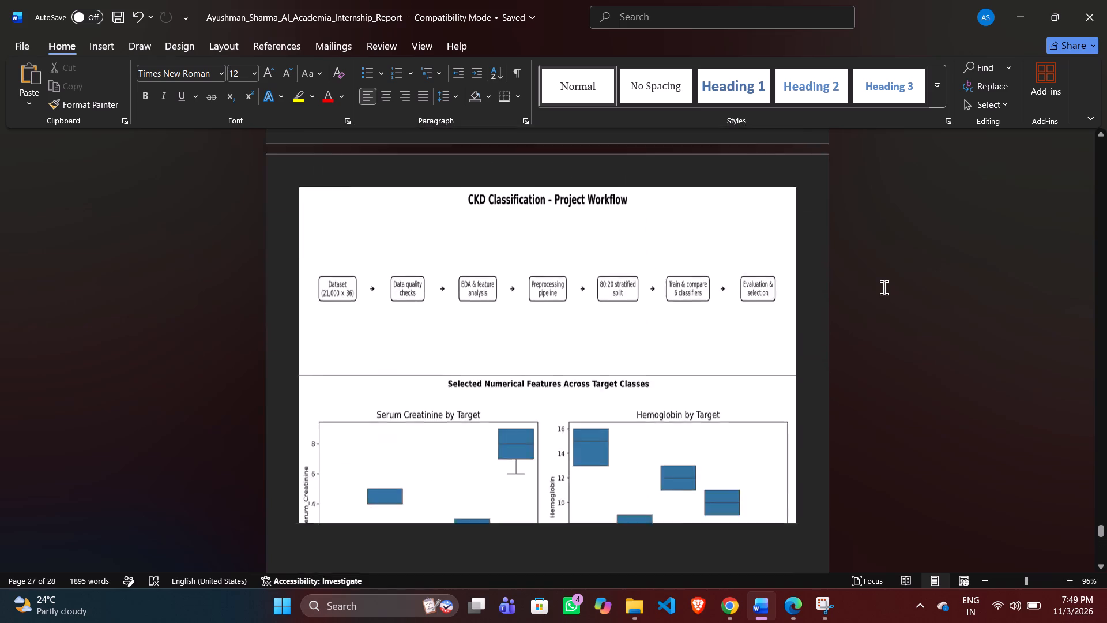
{"action": "scroll", "coordinate": [884, 287], "scroll_direction": "down", "scroll_amount": 2}
{"action": "scroll", "coordinate": [884, 287], "scroll_direction": "up", "scroll_amount": 1}
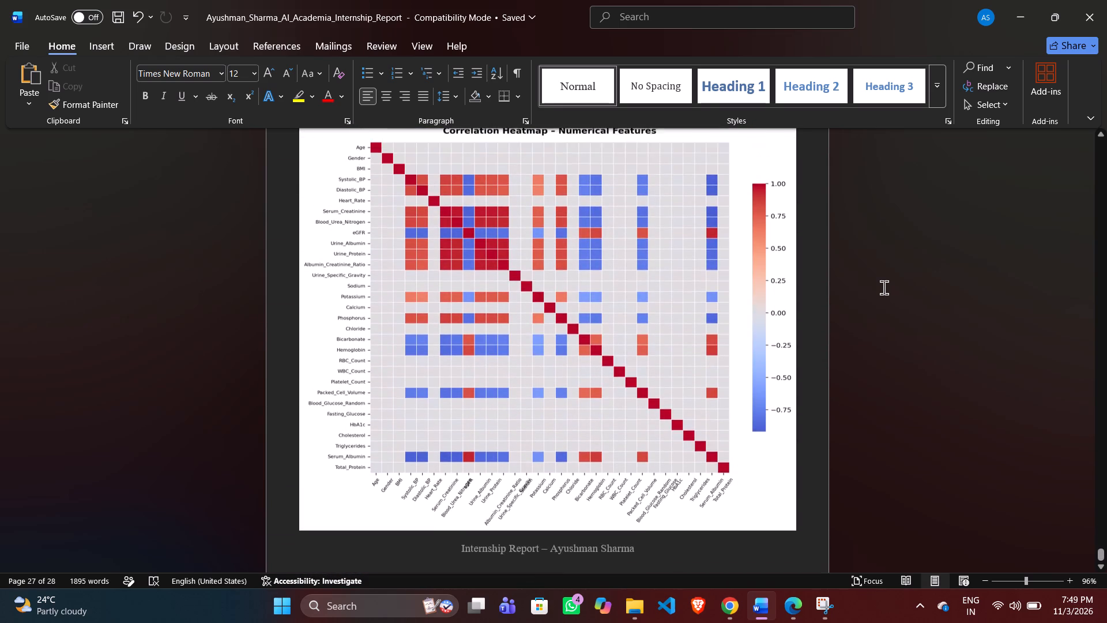
{"action": "scroll", "coordinate": [884, 287], "scroll_direction": "up", "scroll_amount": 1}
{"action": "scroll", "coordinate": [884, 287], "scroll_direction": "down", "scroll_amount": 1}
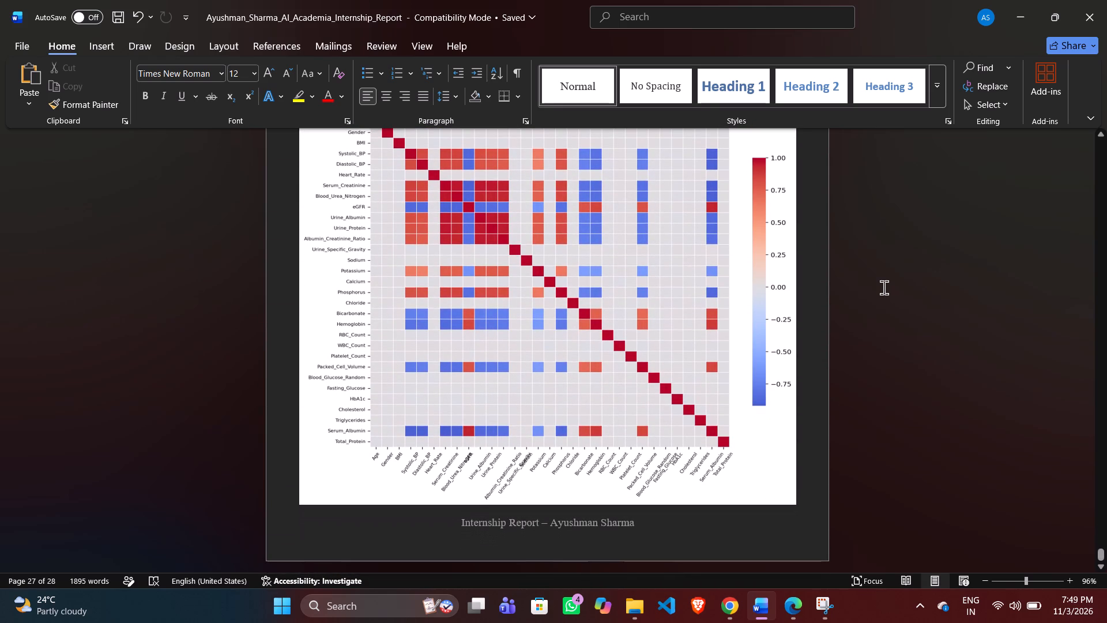
Save the internship report.
{"action": "key", "text": "ctrl+s"}
Print all pages of the report with Microsoft Print to PDF, saving the output on the Desktop as Internship_File2.pdf.
{"action": "scroll", "coordinate": [884, 287], "scroll_direction": "up", "scroll_amount": 7}
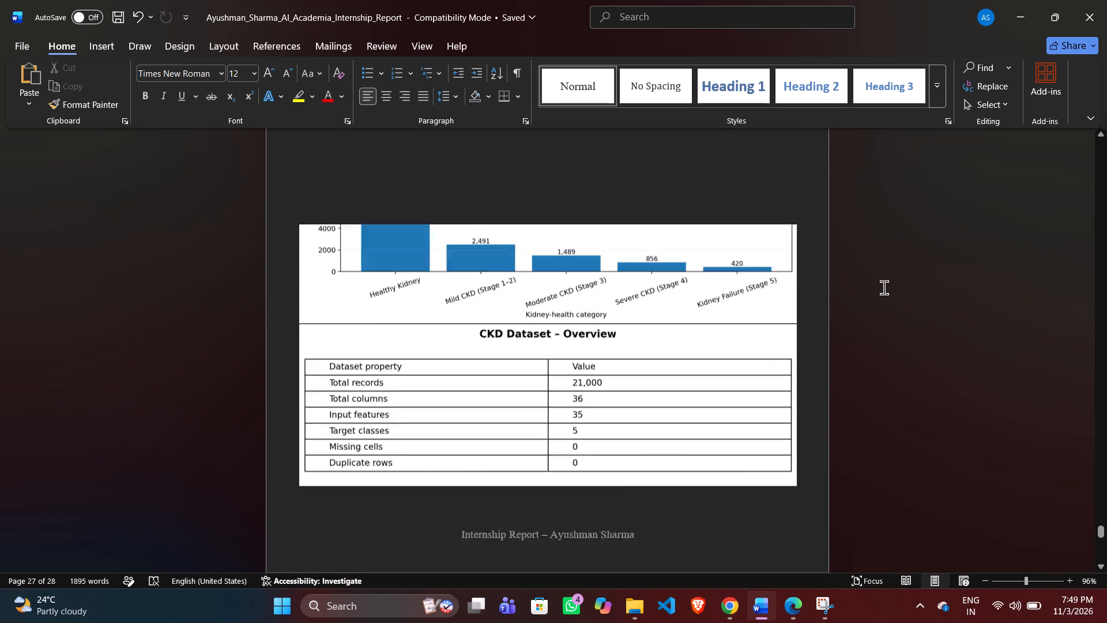
{"action": "scroll", "coordinate": [884, 287], "scroll_direction": "up", "scroll_amount": 4}
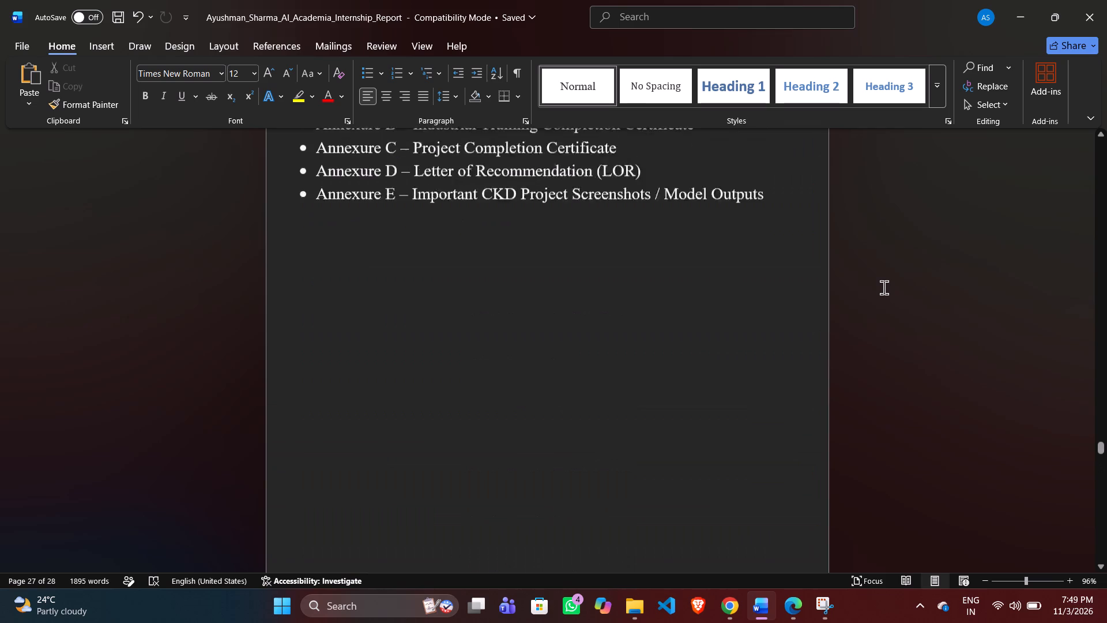
{"action": "left_click", "coordinate": [27, 43]}
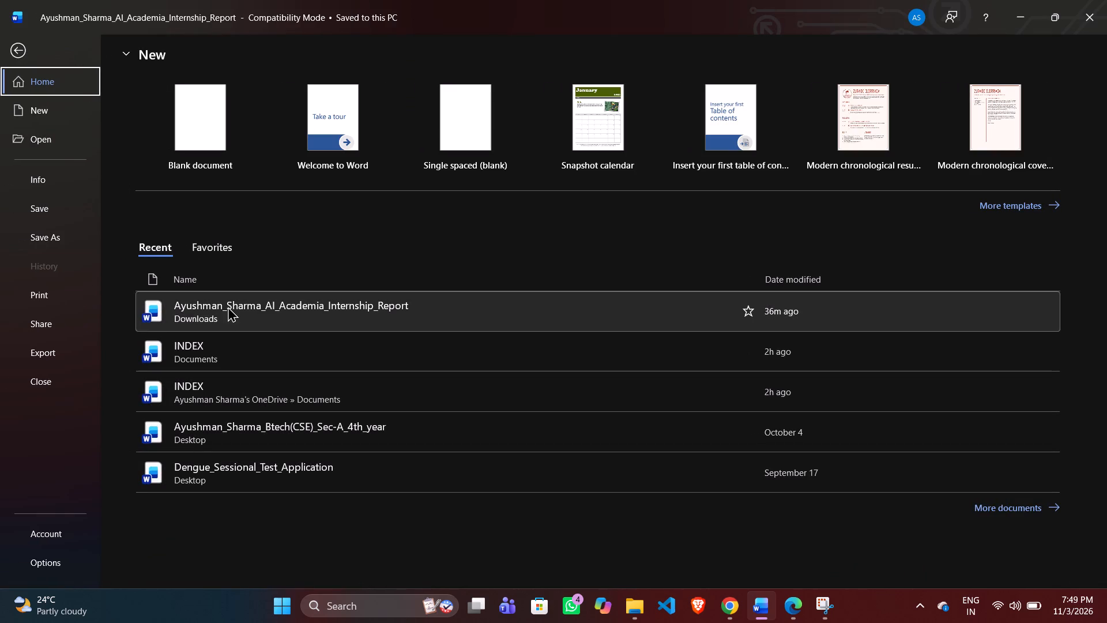
{"action": "left_click", "coordinate": [50, 300]}
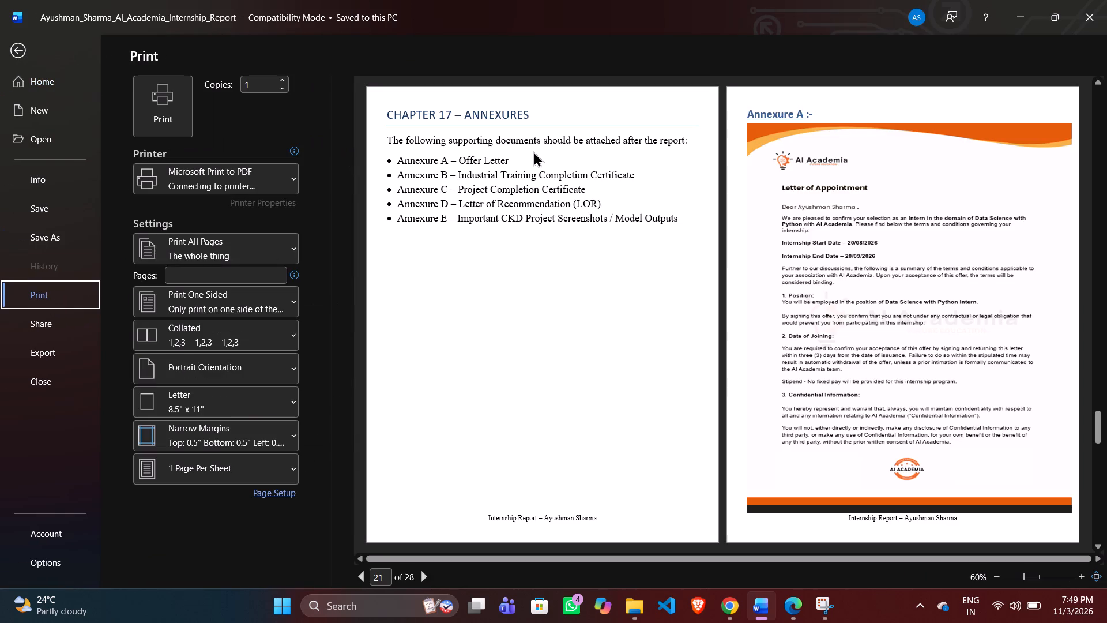
{"action": "left_click", "coordinate": [176, 128]}
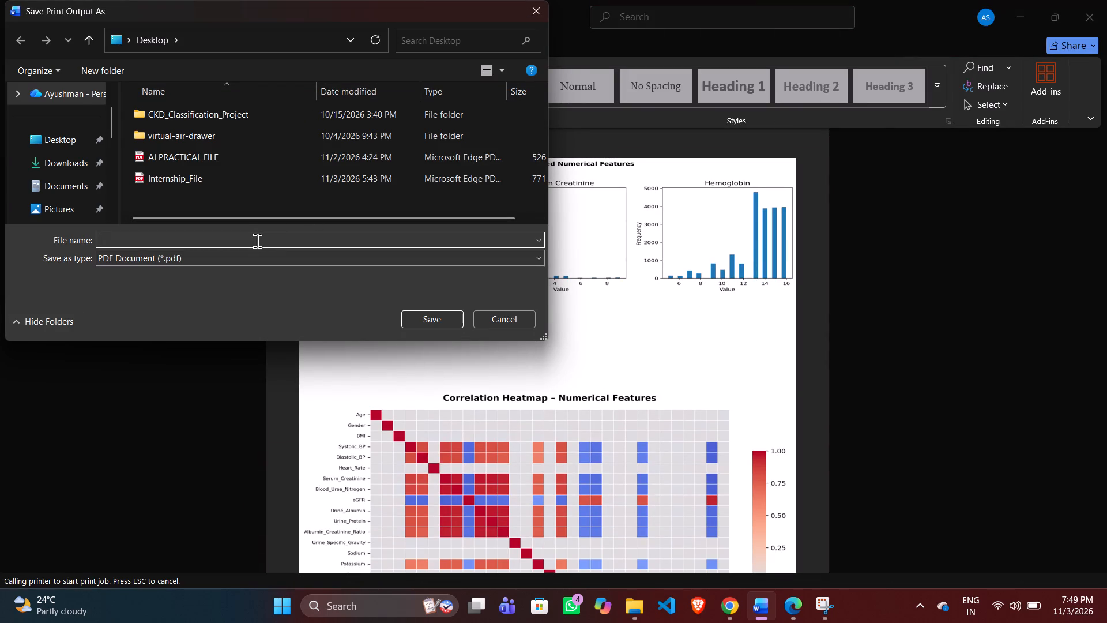
{"action": "type", "text": "In"}
{"action": "key", "text": "Down"}
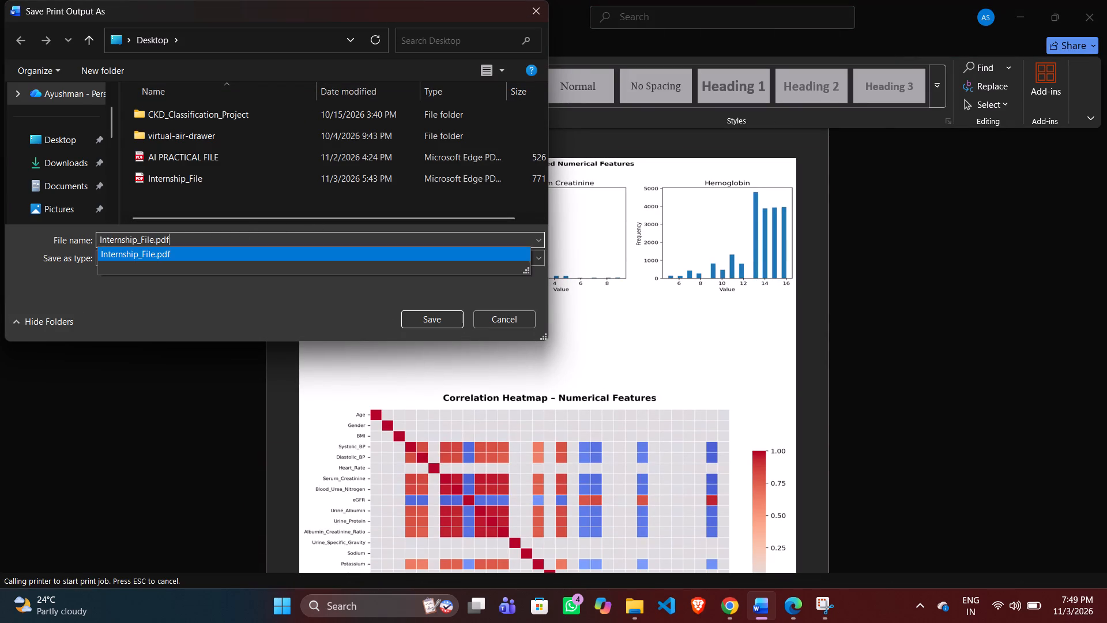
{"action": "key", "text": "Left"}
{"action": "key", "text": "Left"}
{"action": "key", "text": "Left"}
{"action": "key", "text": "Left"}
{"action": "key", "text": "2"}
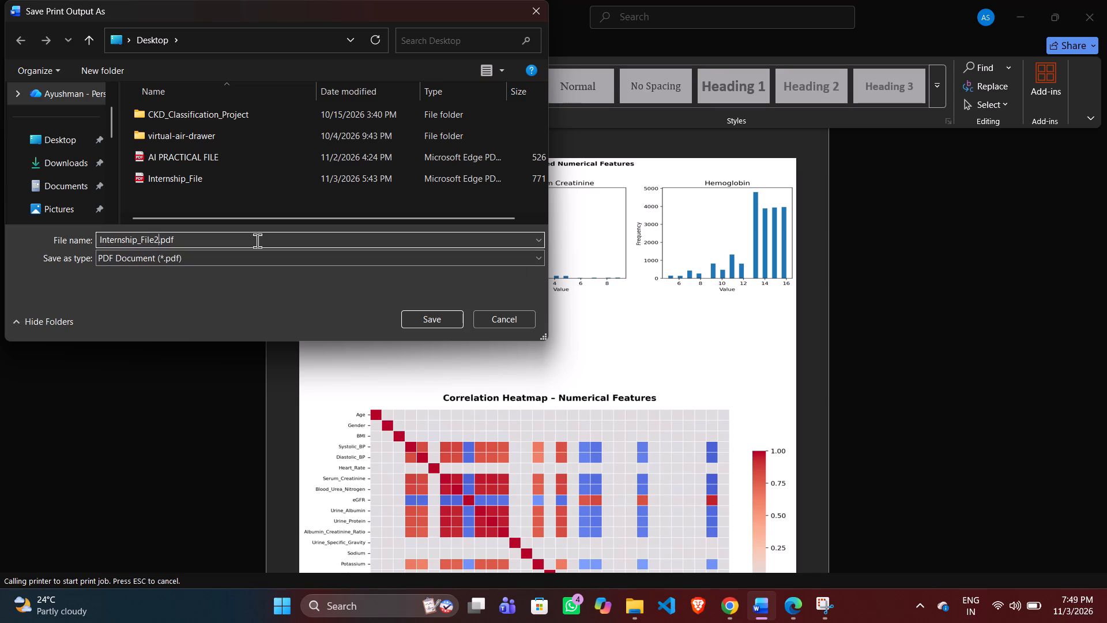
{"action": "key", "text": "Return"}
Close the internship report and let the PDF printing finish.
{"action": "scroll", "coordinate": [492, 336], "scroll_direction": "down", "scroll_amount": 3}
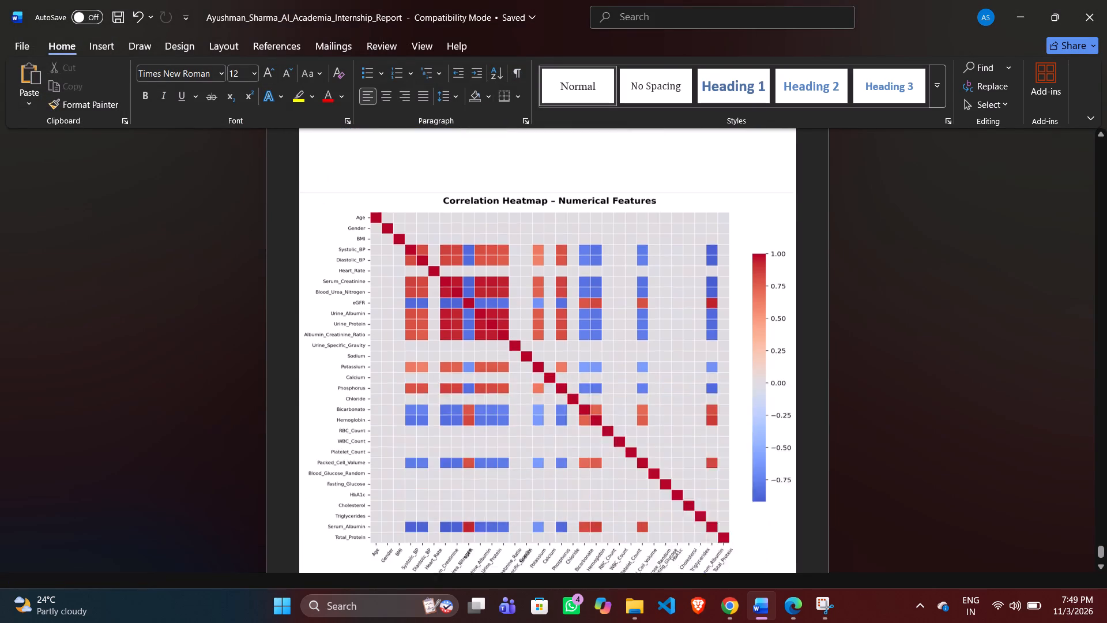
{"action": "scroll", "coordinate": [492, 336], "scroll_direction": "up", "scroll_amount": 1}
{"action": "left_click", "coordinate": [1106, 0]}
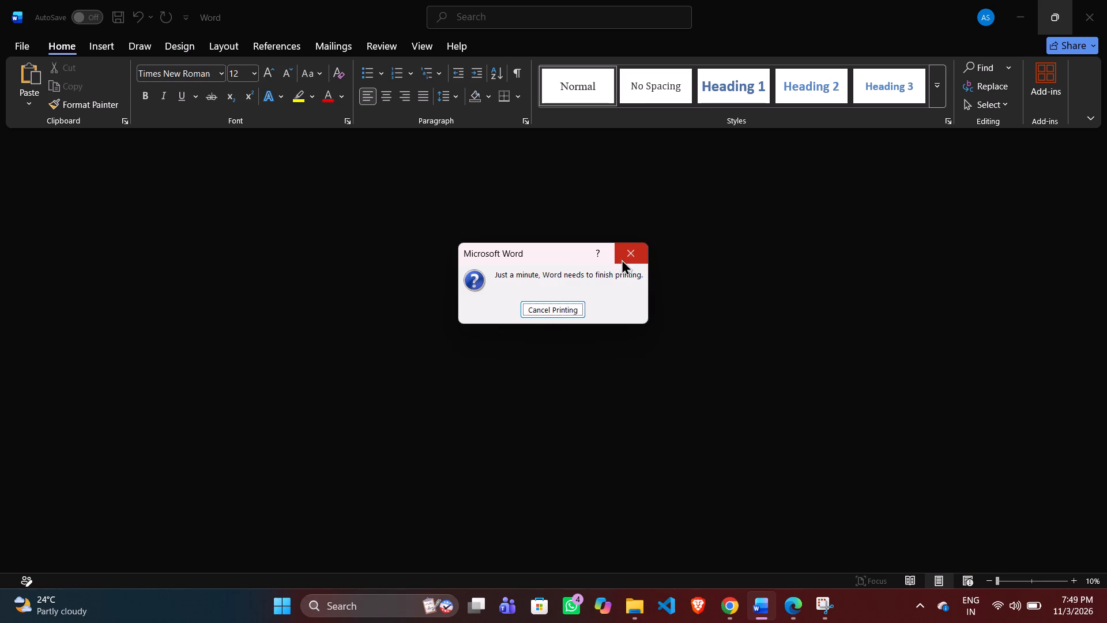
{"action": "left_click", "coordinate": [722, 264]}
{"action": "left_click", "coordinate": [707, 176]}
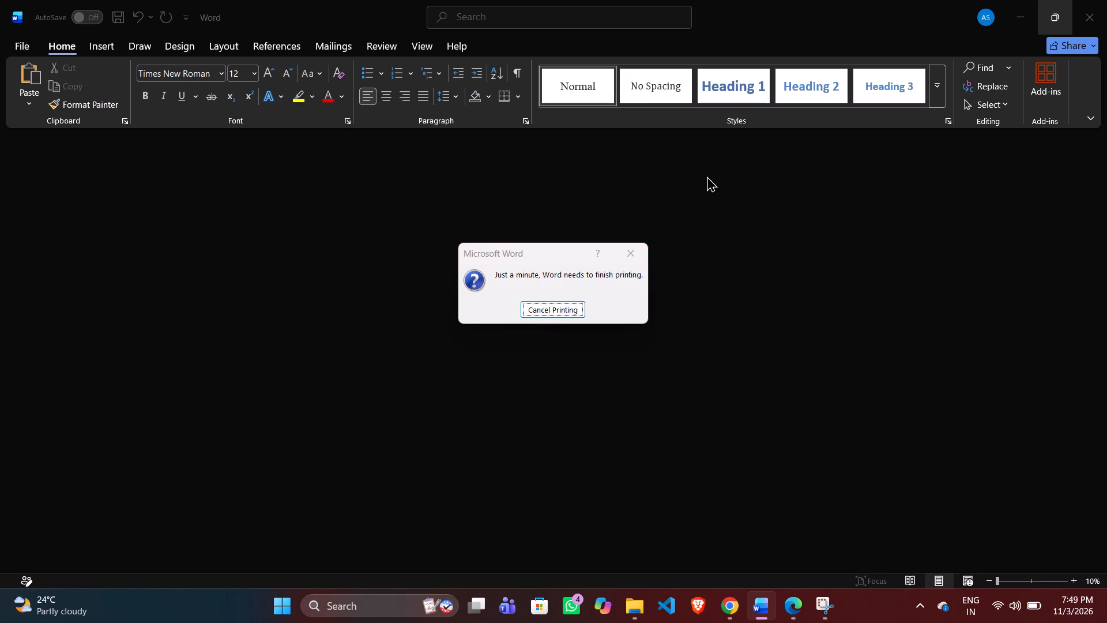
{"action": "left_click_drag", "start_coordinate": [707, 176], "coordinate": [628, 179]}
{"action": "double_click", "coordinate": [628, 179]}
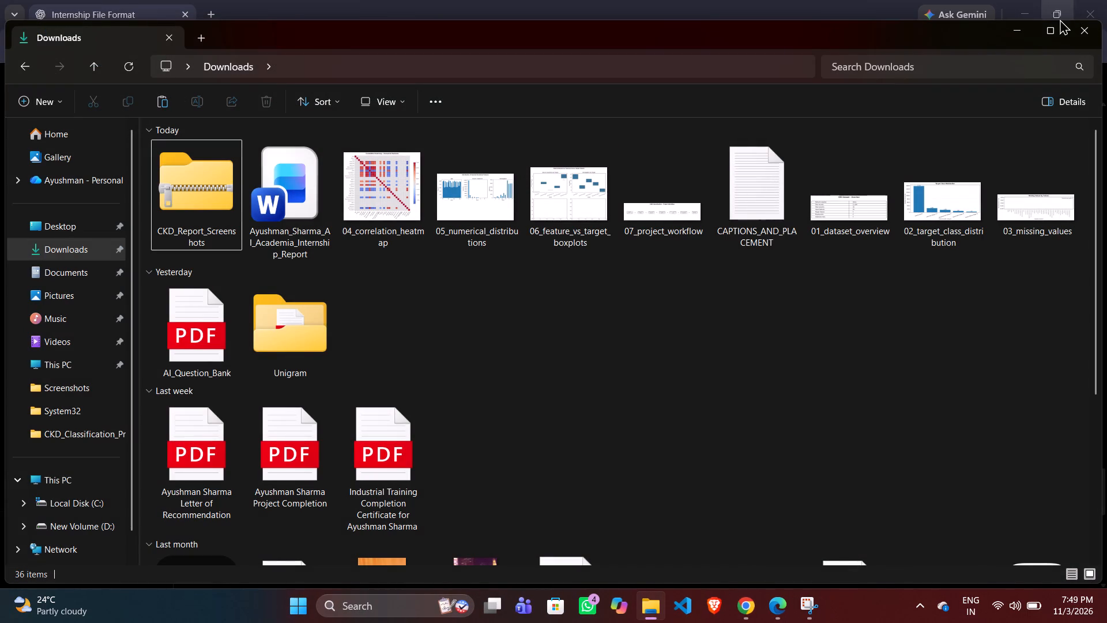
Close the Downloads folder window and the ChatGPT browser window to get back to the desktop.
{"action": "left_click", "coordinate": [1074, 29]}
{"action": "left_click", "coordinate": [1098, 15]}
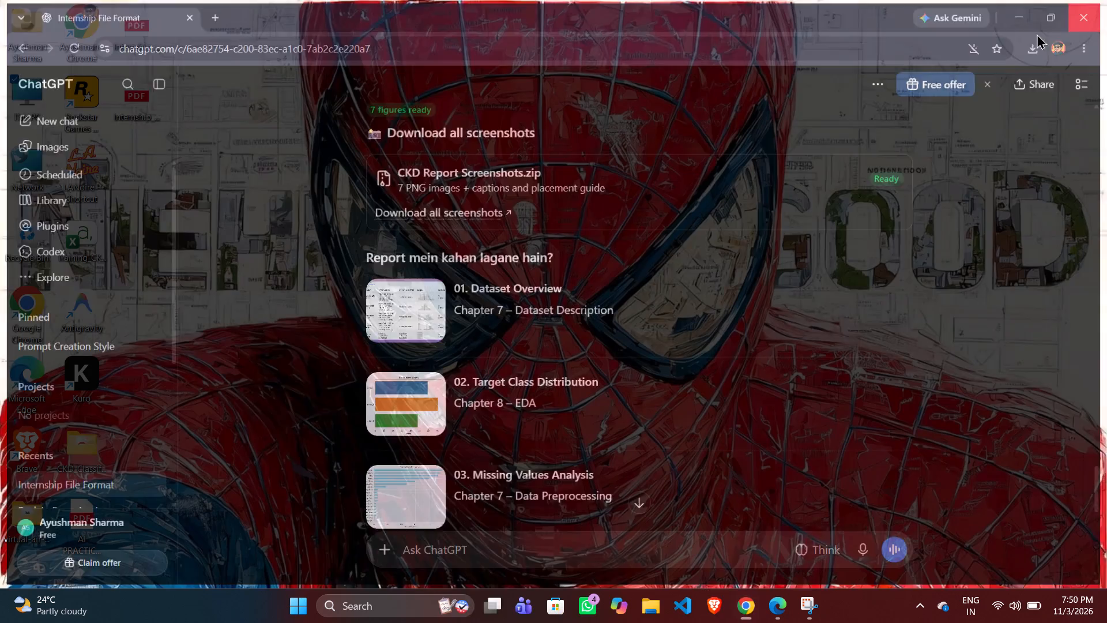
{"action": "left_click_drag", "start_coordinate": [534, 231], "coordinate": [265, 127]}
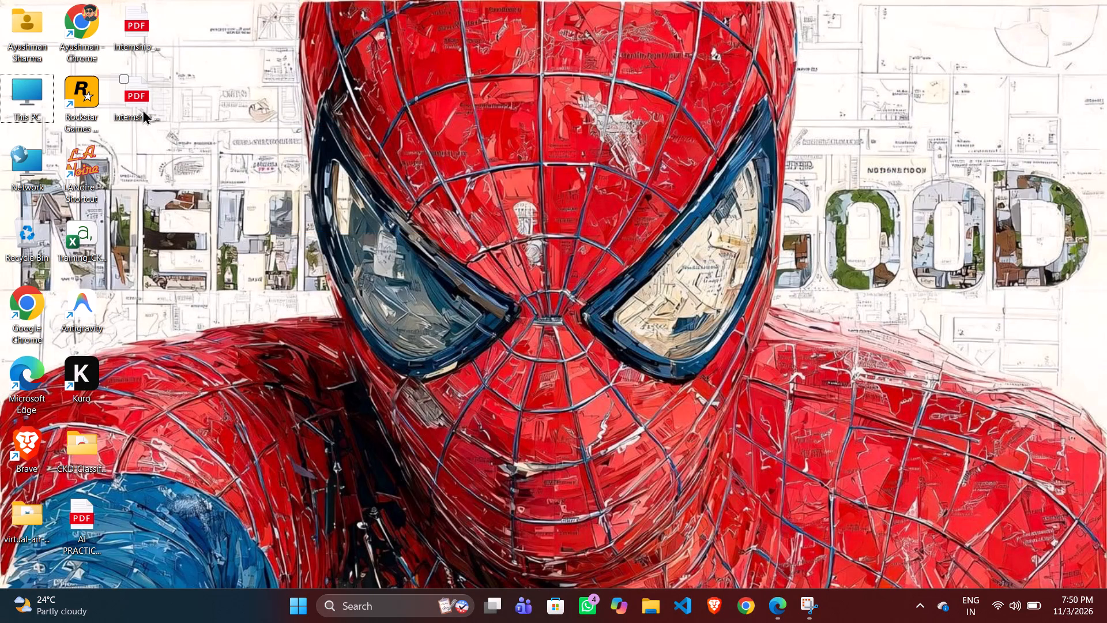
Share Internship_File2.pdf from the desktop using WhatsApp.
{"action": "right_click", "coordinate": [143, 107]}
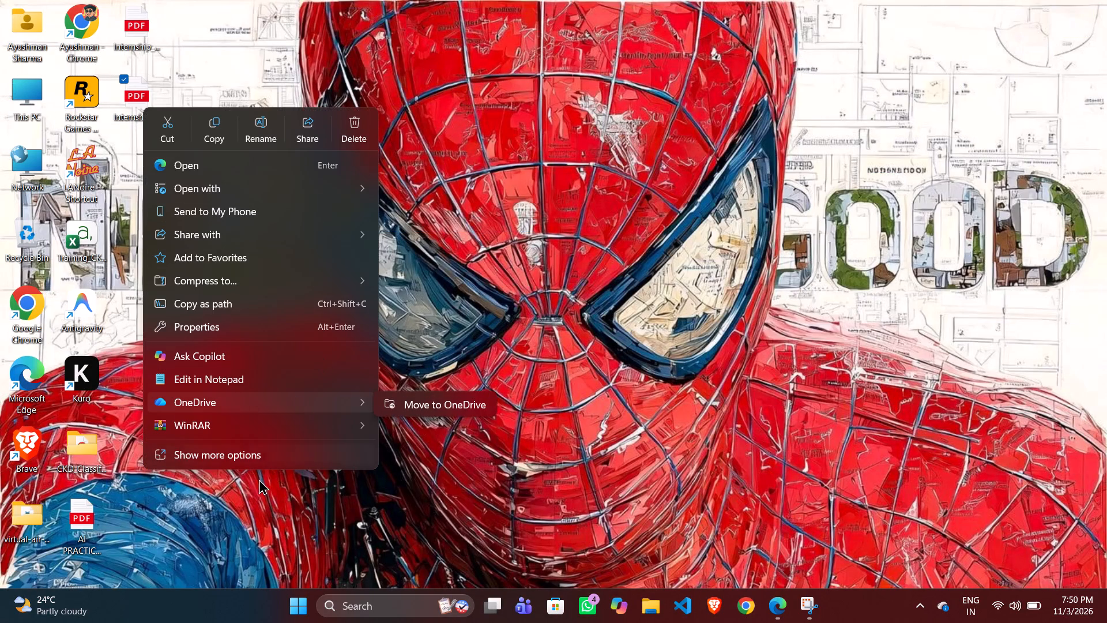
{"action": "left_click", "coordinate": [271, 458]}
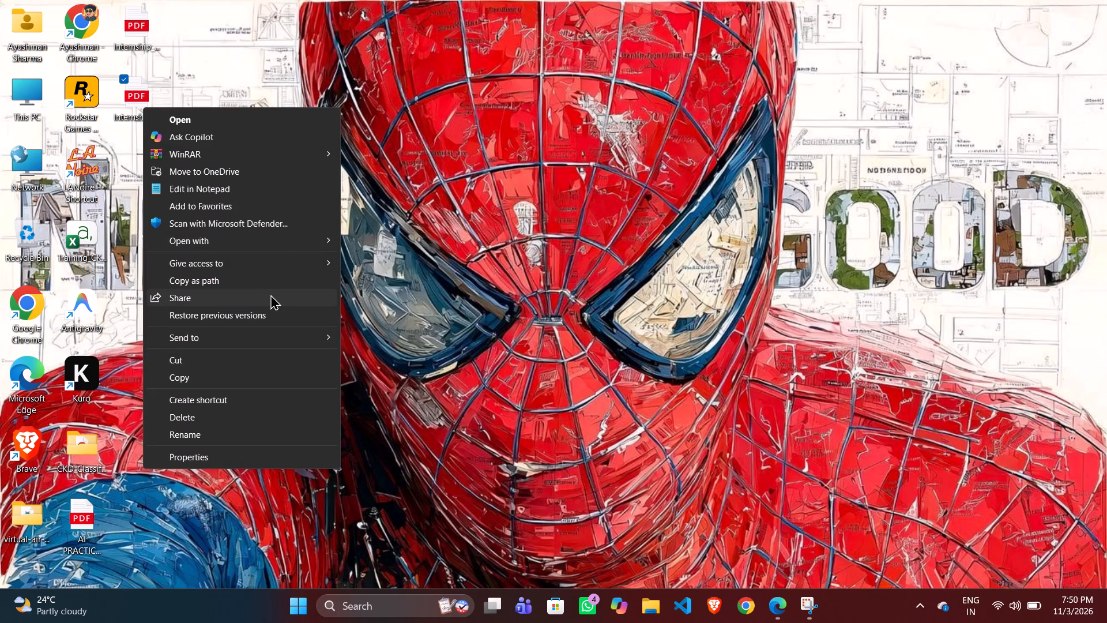
{"action": "left_click", "coordinate": [308, 294]}
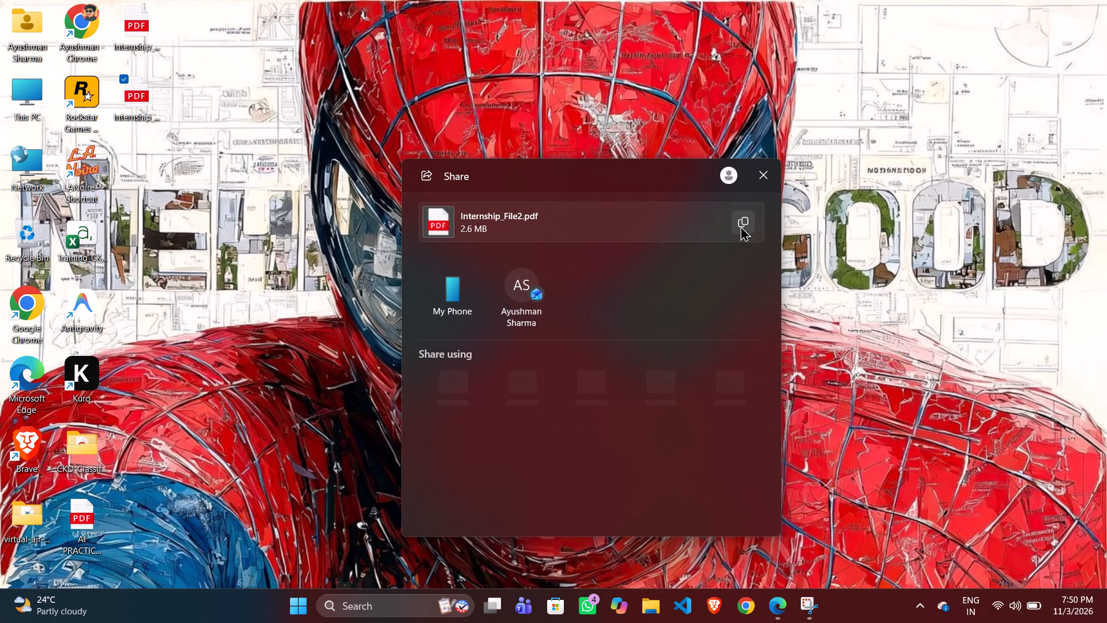
{"action": "left_click", "coordinate": [522, 410]}
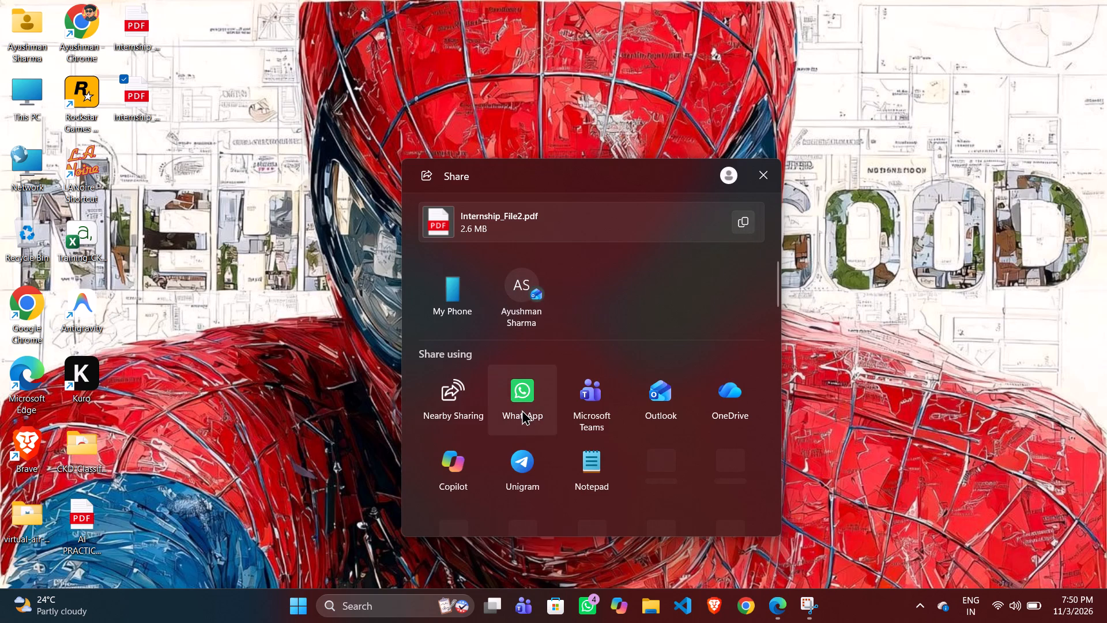
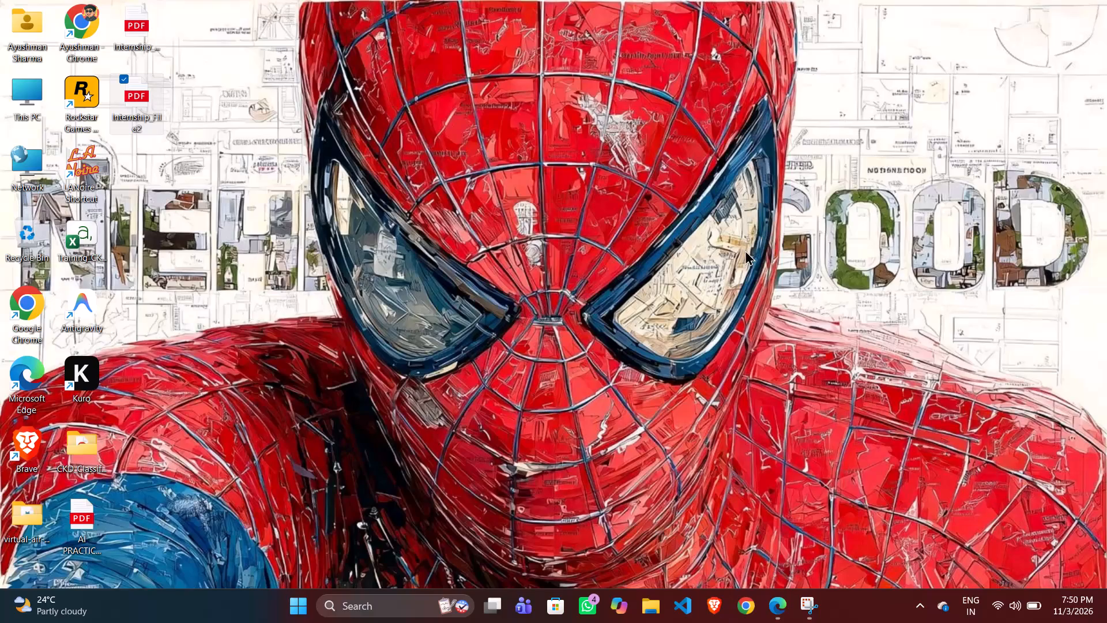
Close the remaining Snipping Tool and Microsoft Edge windows so that only the desktop is left open.
{"action": "key", "text": "super+F5"}
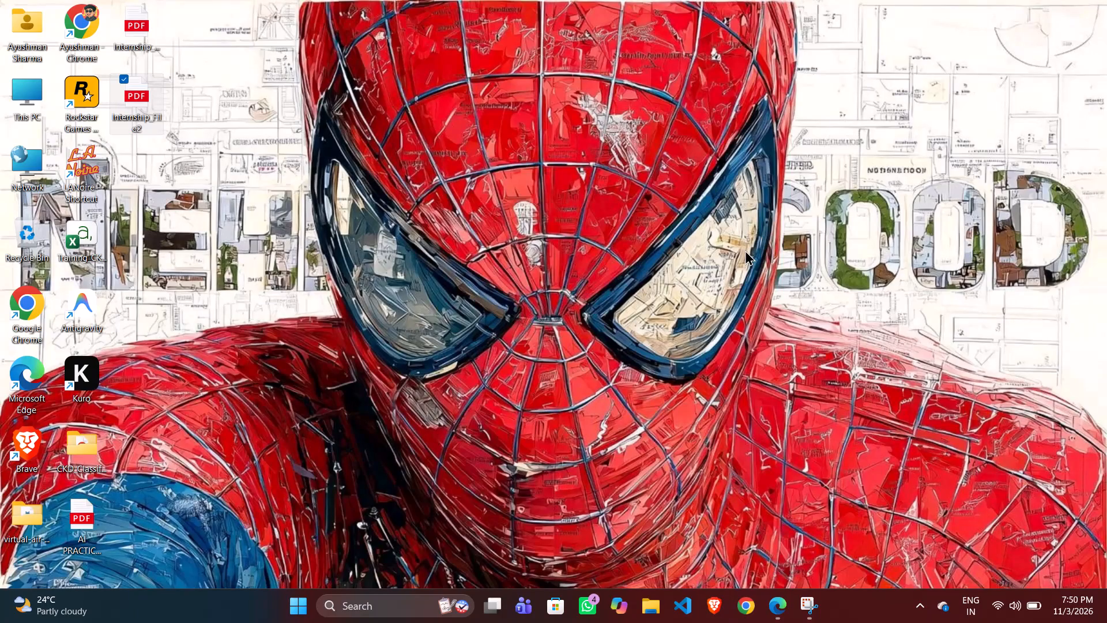
{"action": "left_click", "coordinate": [745, 250]}
{"action": "left_click", "coordinate": [816, 613]}
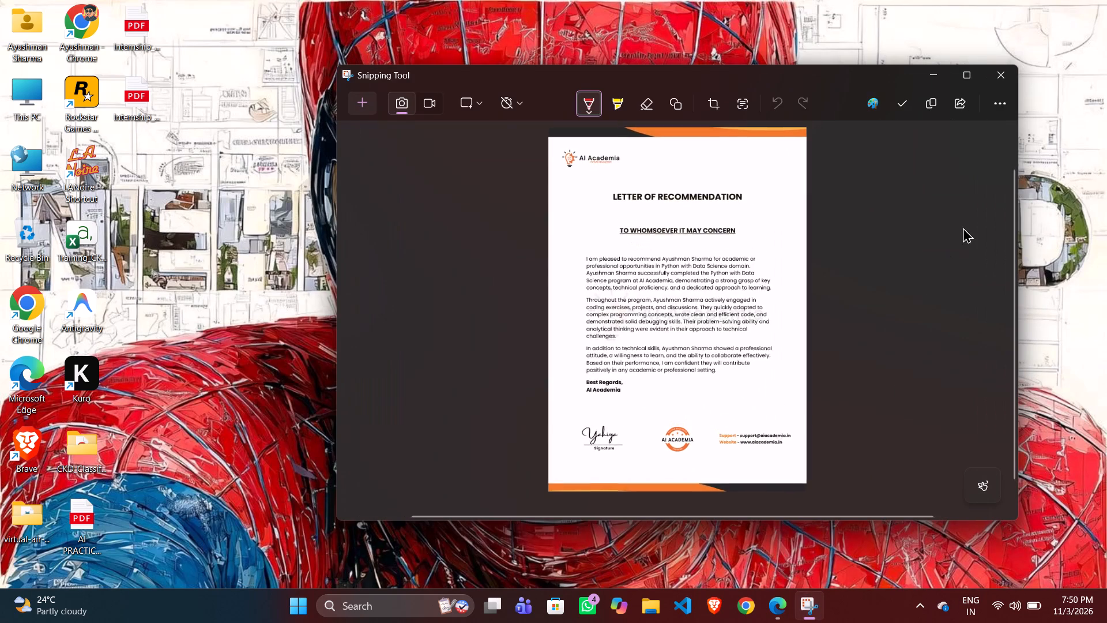
{"action": "left_click", "coordinate": [1008, 73]}
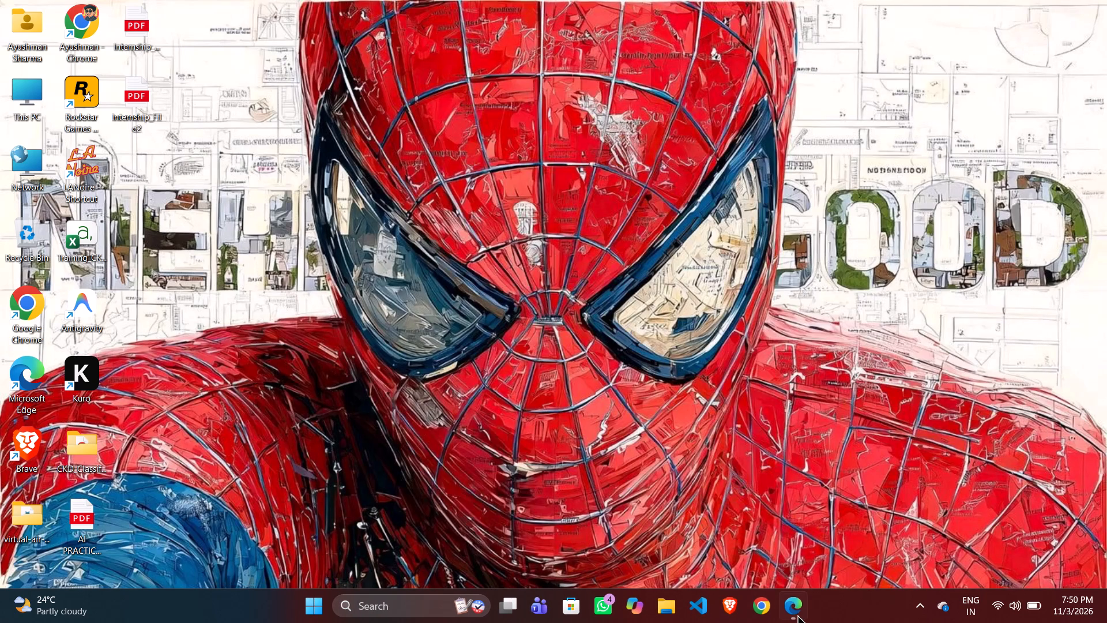
{"action": "left_click", "coordinate": [797, 614]}
{"action": "left_click", "coordinate": [1105, 3]}
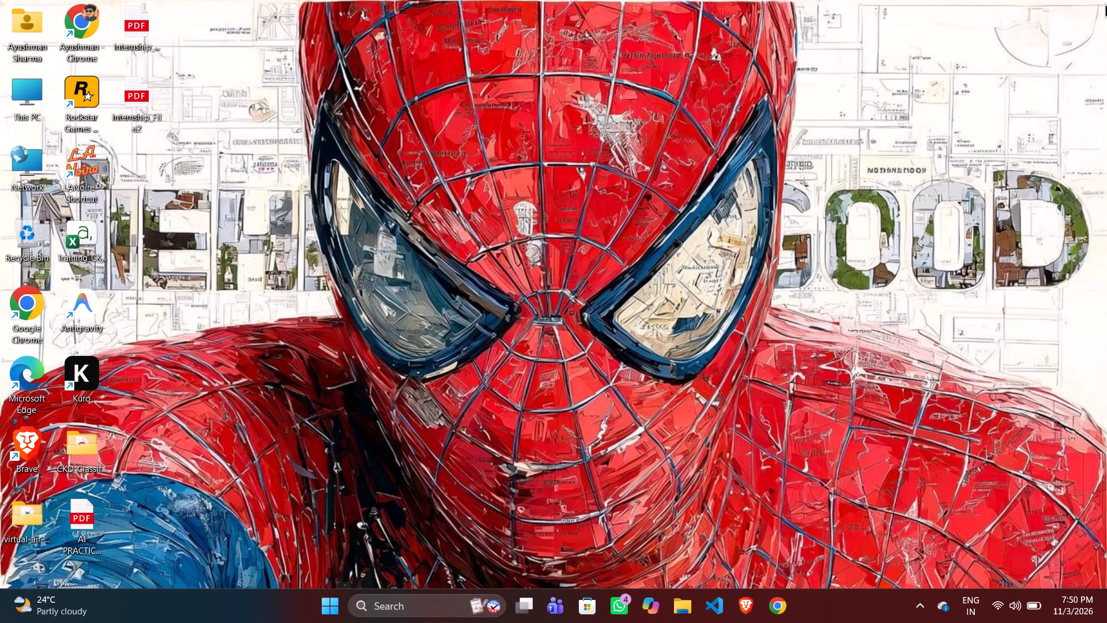
Shut down the computer from the desktop.
{"action": "key", "text": "alt+F4"}
{"action": "key", "text": "Return"}
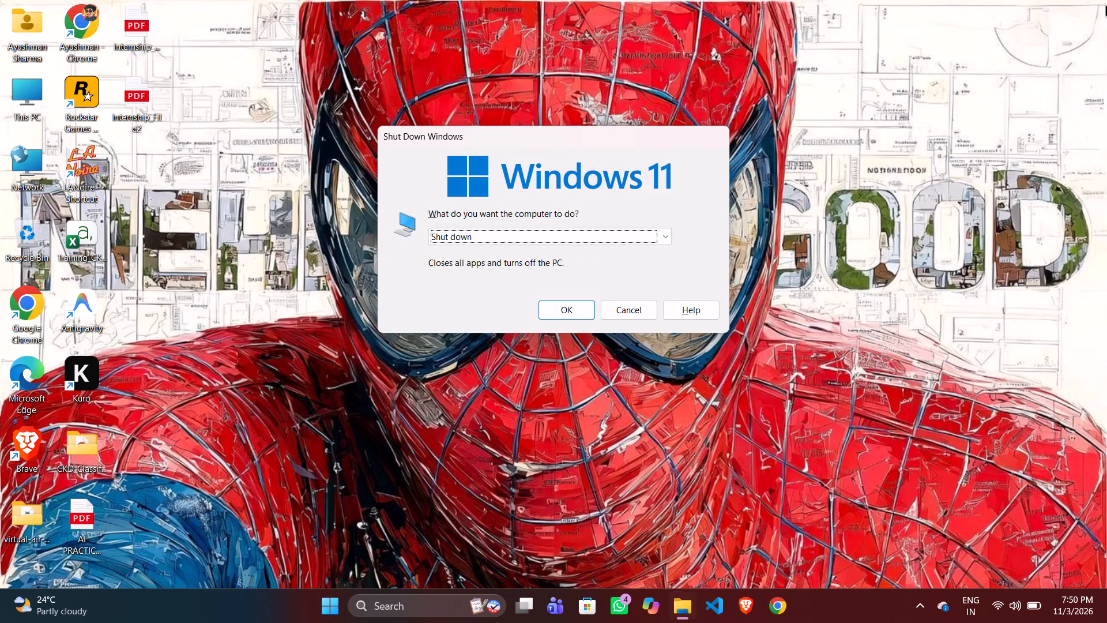